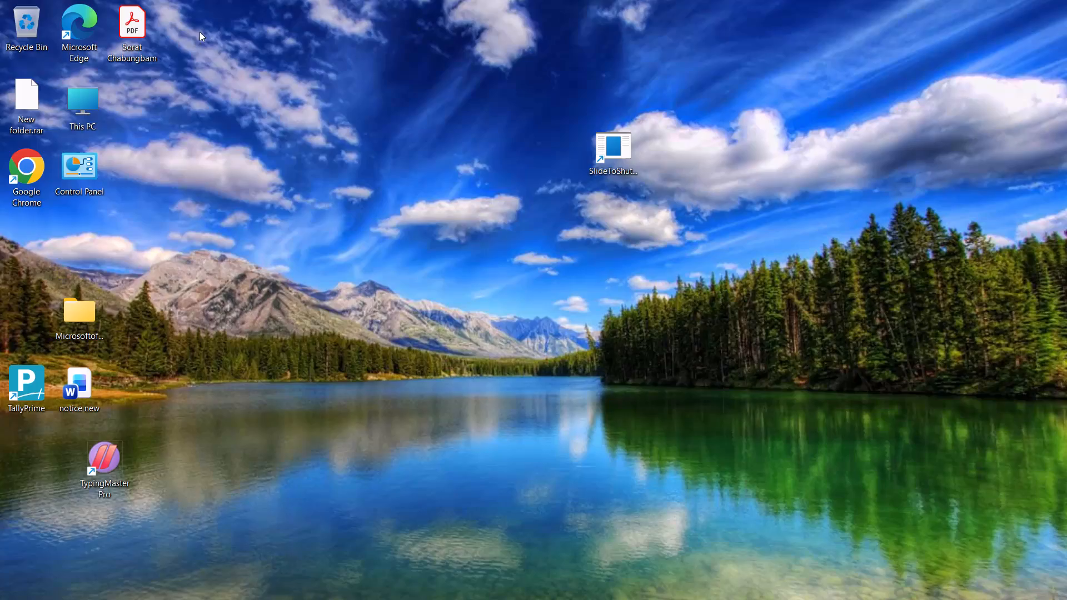
Open File Explorer from This PC, look through the Documents folder, and close the window.
double_click(98, 110)
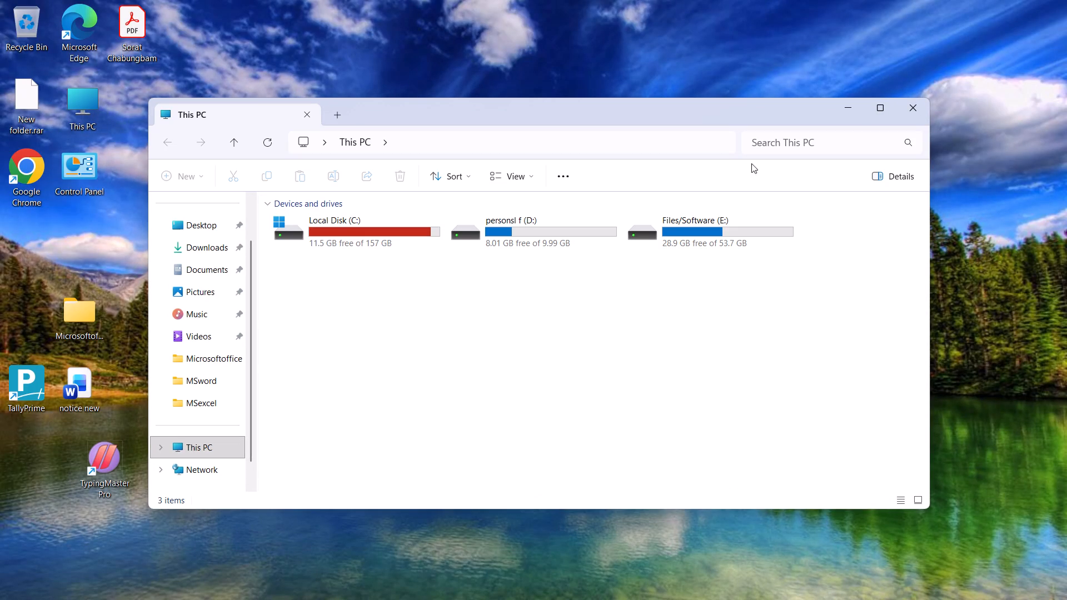
left_click_drag(250, 303, 243, 338)
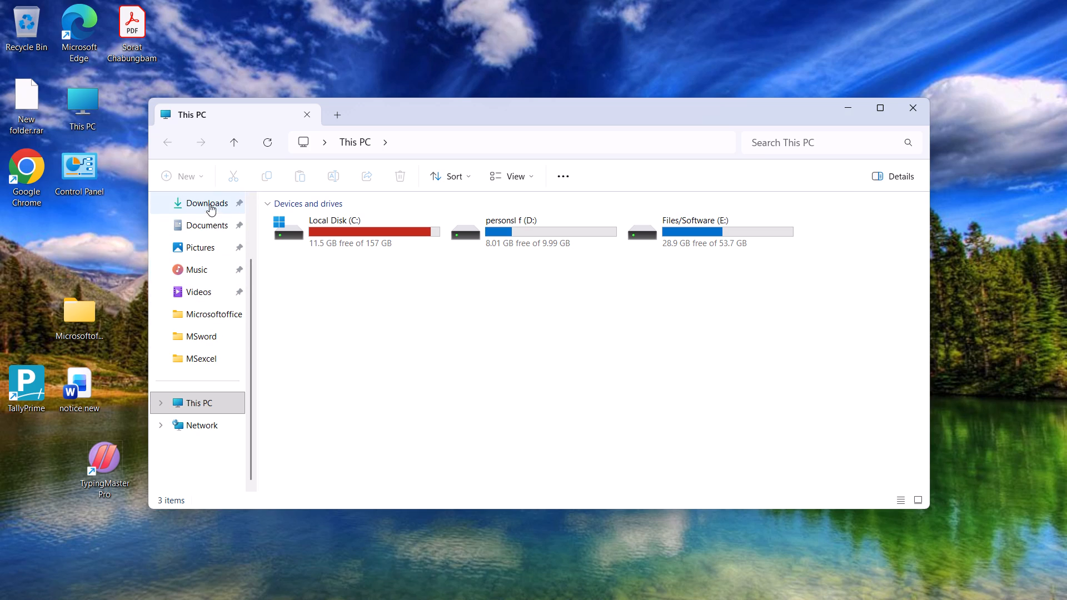
left_click(203, 218)
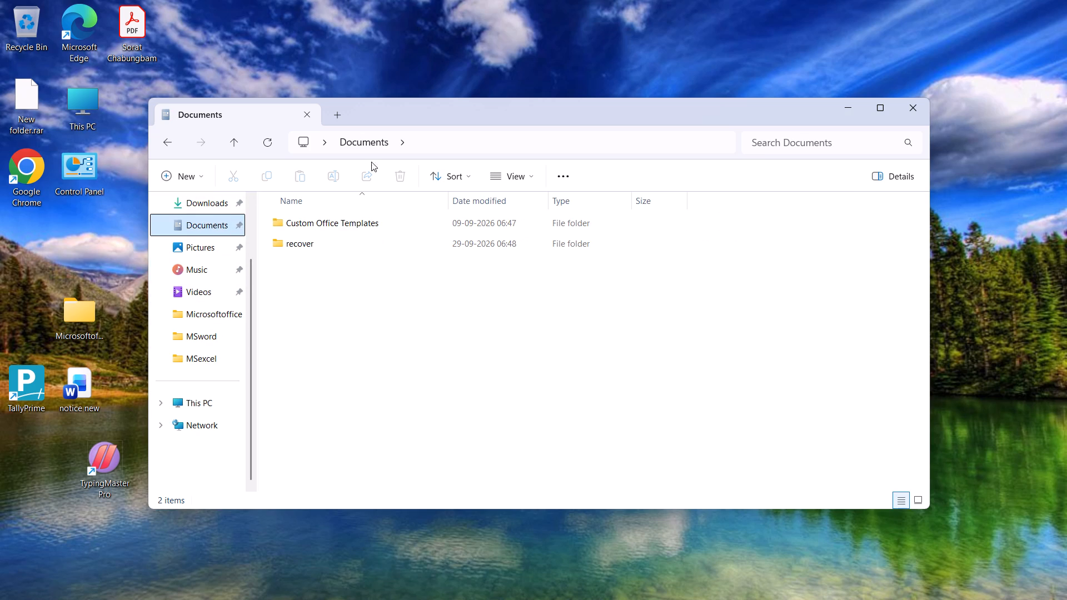
left_click_drag(906, 108, 898, 110)
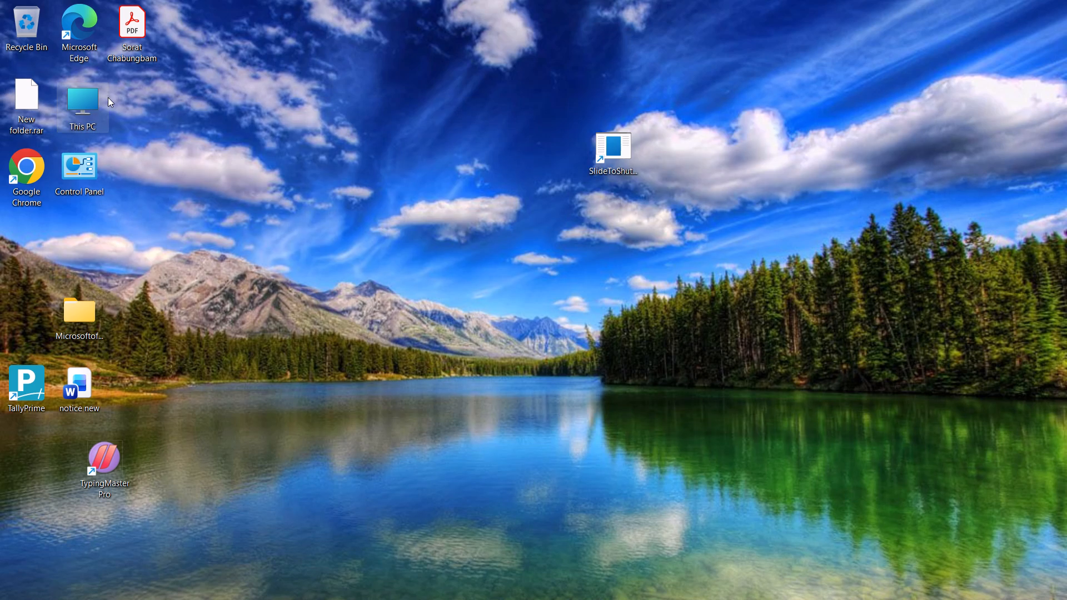
Browse to the MSword folder inside Microsoftoffice on the Desktop, check its files, and close File Explorer.
double_click(108, 97)
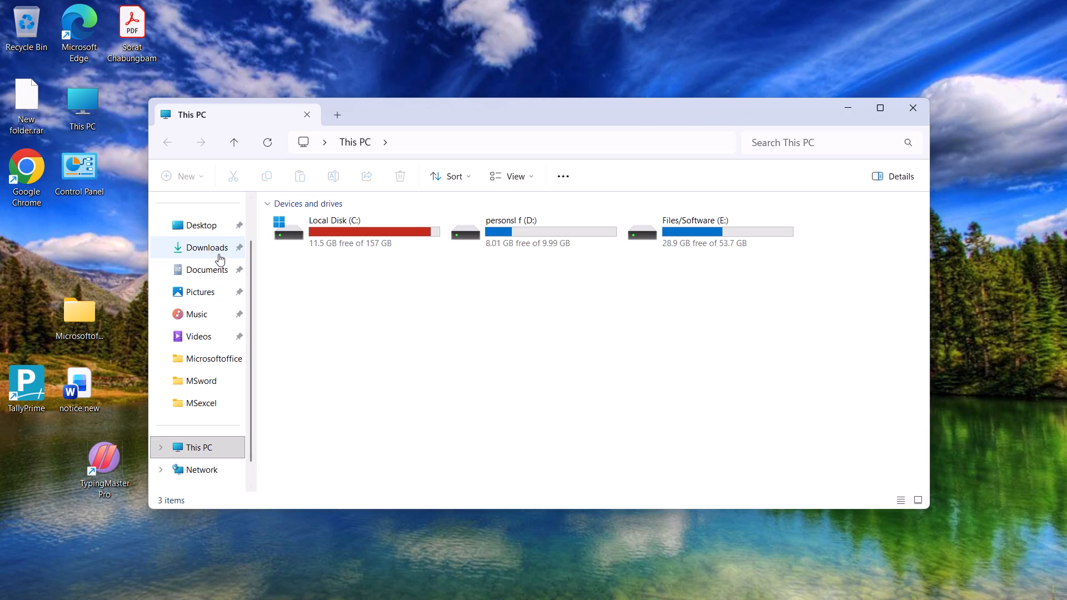
left_click(209, 221)
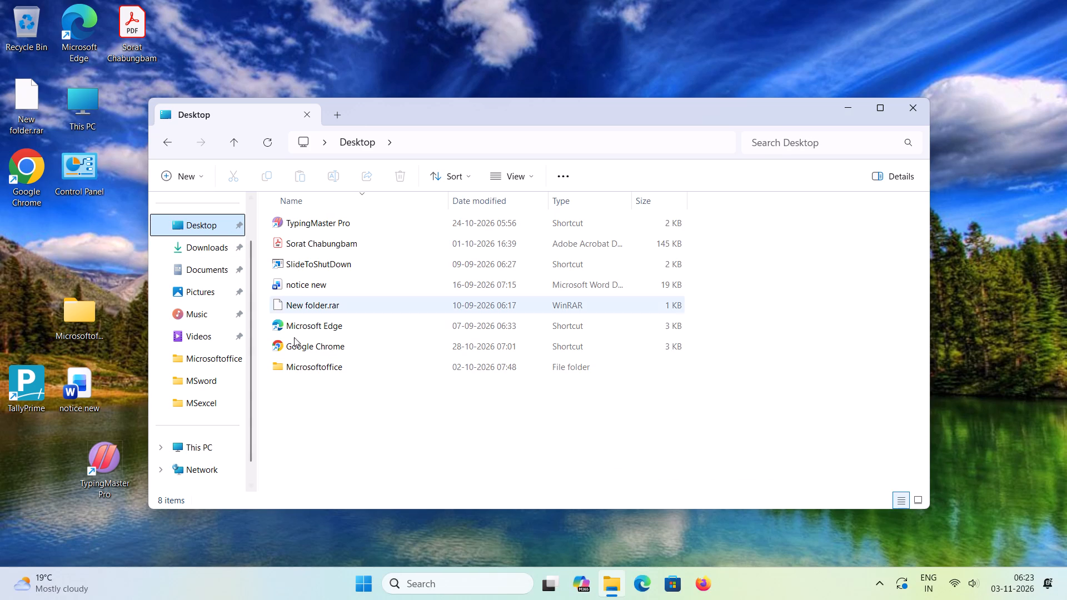
double_click(323, 367)
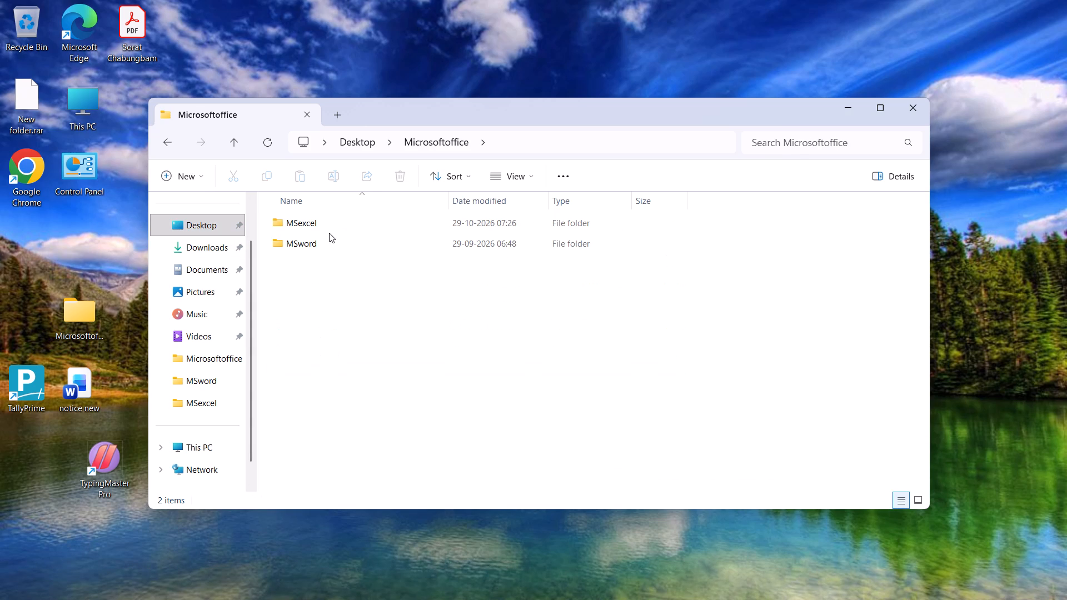
double_click(325, 239)
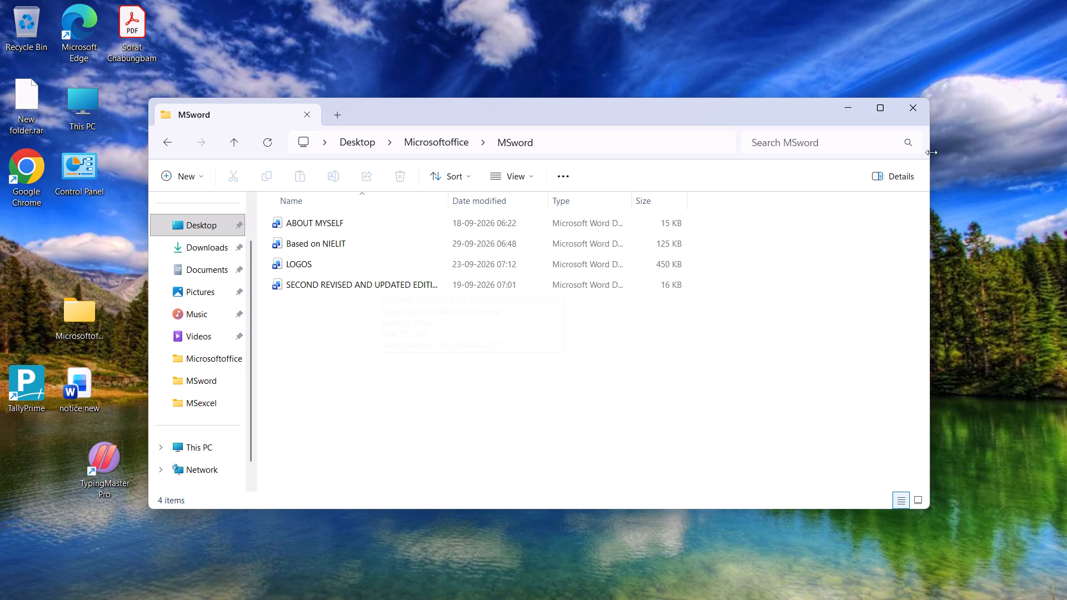
left_click(910, 117)
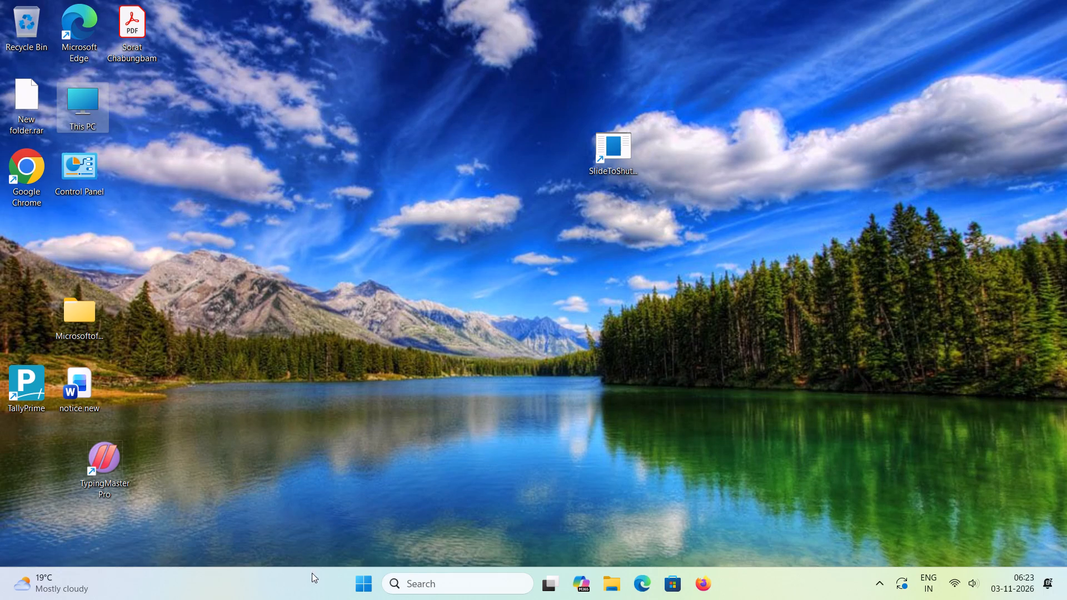
Launch Word and create a new blank document.
left_click(365, 598)
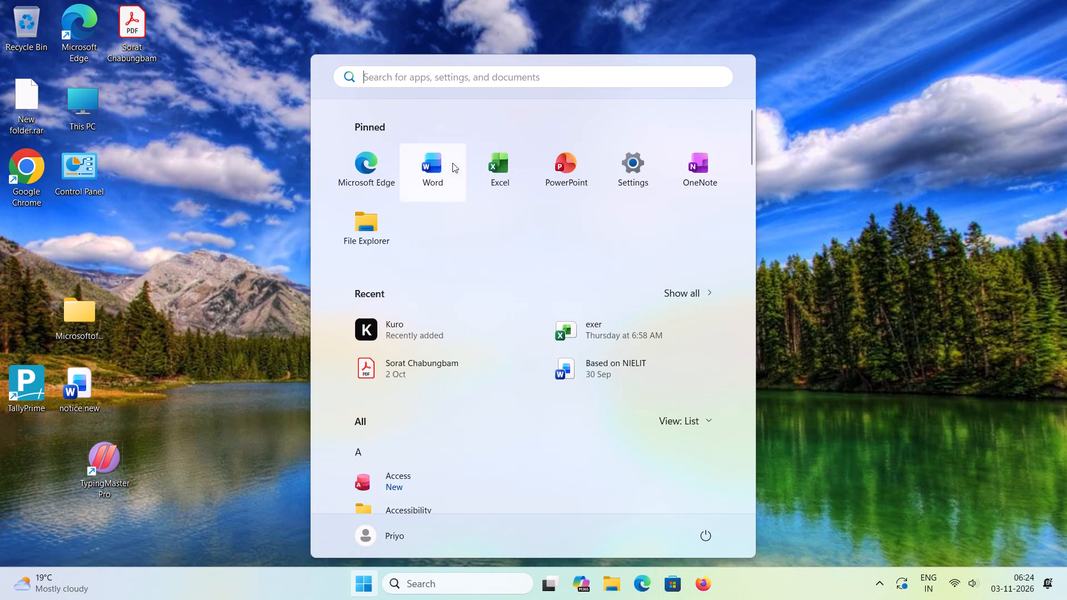
double_click(441, 172)
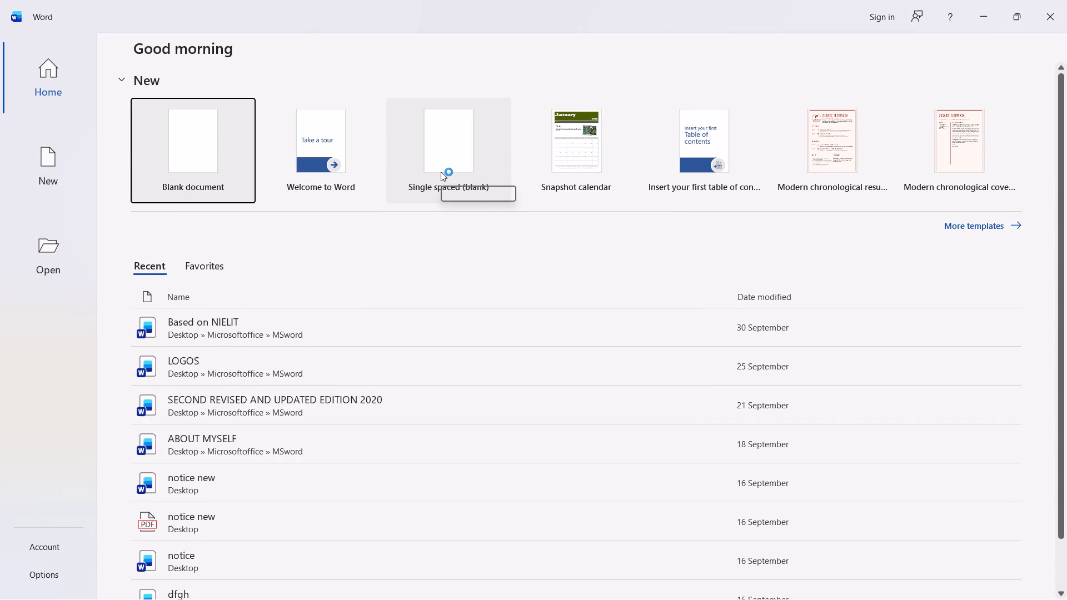
left_click(173, 159)
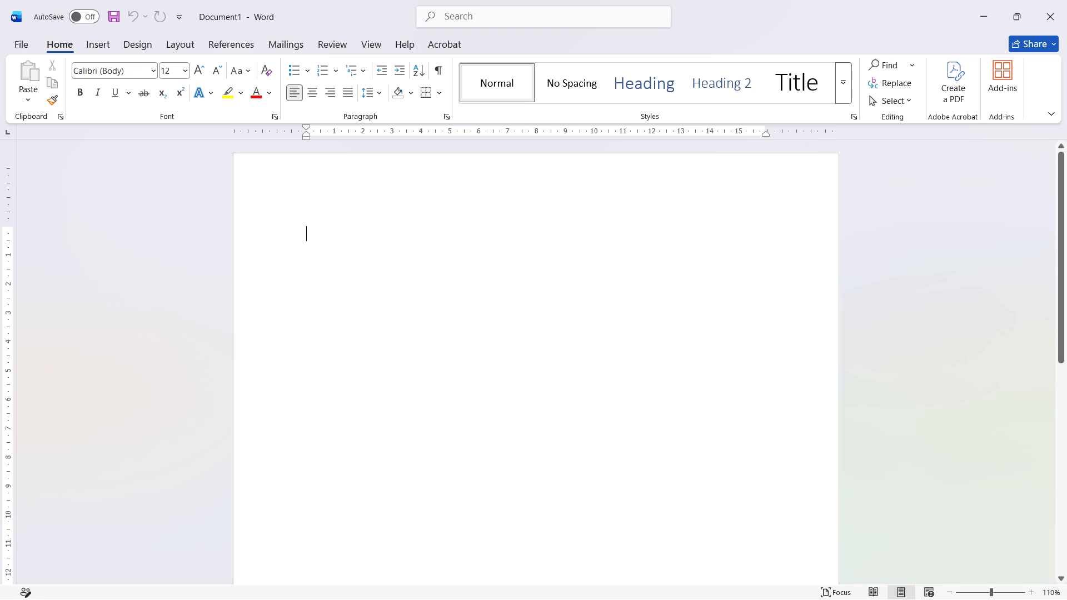
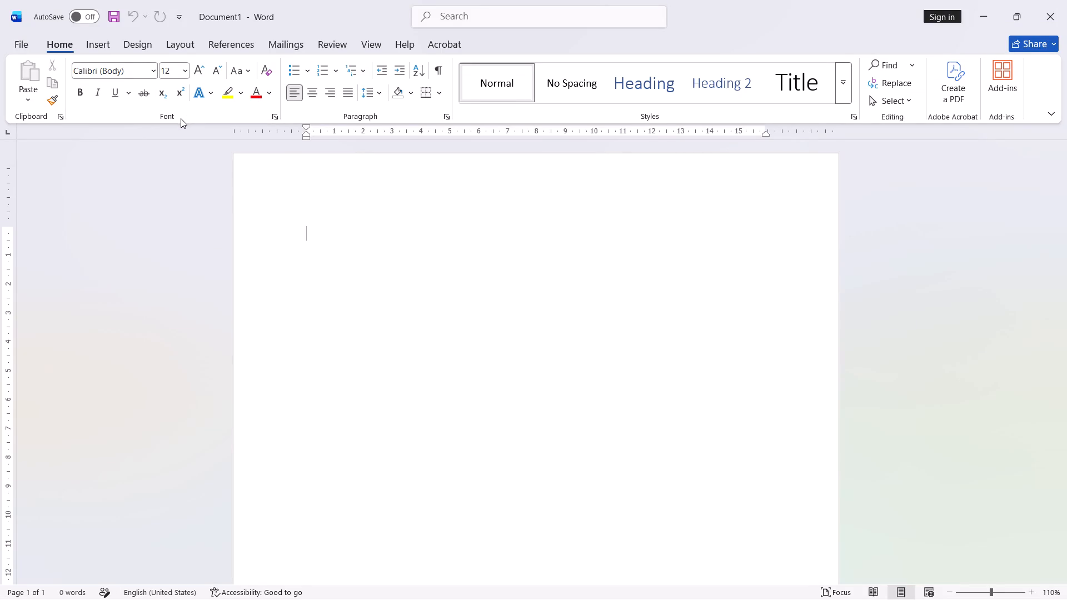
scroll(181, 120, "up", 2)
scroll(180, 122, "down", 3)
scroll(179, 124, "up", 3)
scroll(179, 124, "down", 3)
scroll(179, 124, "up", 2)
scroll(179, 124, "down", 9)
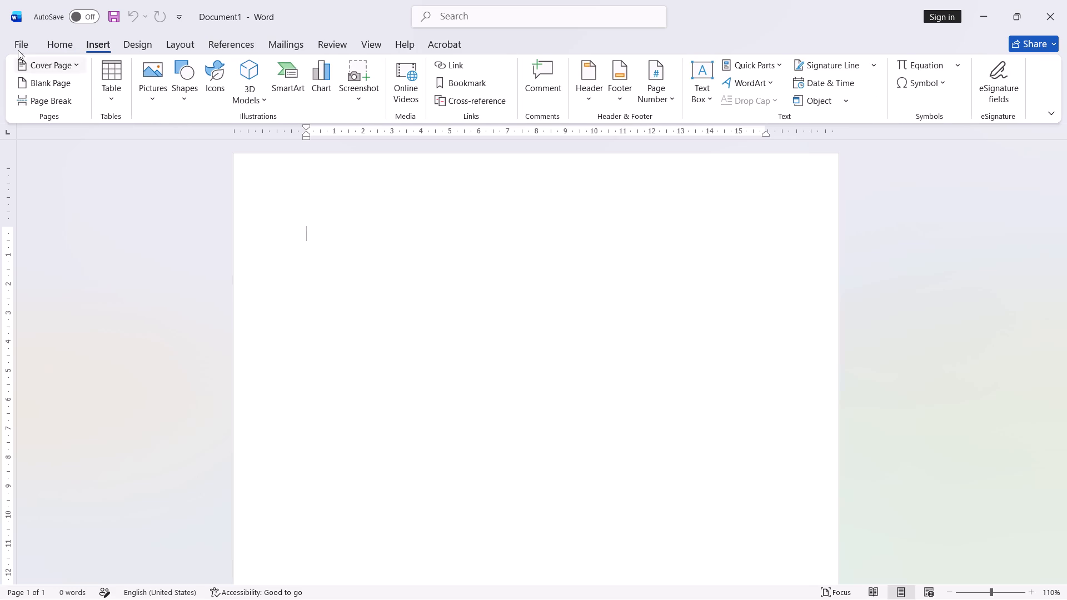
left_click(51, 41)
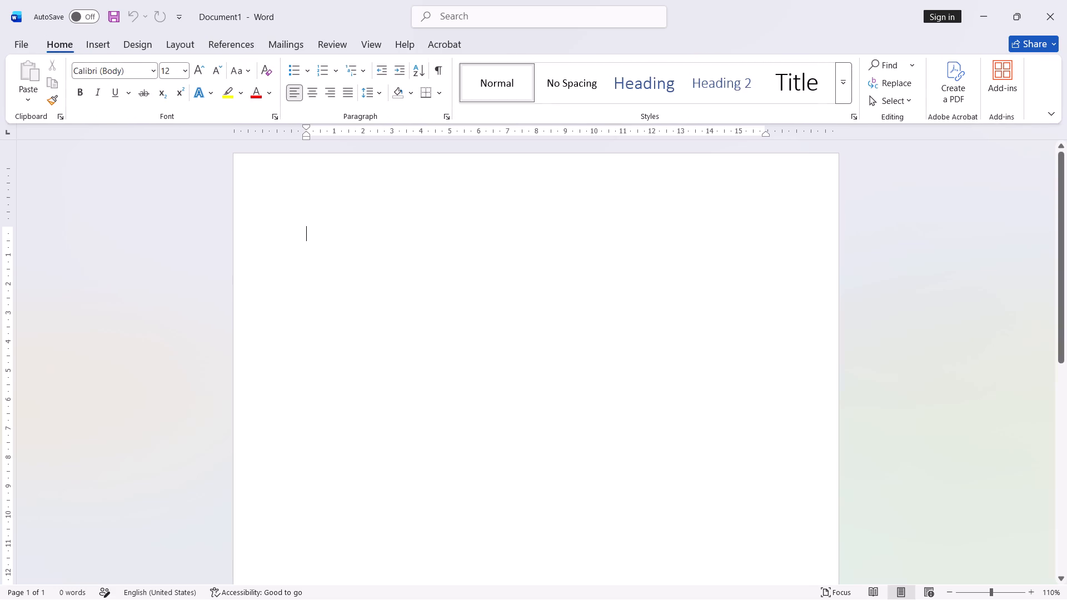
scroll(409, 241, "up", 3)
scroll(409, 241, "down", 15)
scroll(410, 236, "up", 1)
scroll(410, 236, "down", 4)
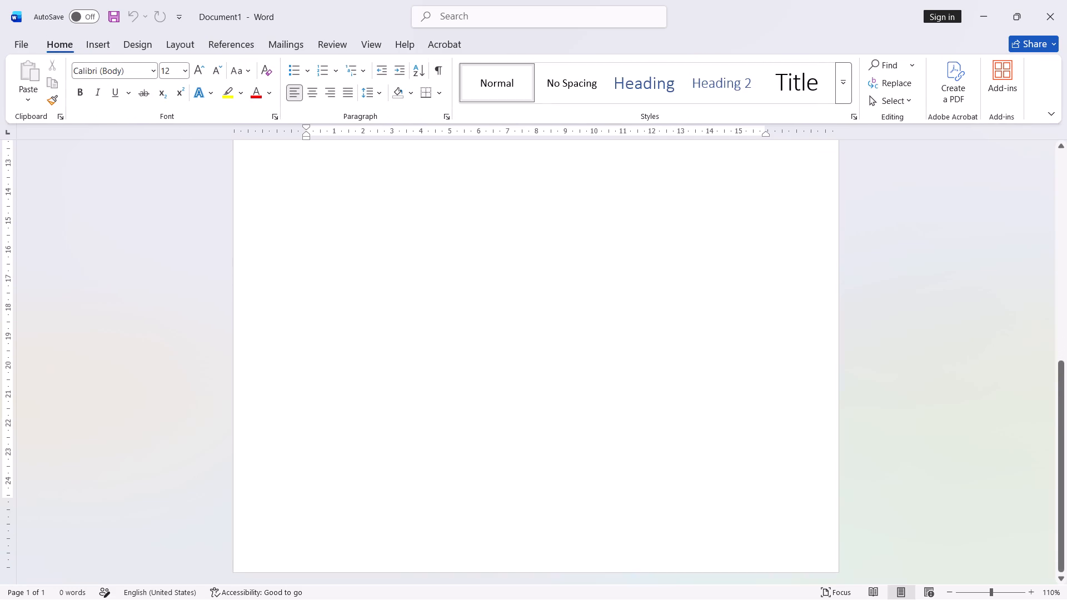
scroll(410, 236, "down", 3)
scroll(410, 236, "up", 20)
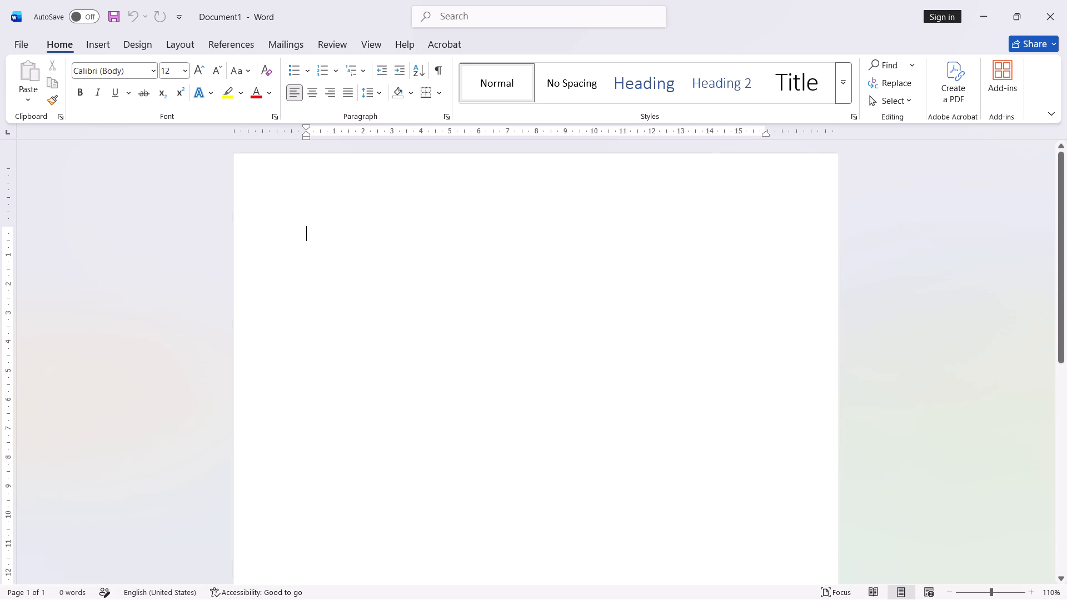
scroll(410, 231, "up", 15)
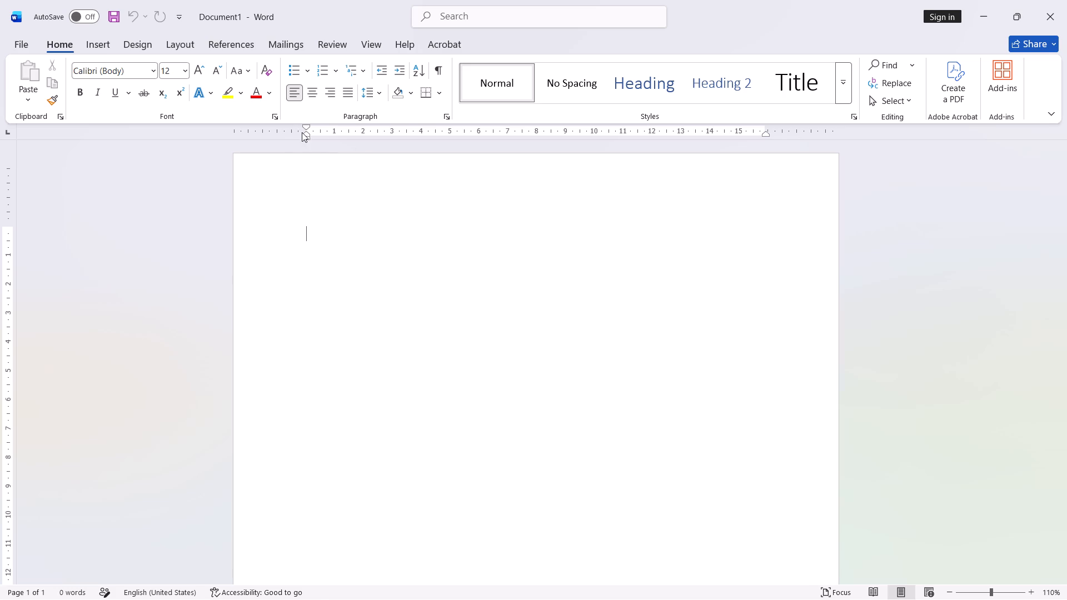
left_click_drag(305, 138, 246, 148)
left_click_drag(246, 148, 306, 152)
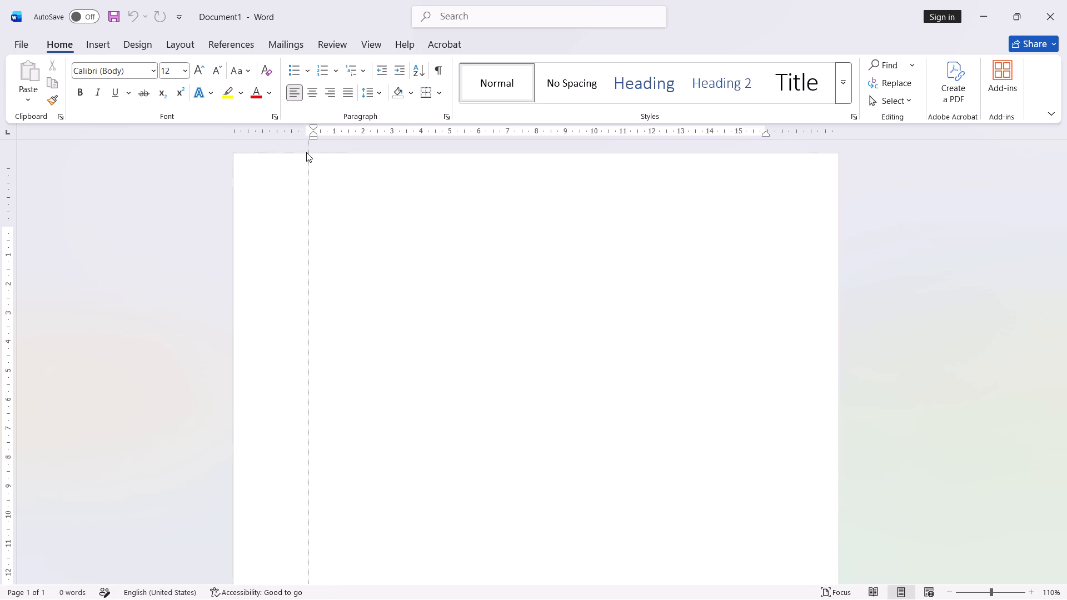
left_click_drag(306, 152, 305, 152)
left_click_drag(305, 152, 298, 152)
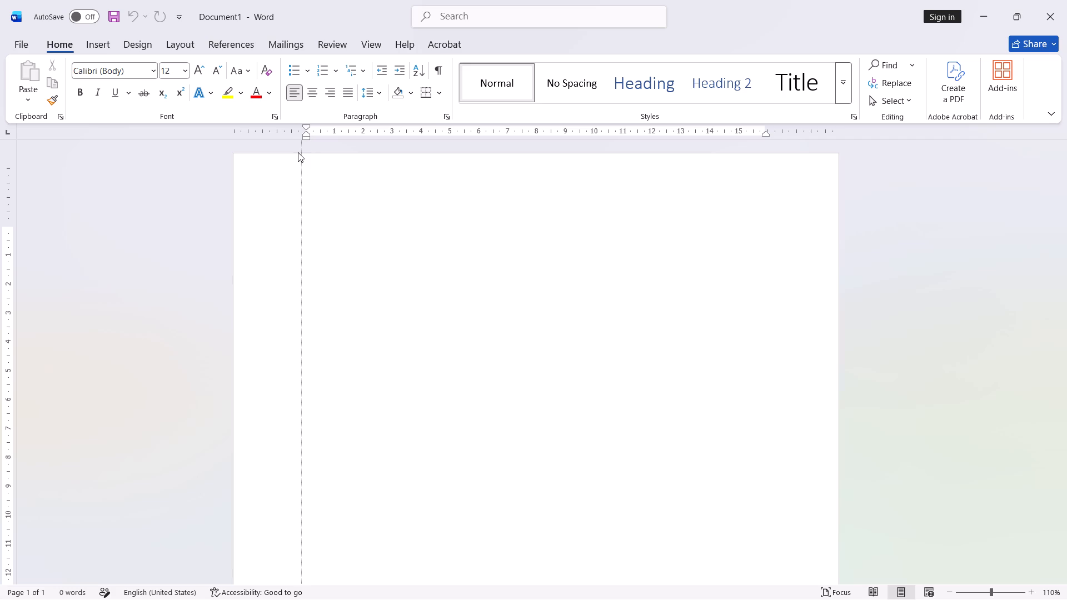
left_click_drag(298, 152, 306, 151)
Move the blank paragraph's left indent about 1.25 cm outward into the left page margin.
left_click_drag(306, 136, 288, 138)
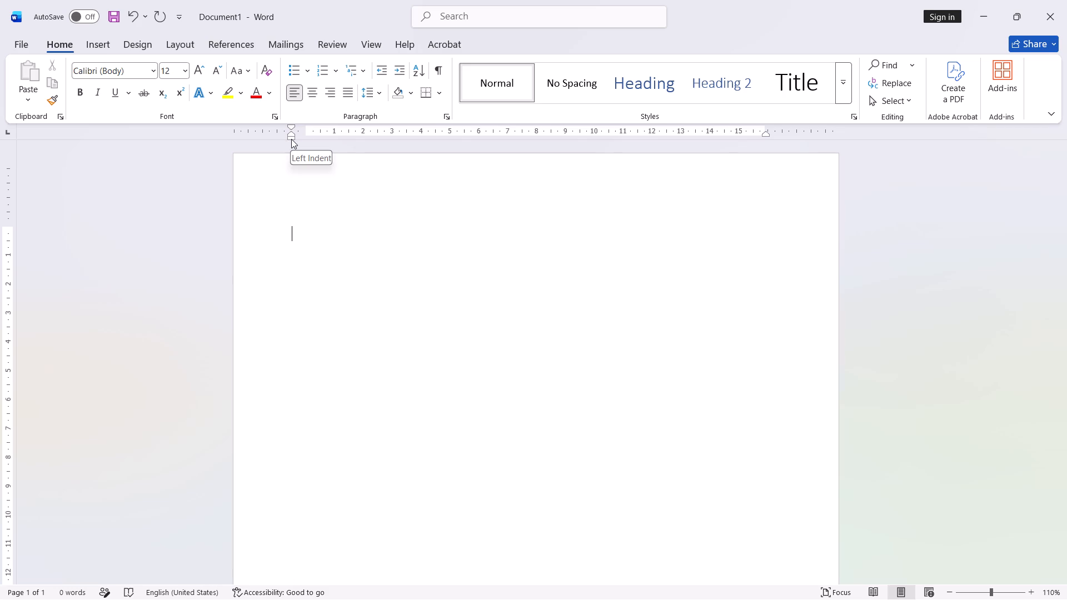
left_click_drag(291, 138, 286, 138)
left_click_drag(286, 138, 272, 138)
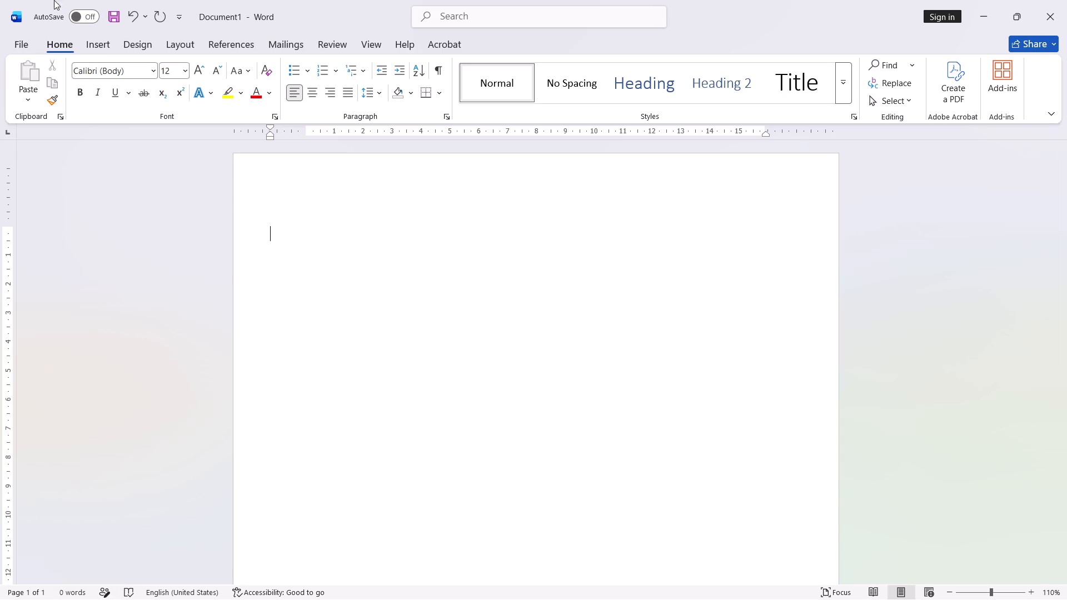
Draw a near-circular oval about 12.8 cm high and 12.7 cm wide, and shift it toward the page centre.
left_click(100, 49)
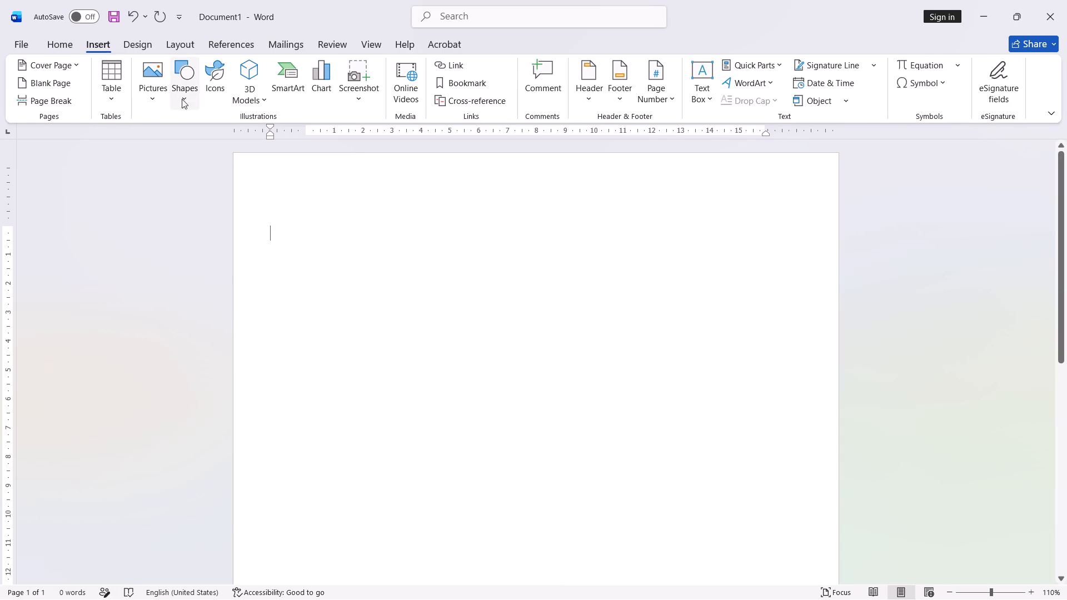
left_click(186, 100)
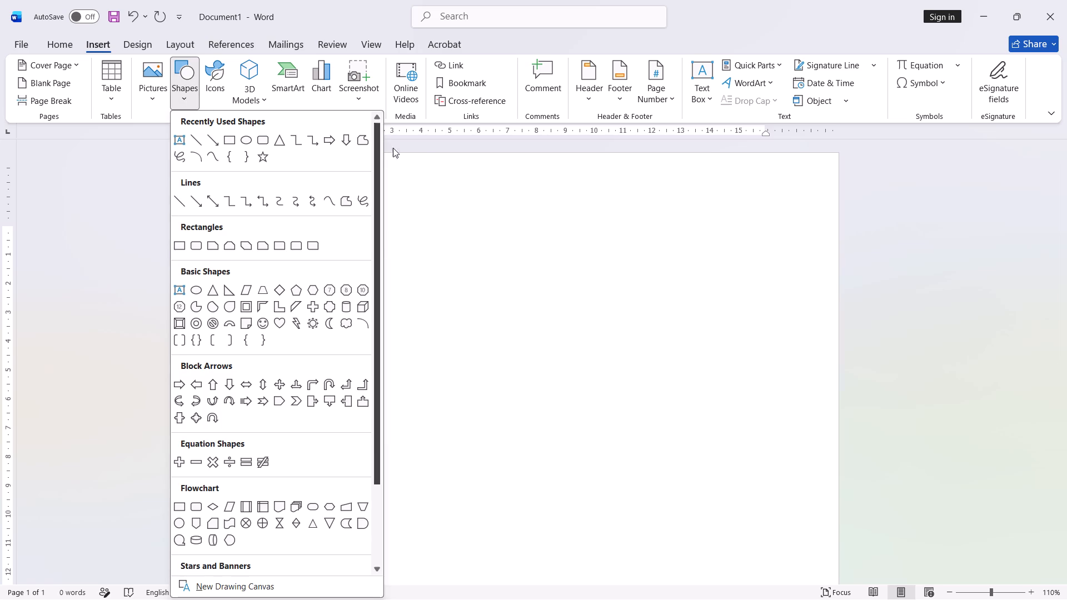
left_click(248, 141)
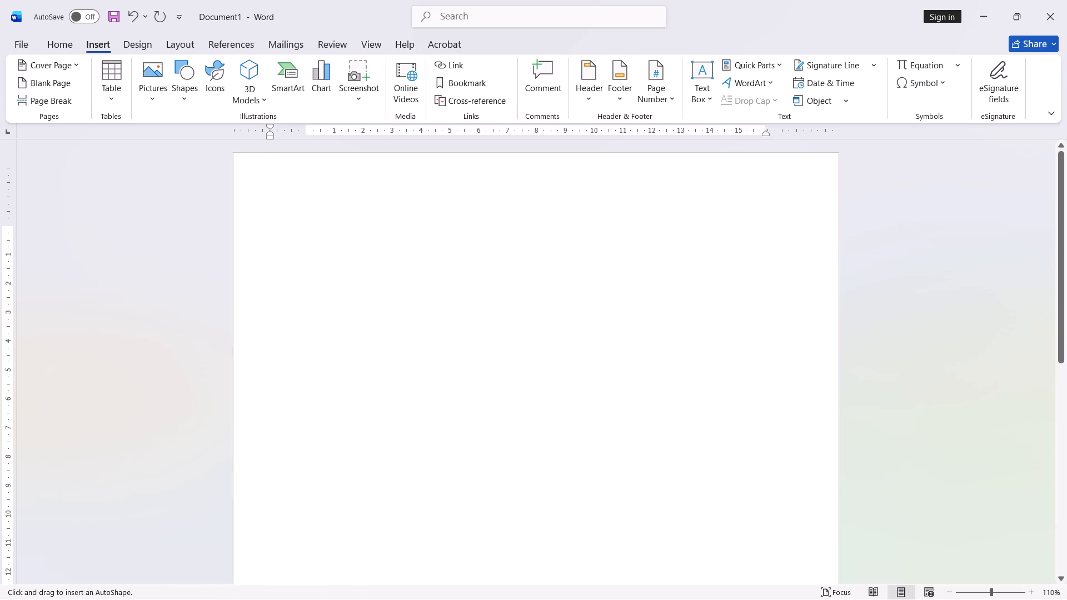
left_click_drag(422, 260, 467, 278)
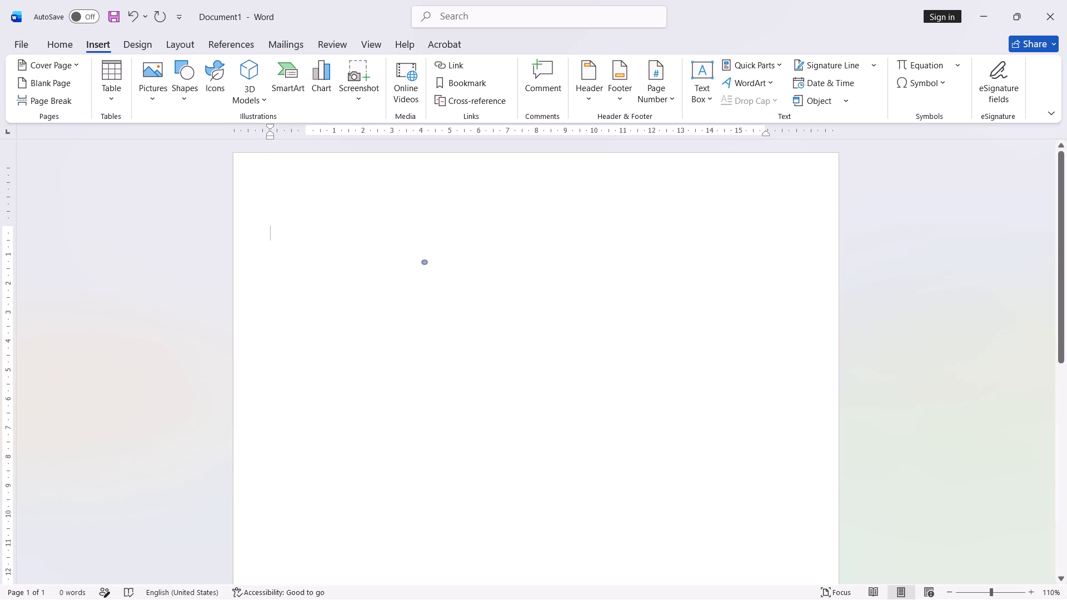
left_click_drag(467, 278, 706, 518)
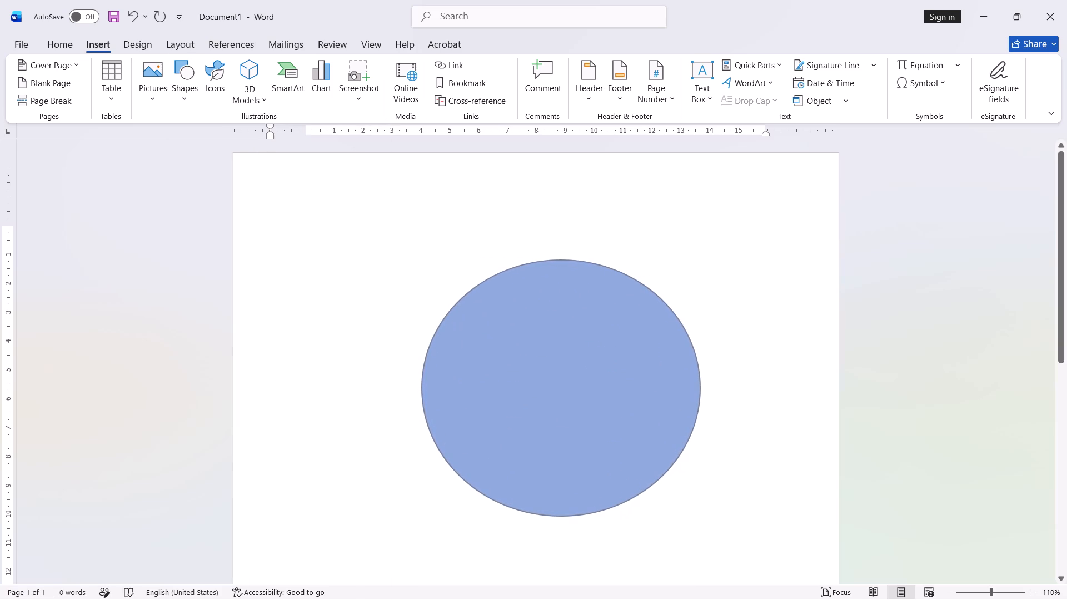
left_click_drag(706, 518, 711, 537)
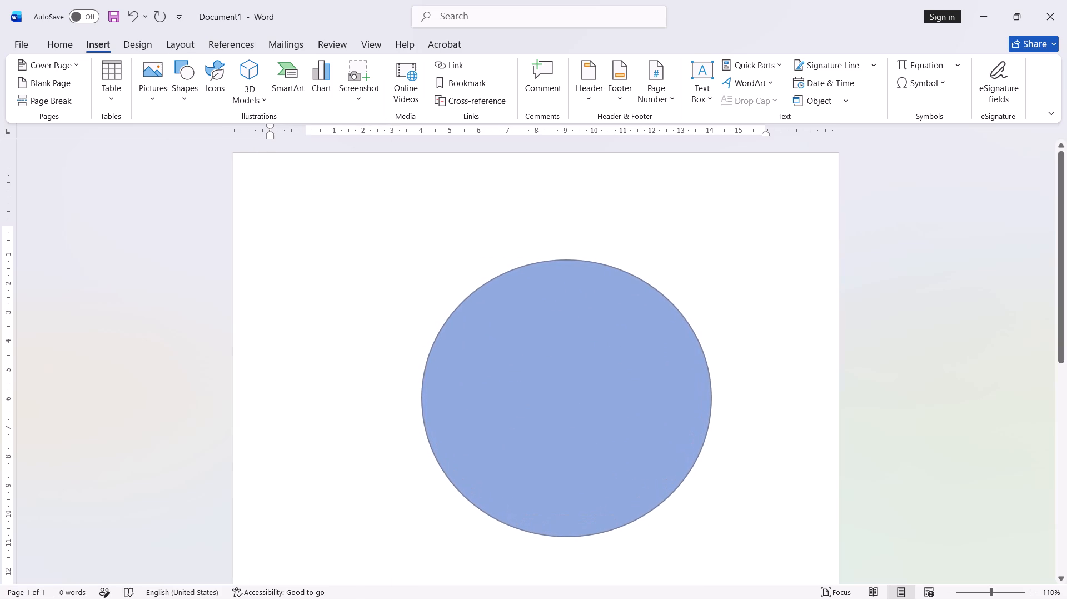
left_click_drag(711, 537, 740, 549)
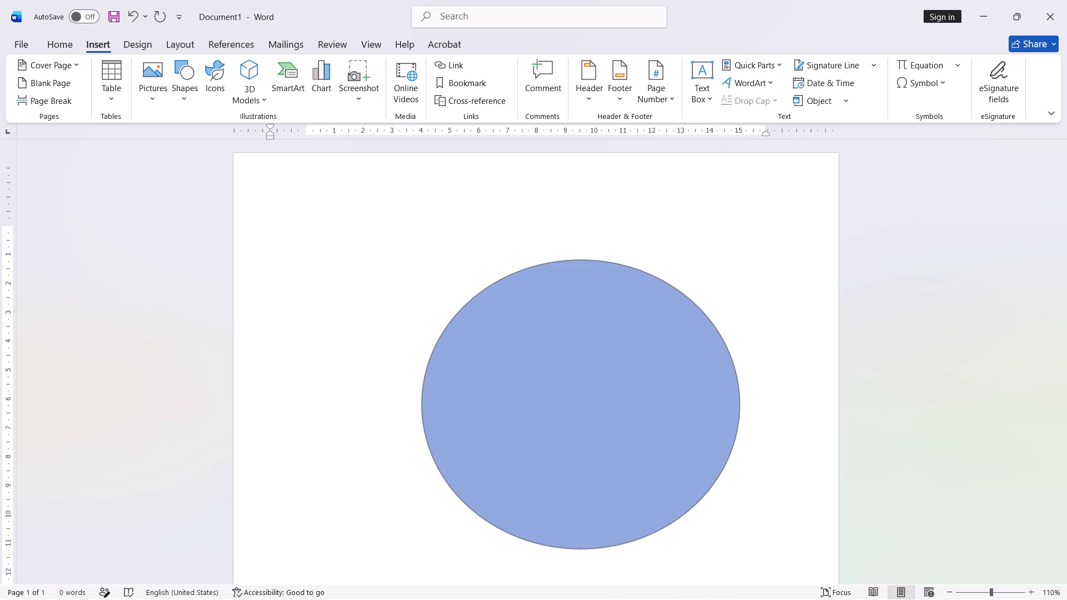
left_click_drag(740, 549, 750, 569)
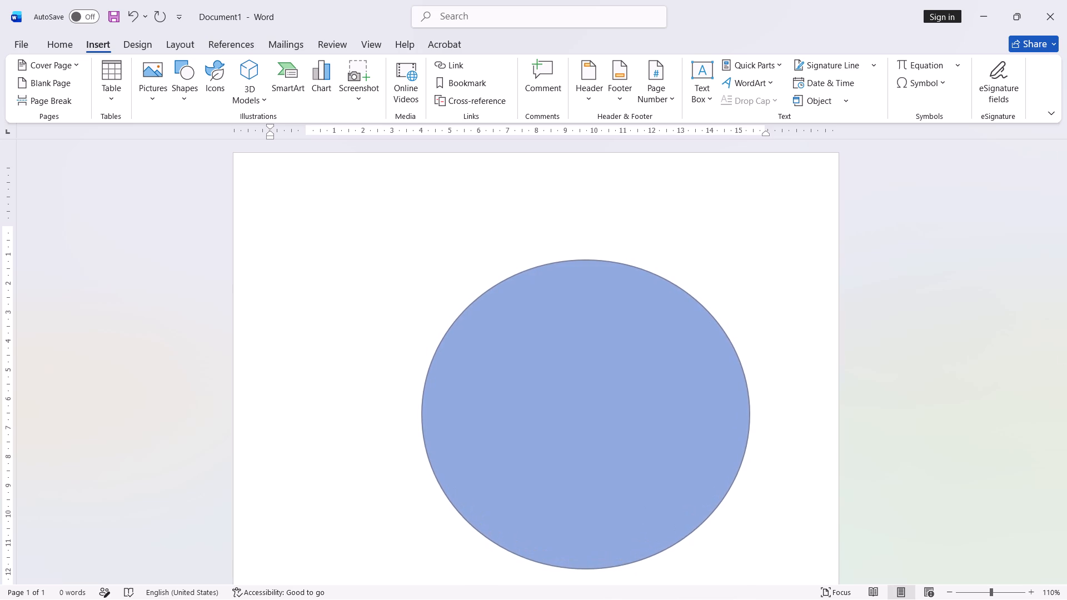
left_click_drag(750, 569, 751, 574)
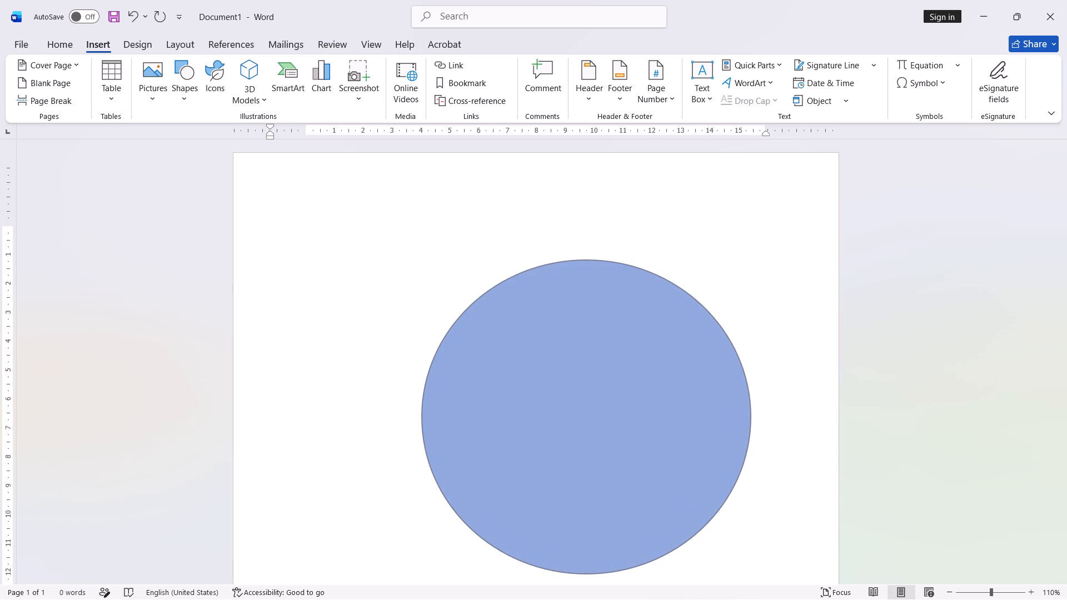
left_click_drag(751, 574, 782, 585)
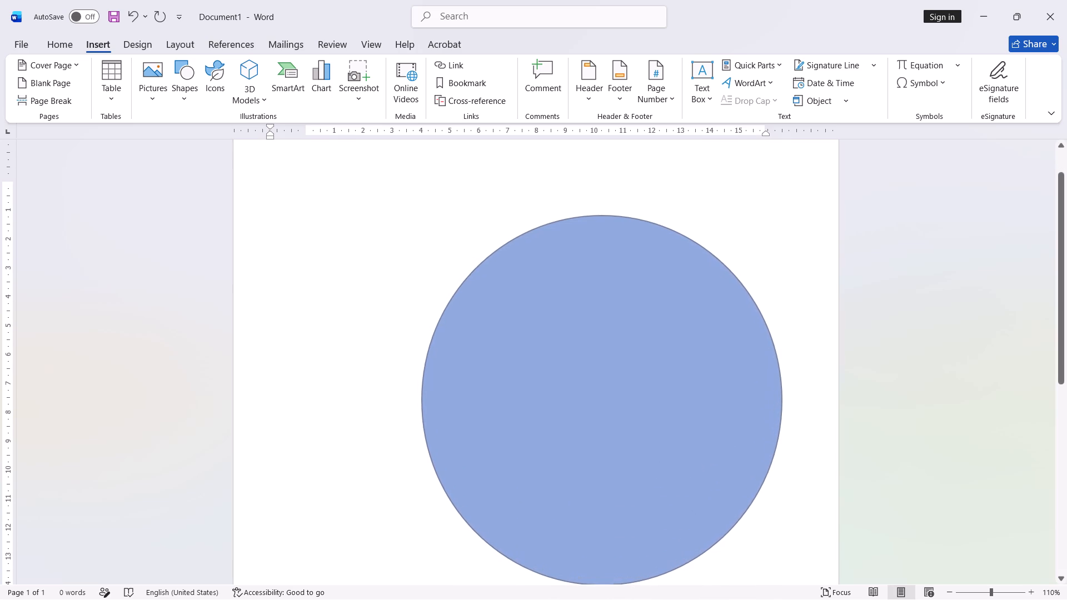
left_click_drag(782, 585, 789, 585)
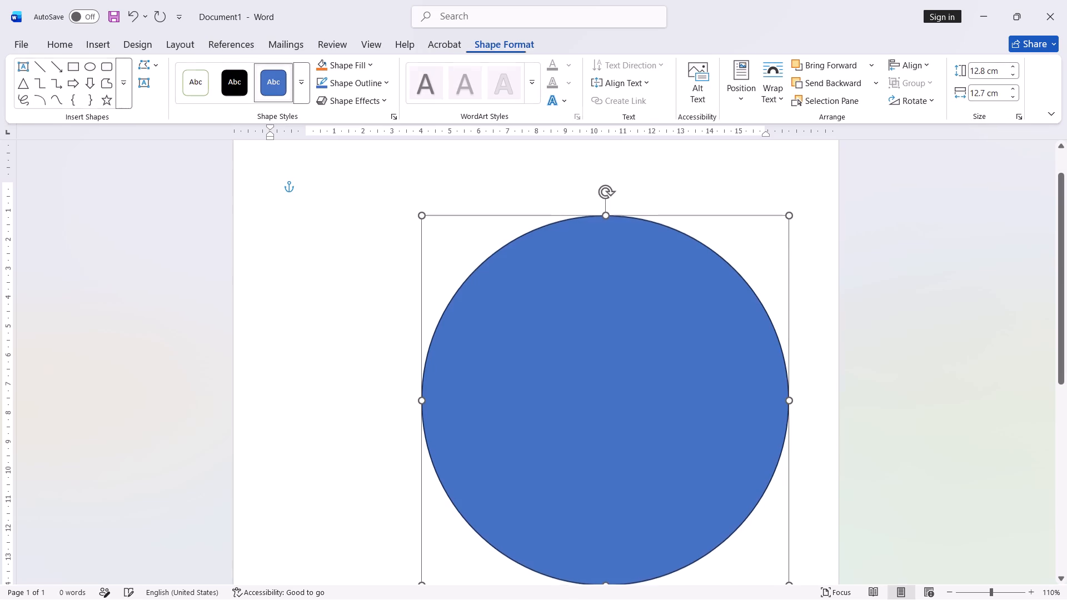
left_click_drag(605, 416, 562, 402)
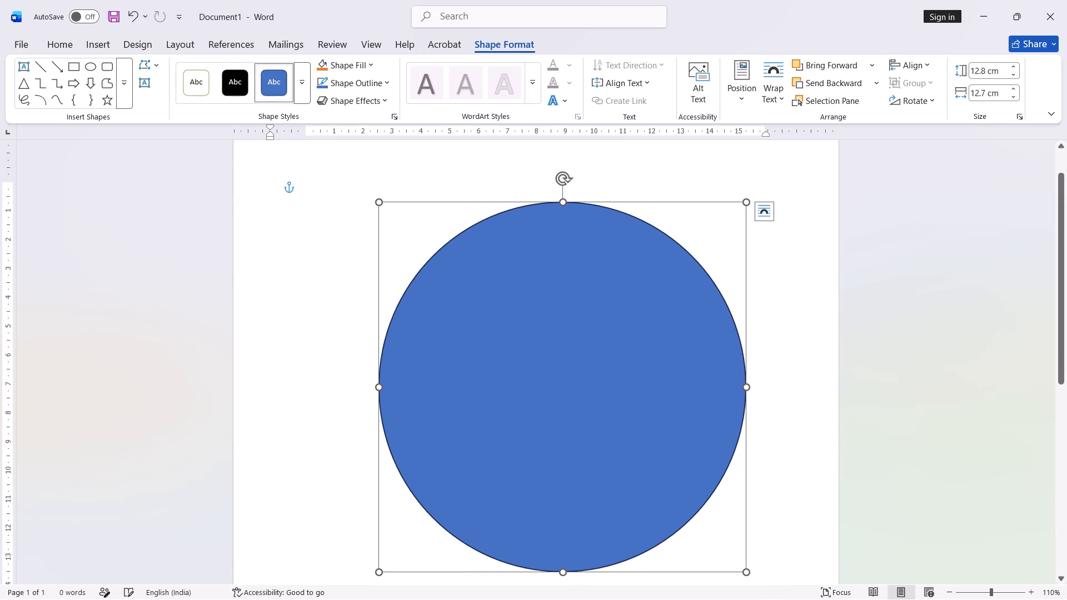
Set the circle's shape fill to No Fill, keeping only its outline.
left_click(356, 94)
left_click(368, 58)
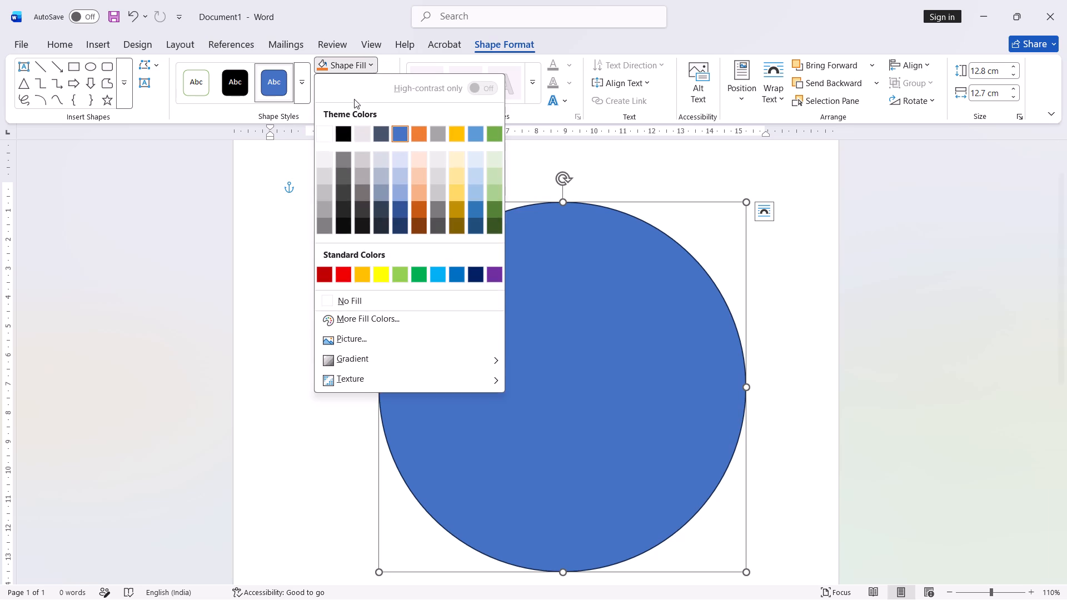
left_click(345, 301)
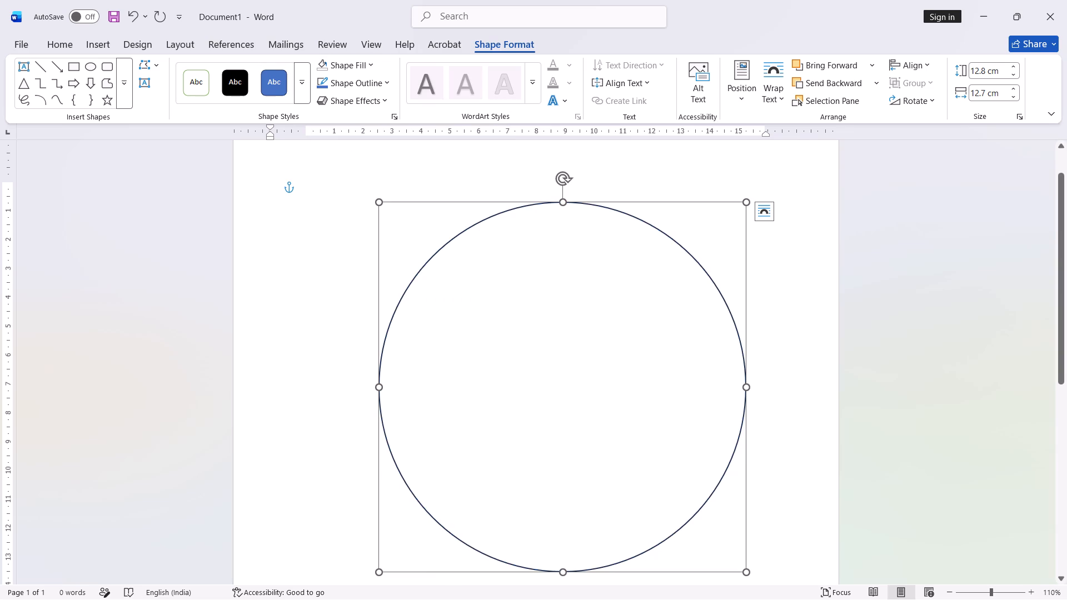
Move the unfilled circle by its outline so it sits horizontally centred and slightly higher on the page.
left_click_drag(541, 332, 504, 318)
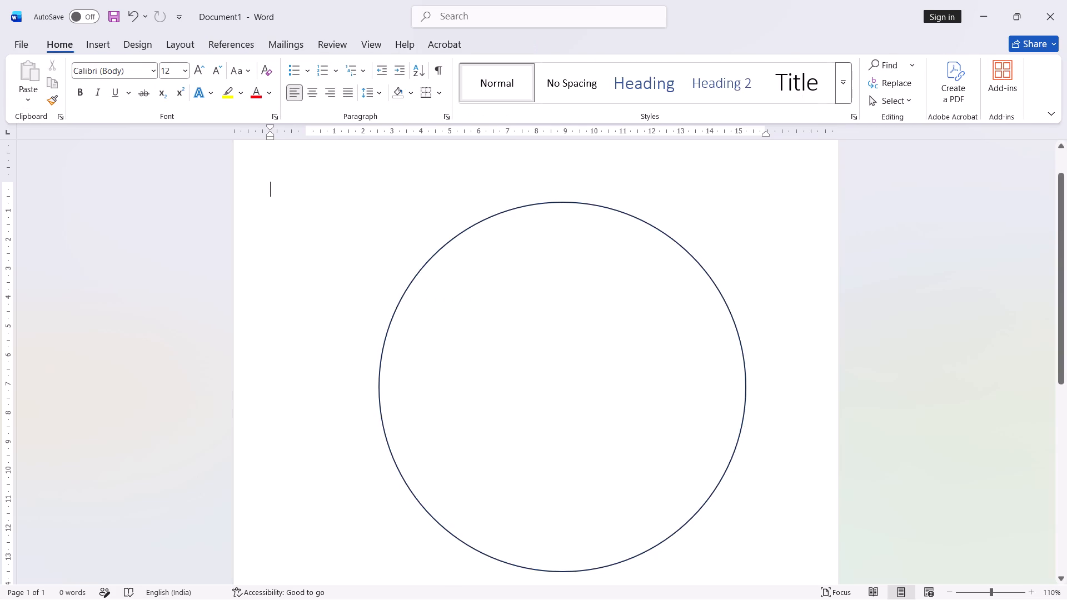
left_click(535, 337)
left_click(444, 246)
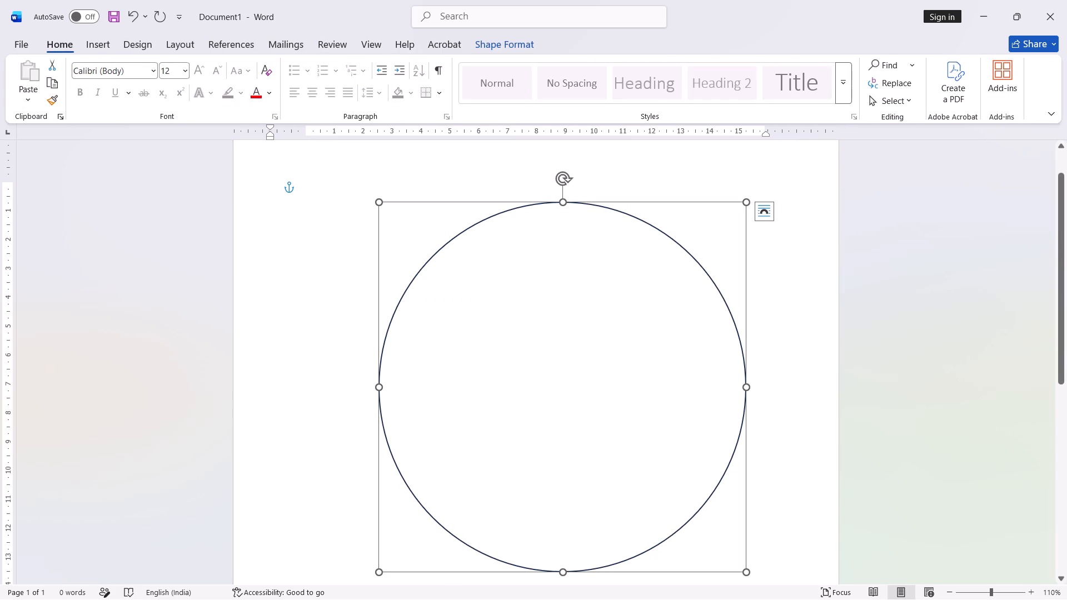
left_click_drag(406, 237, 385, 232)
left_click(416, 271)
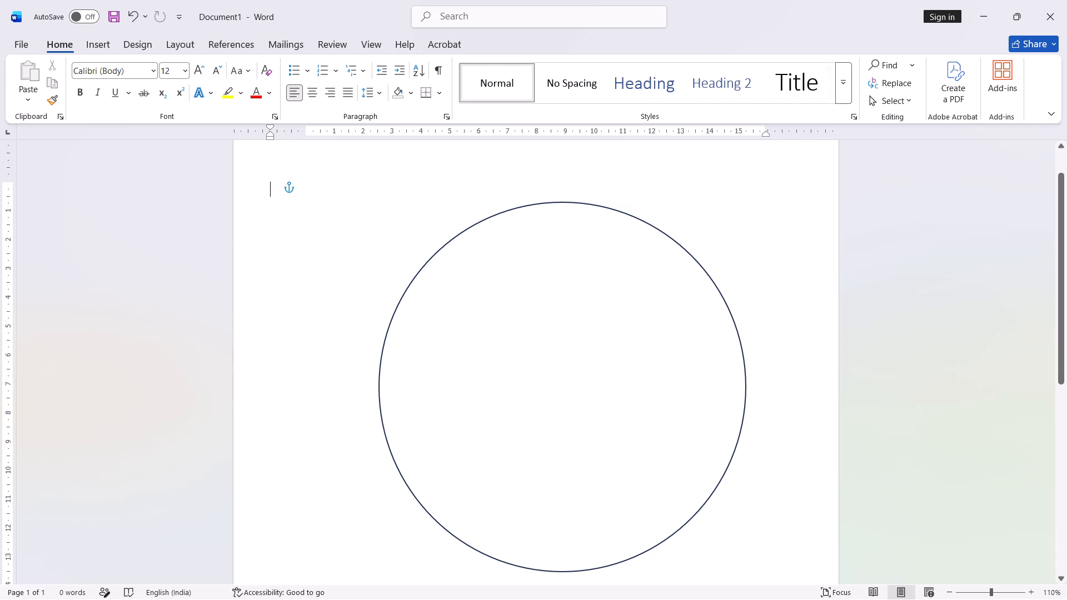
left_click_drag(377, 334, 352, 322)
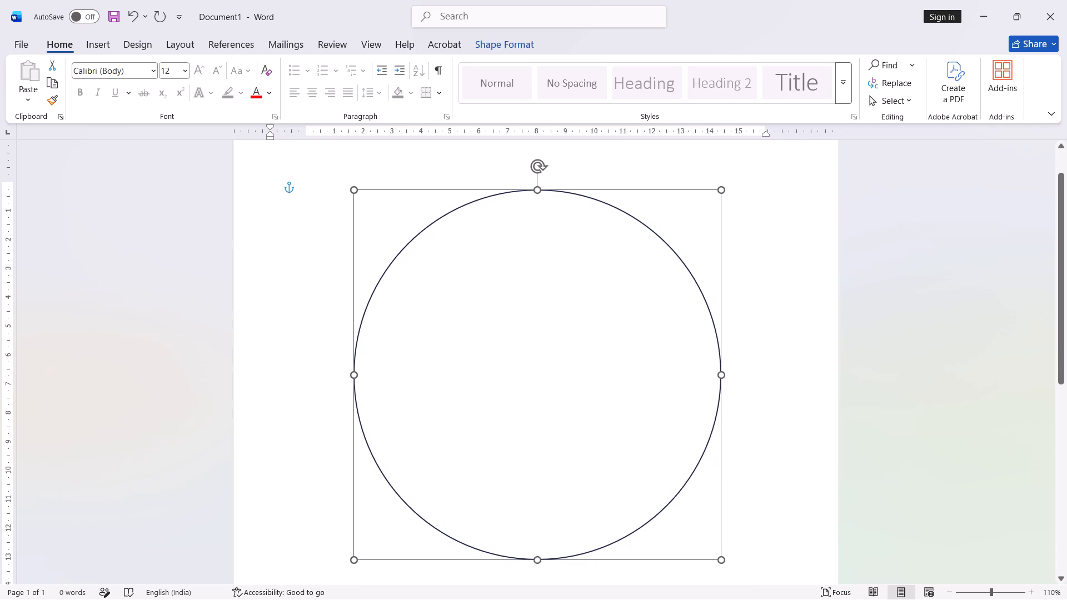
left_click_drag(352, 322, 340, 319)
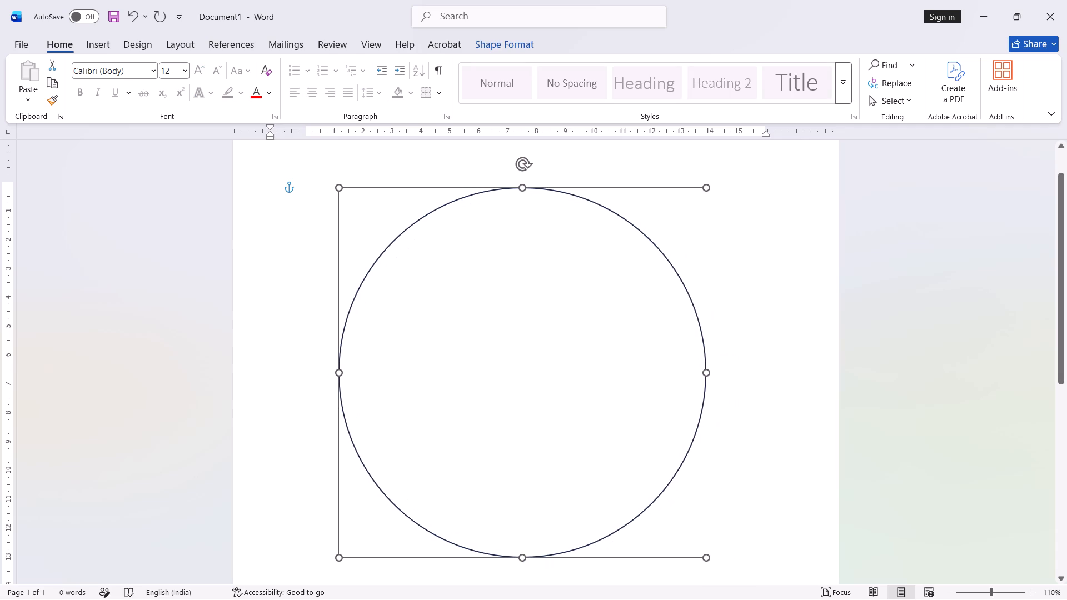
left_click_drag(340, 319, 361, 322)
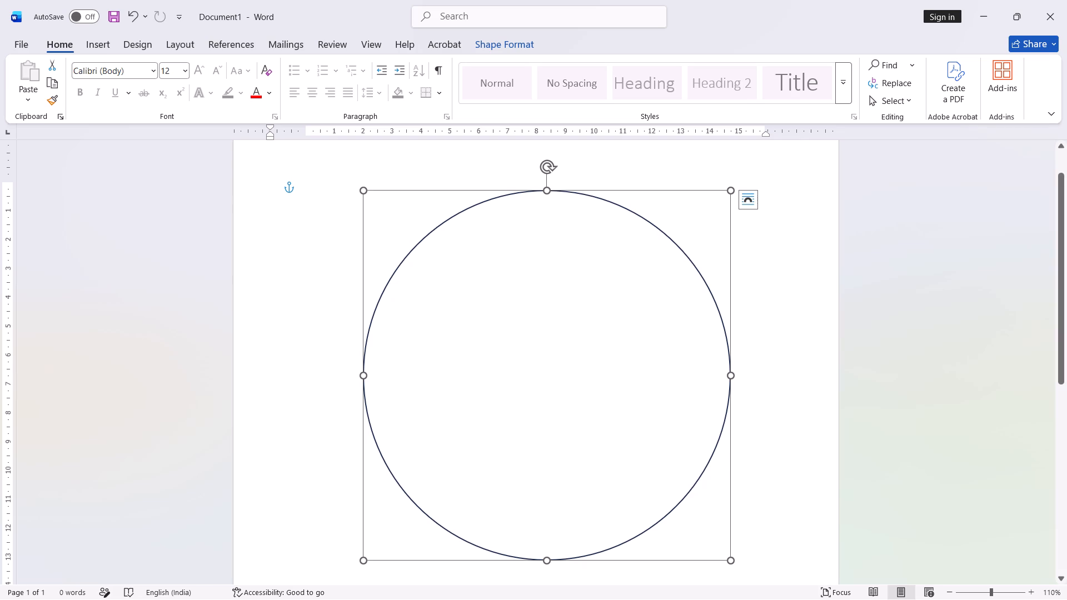
left_click_drag(361, 322, 357, 322)
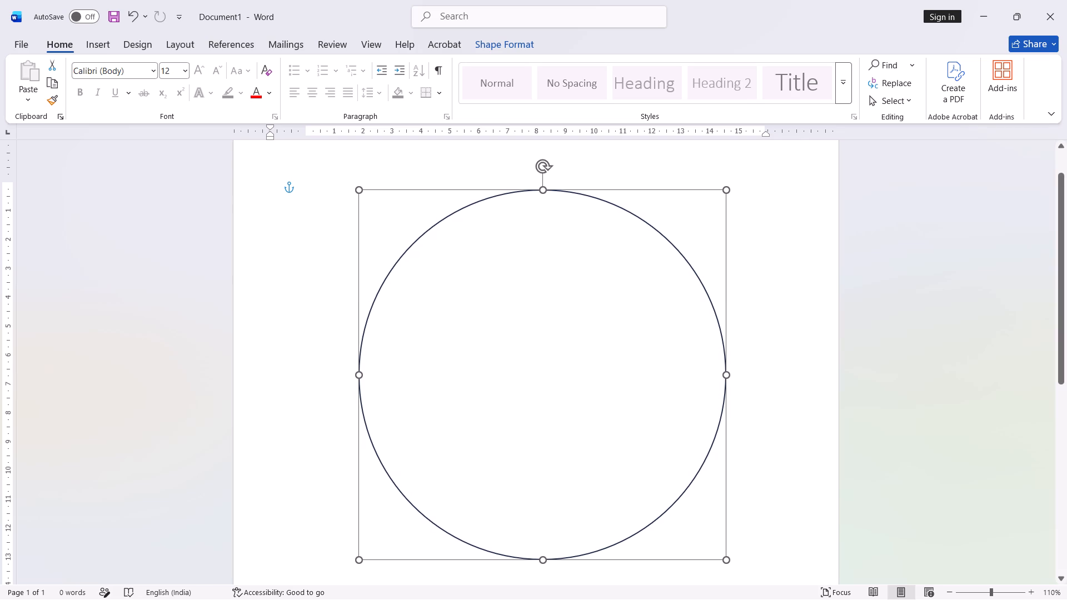
left_click_drag(357, 322, 333, 322)
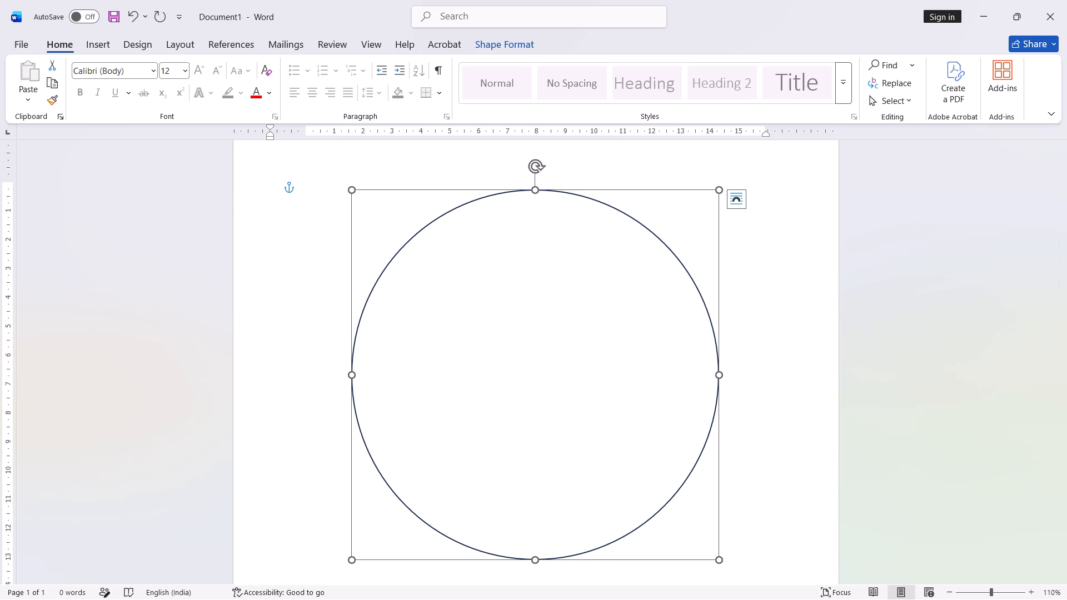
Duplicate the unfilled circle, reduce the copy's height slightly, and move it over the original.
key("ctrl+c")
key("ctrl+v")
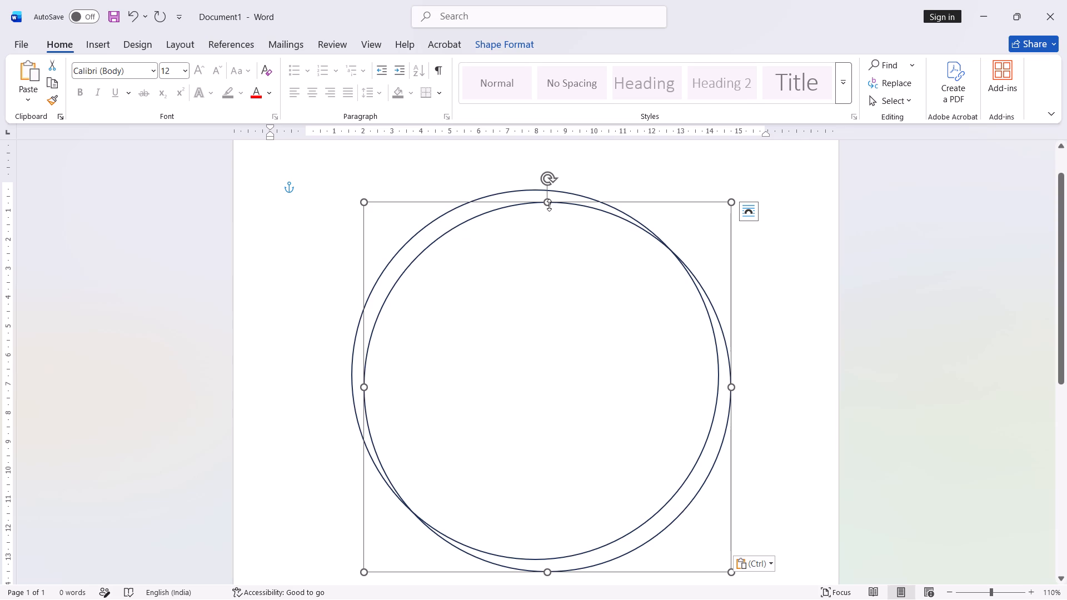
left_click_drag(549, 205, 542, 222)
left_click_drag(545, 287, 538, 270)
left_click(536, 297)
left_click(515, 224)
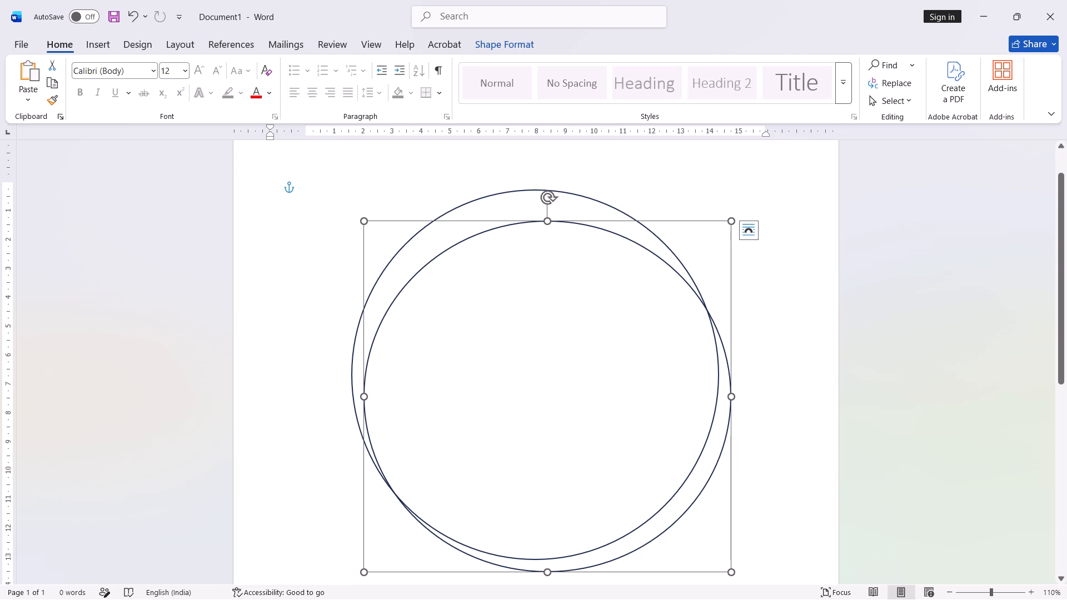
left_click_drag(481, 220, 471, 199)
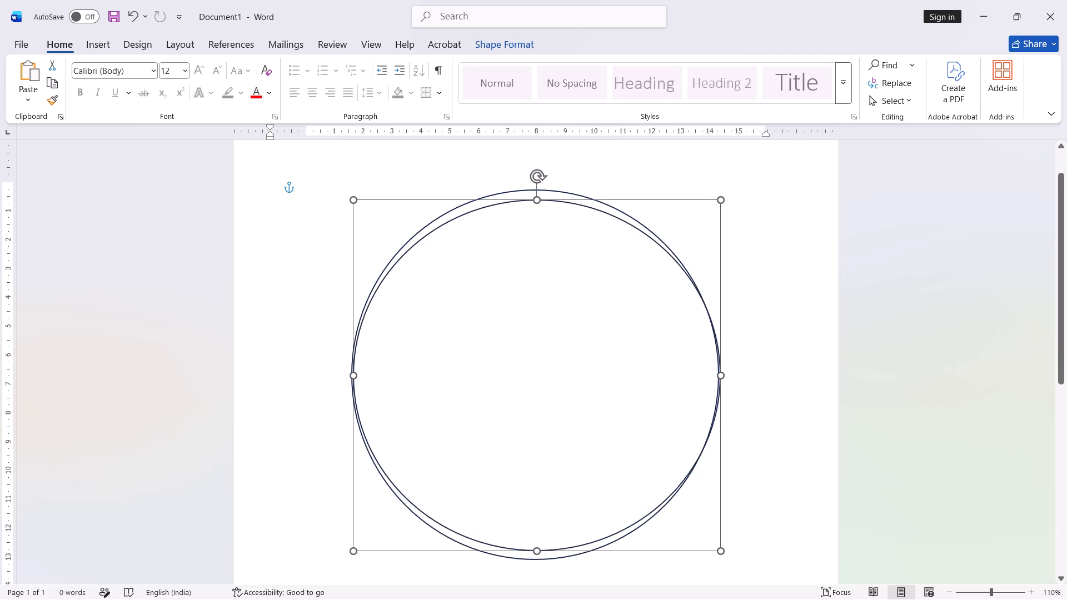
left_click_drag(471, 199, 471, 196)
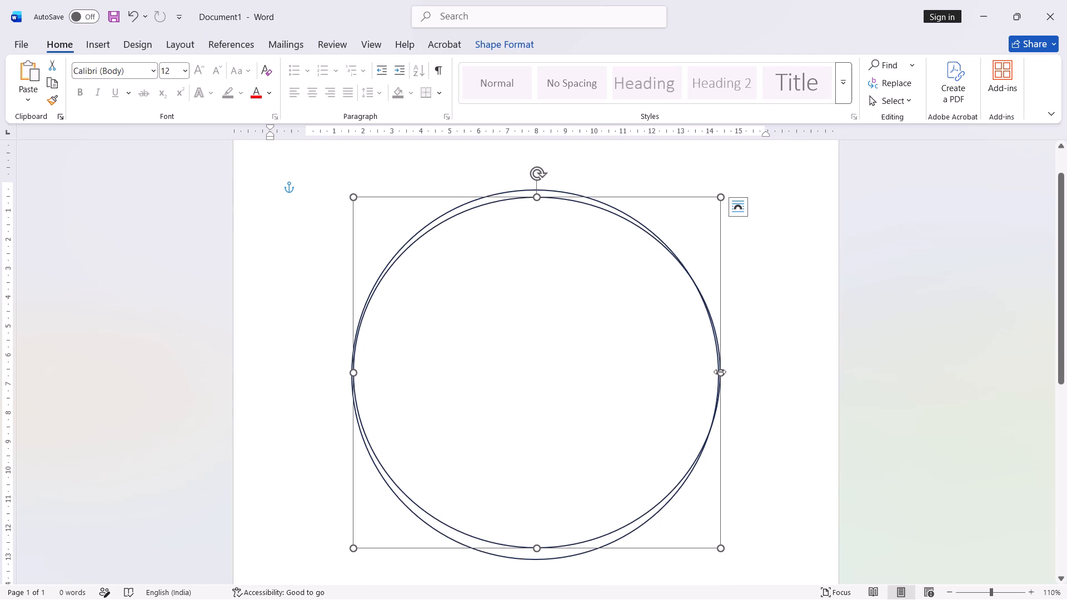
Shrink the copied circle to about 11 cm wide and 11.2 cm high, and centre it inside the original circle.
left_click_drag(720, 372, 700, 371)
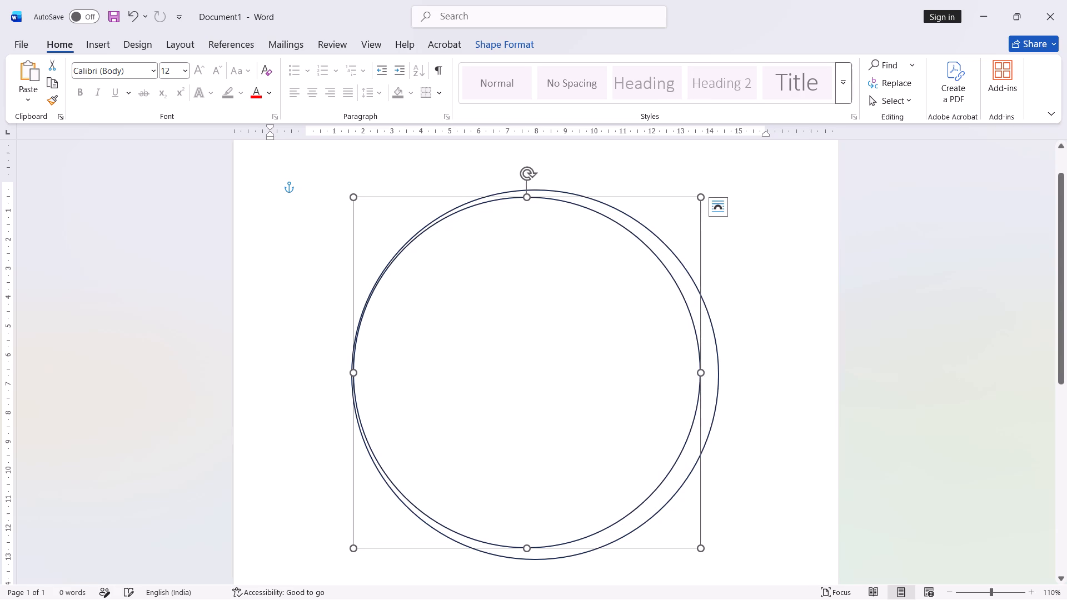
left_click_drag(350, 374, 364, 371)
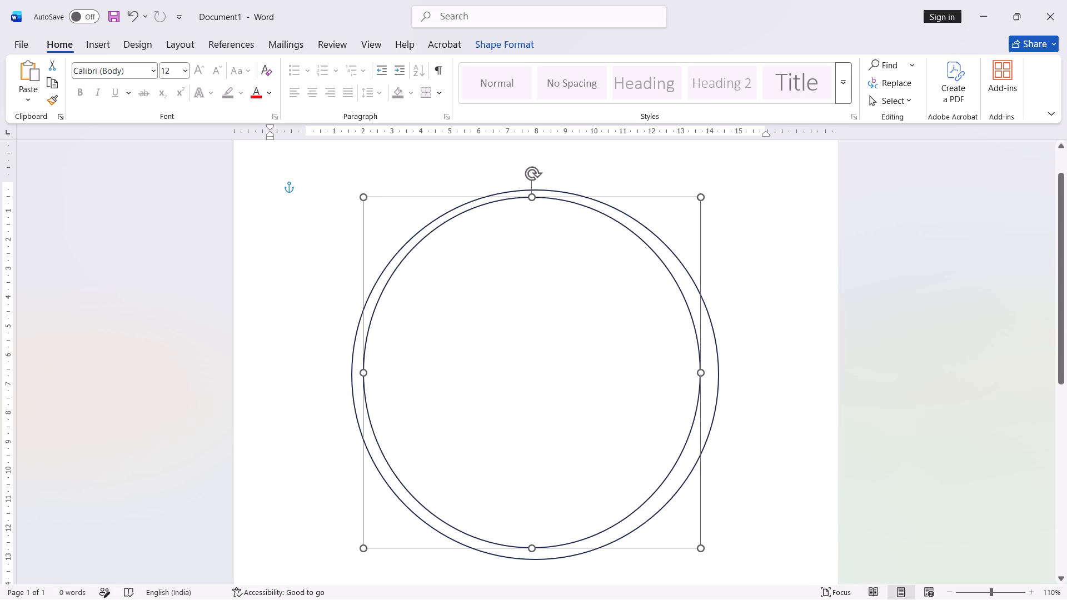
left_click_drag(364, 371, 368, 371)
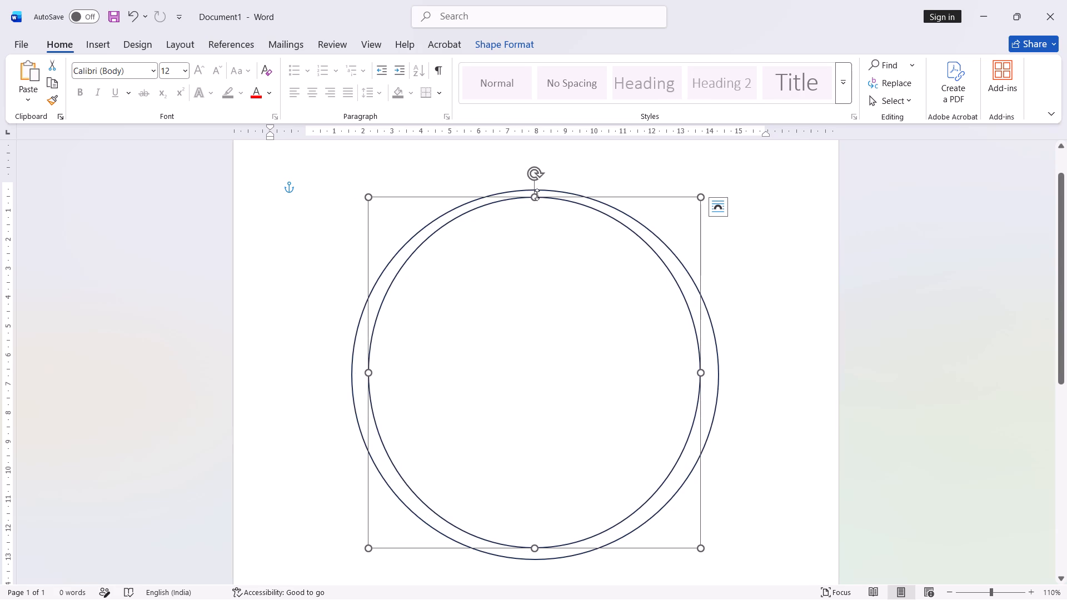
left_click_drag(535, 196, 532, 205)
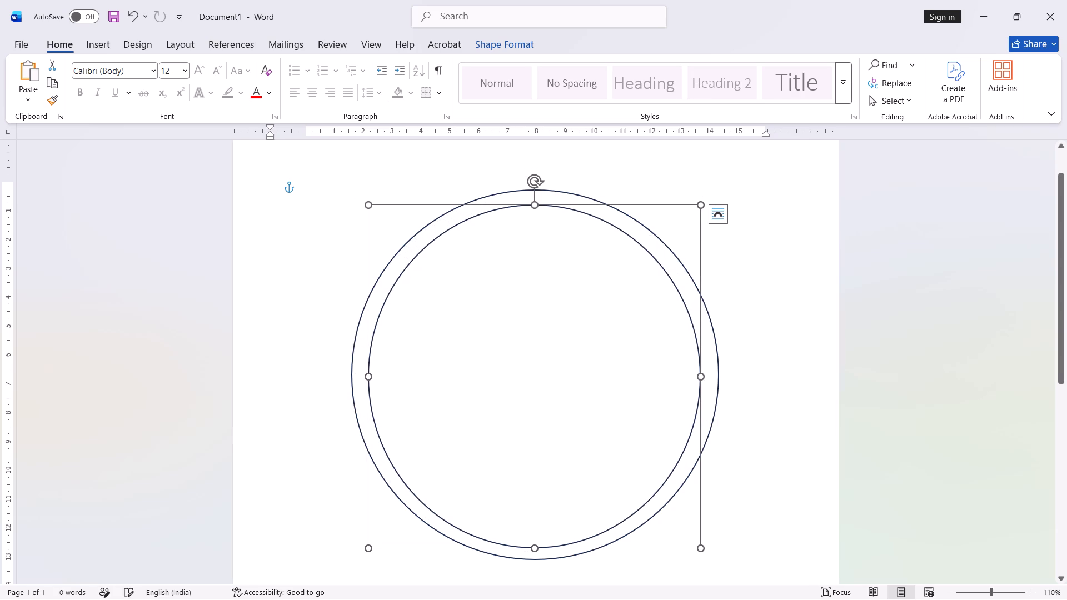
left_click_drag(533, 548, 533, 548)
left_click_drag(533, 548, 533, 543)
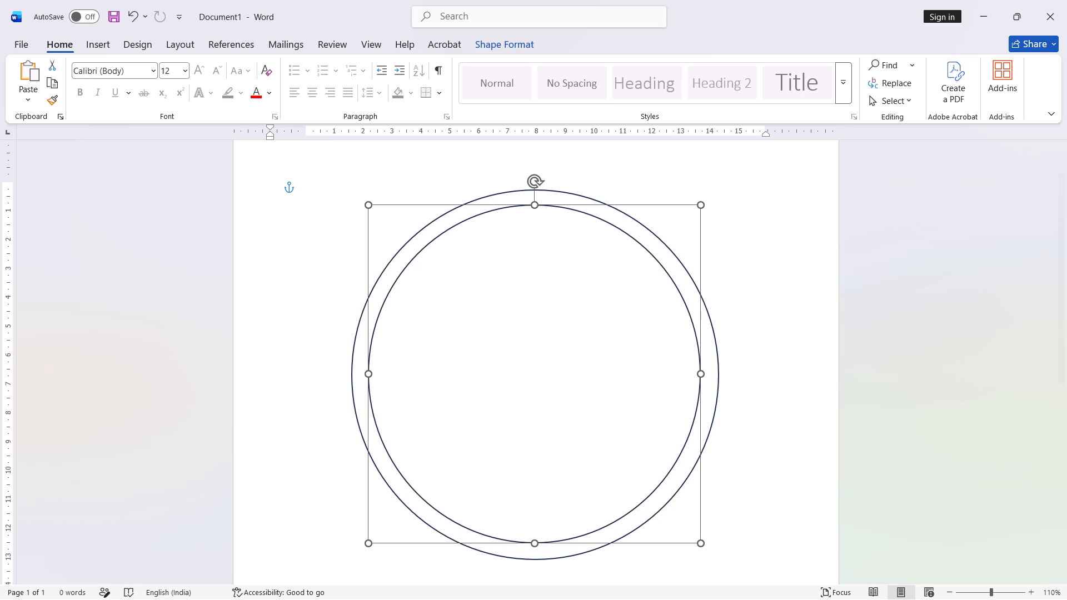
left_click_drag(533, 543, 536, 534)
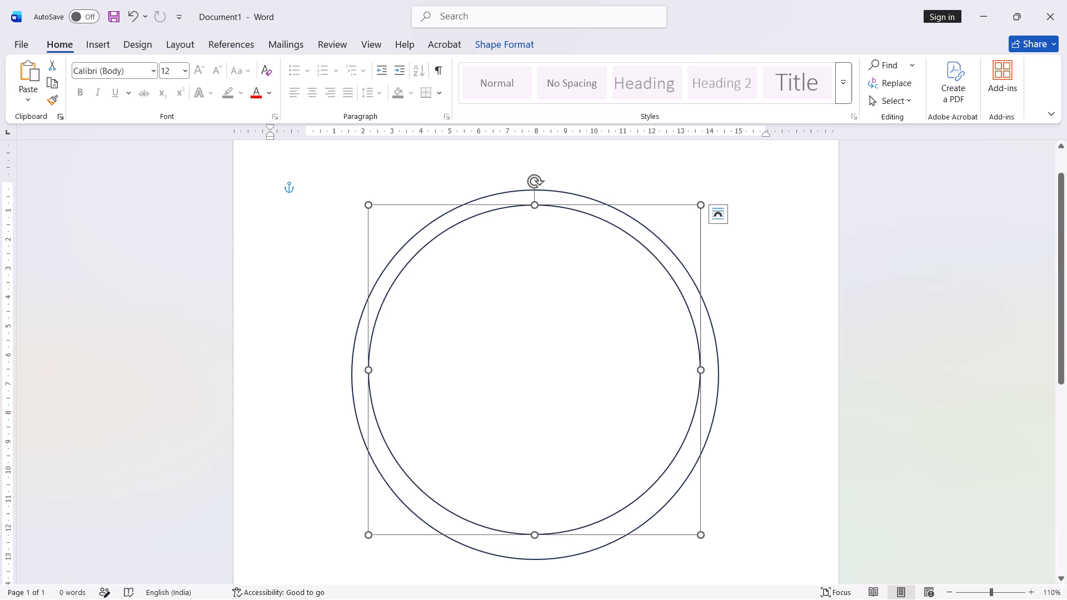
left_click_drag(535, 206, 535, 213)
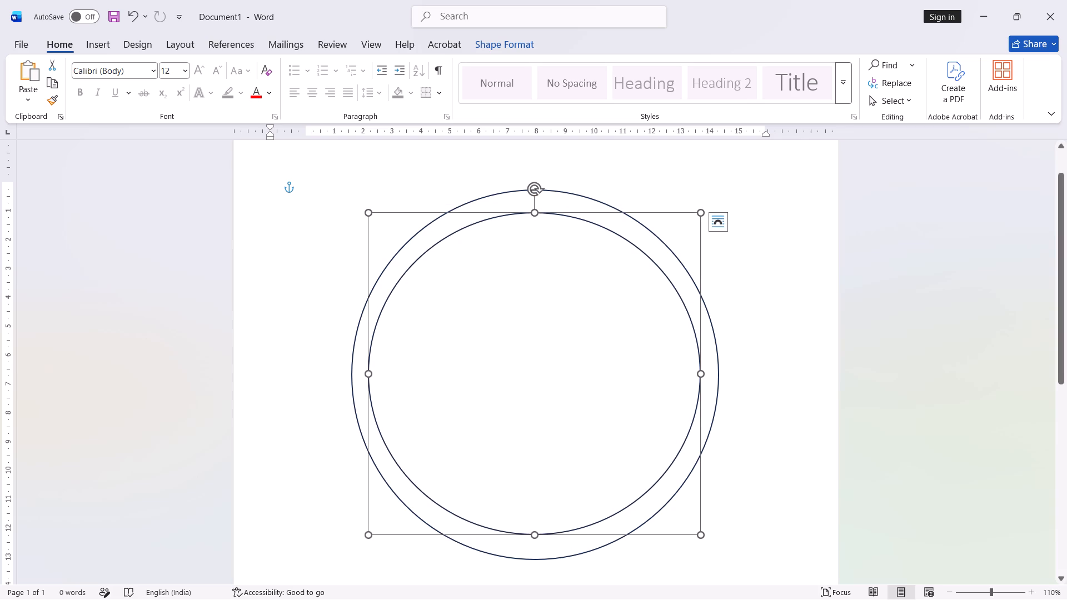
left_click_drag(368, 374, 376, 374)
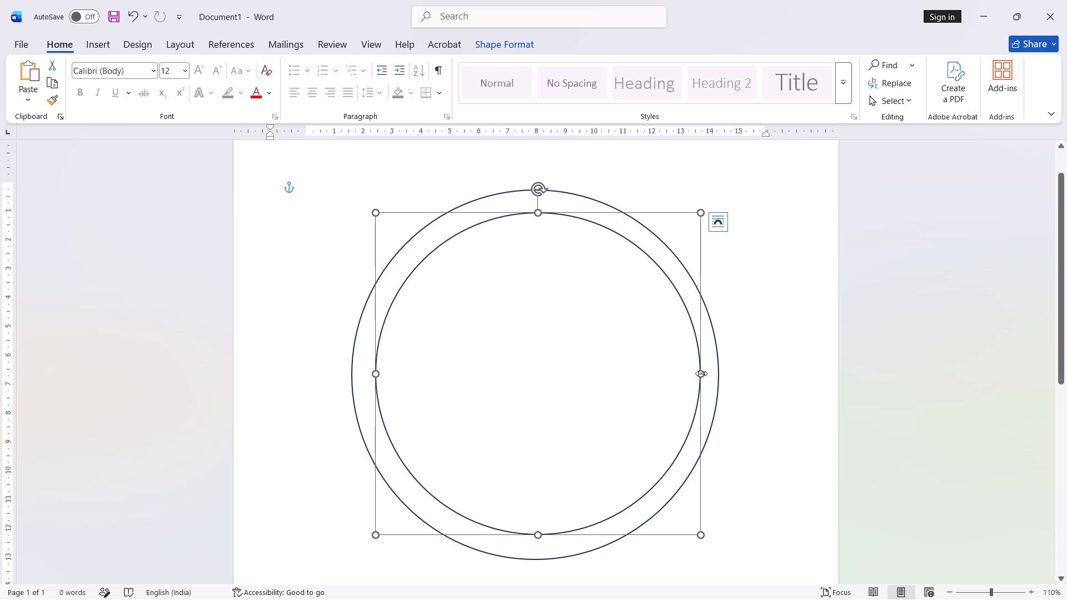
left_click_drag(701, 373, 694, 375)
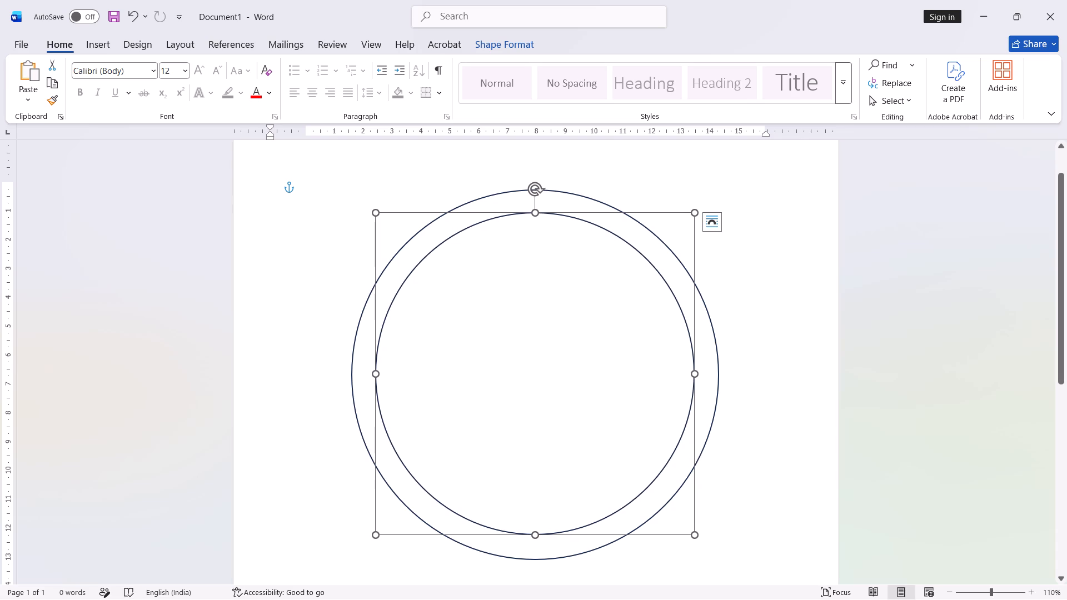
left_click(532, 366)
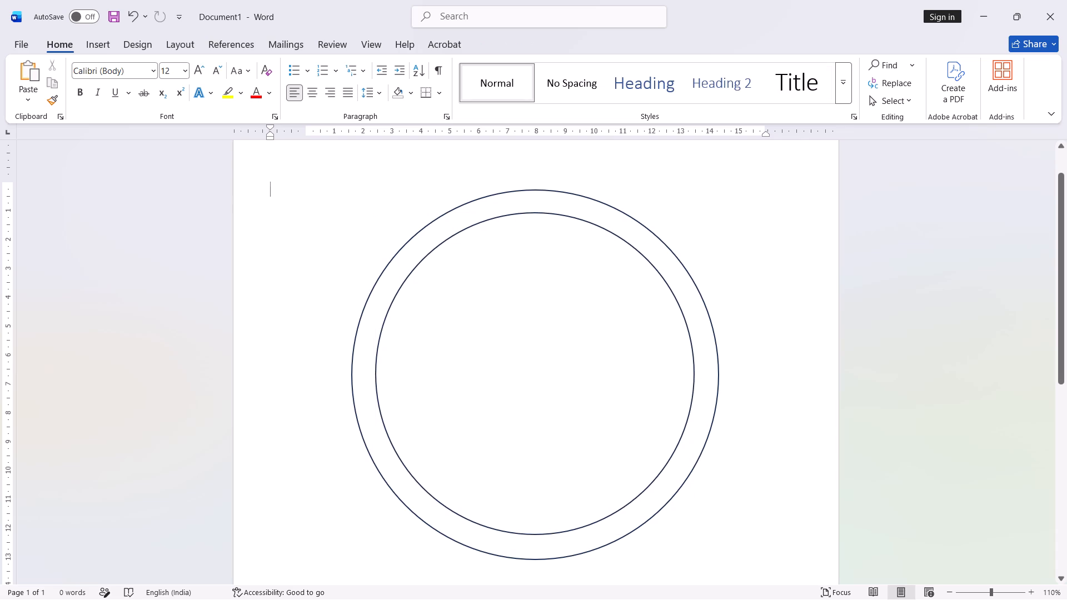
left_click(522, 214)
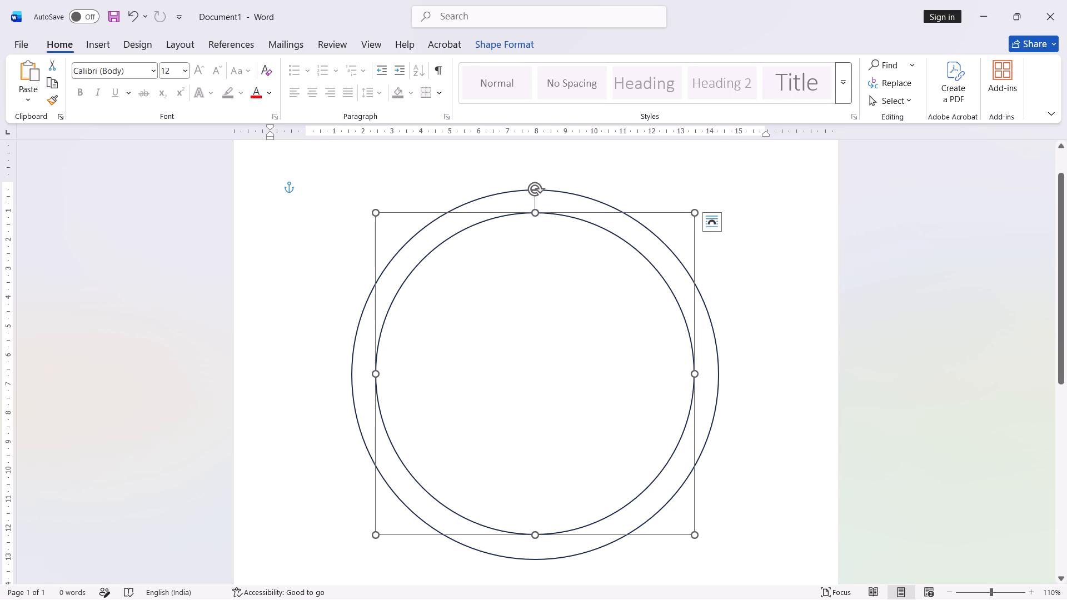
left_click(510, 212)
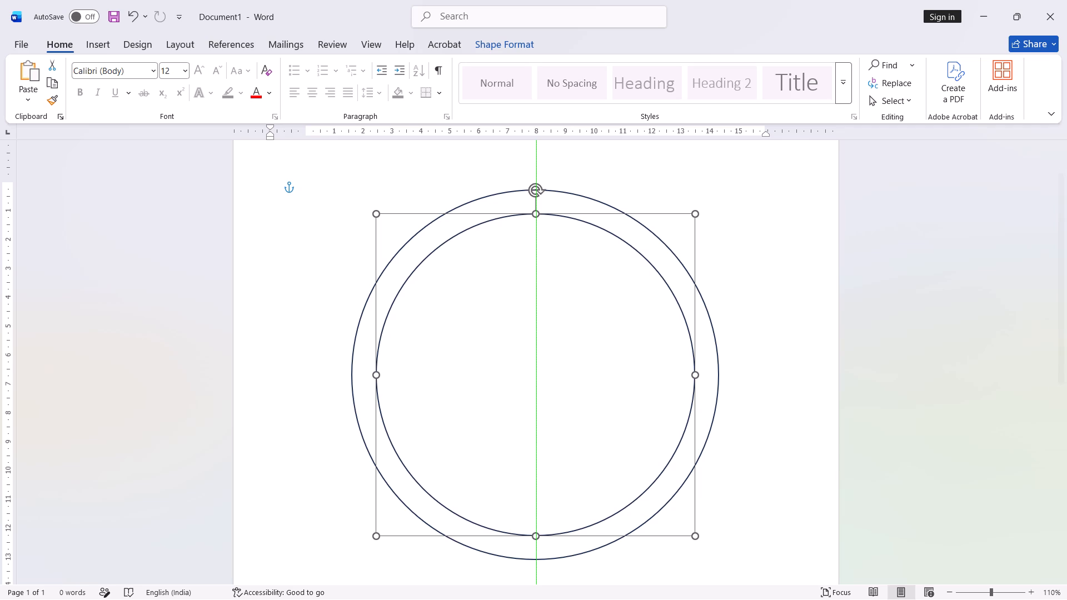
left_click(554, 314)
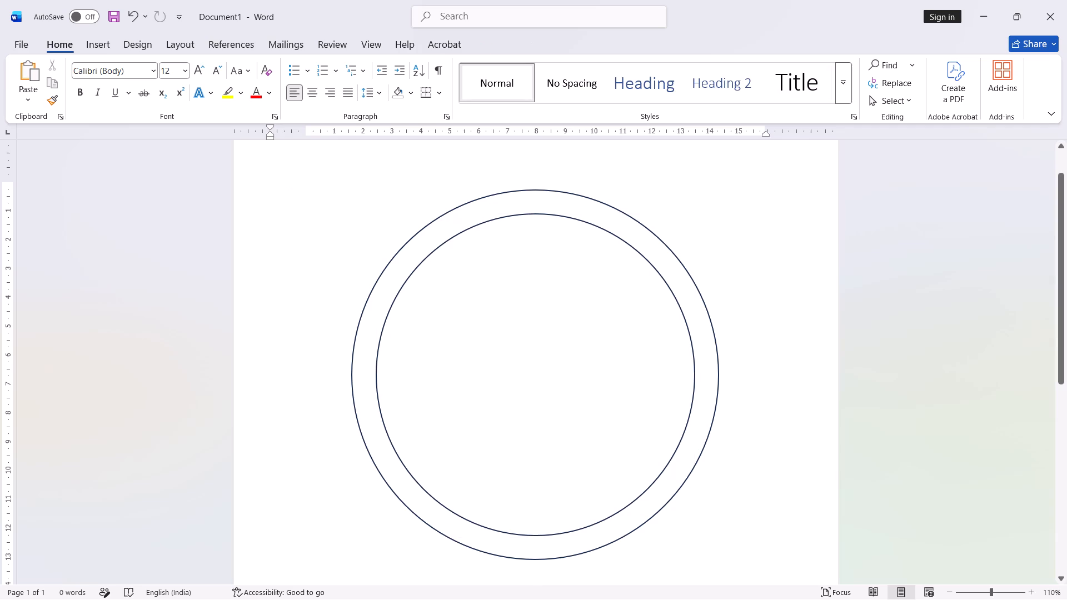
Resize the outer circle to about 12.8 cm wide and high, and centre it horizontally around the inner circle.
left_click(401, 248)
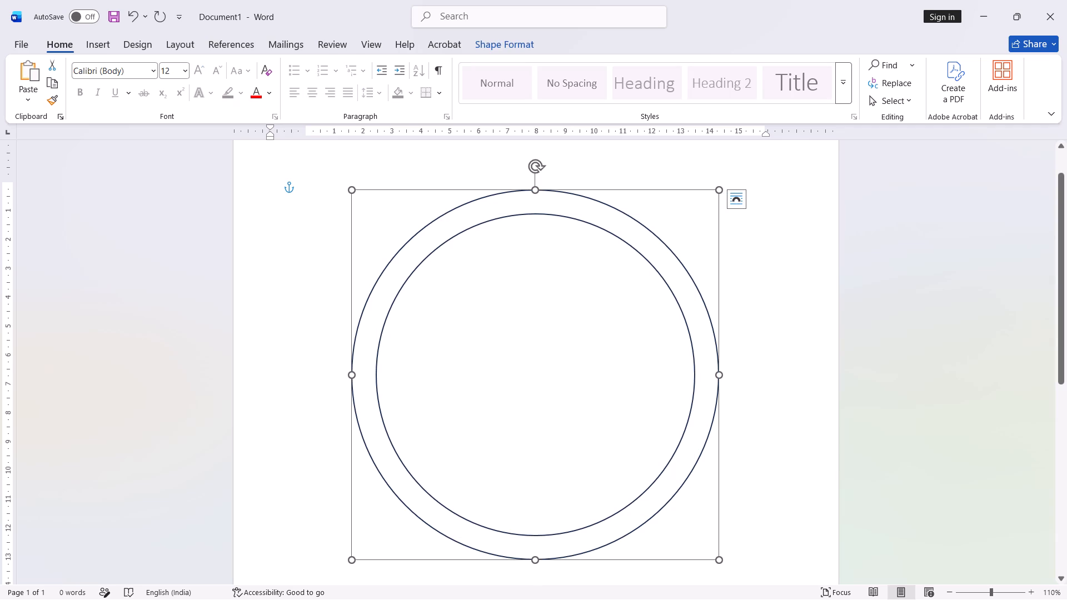
left_click(353, 373)
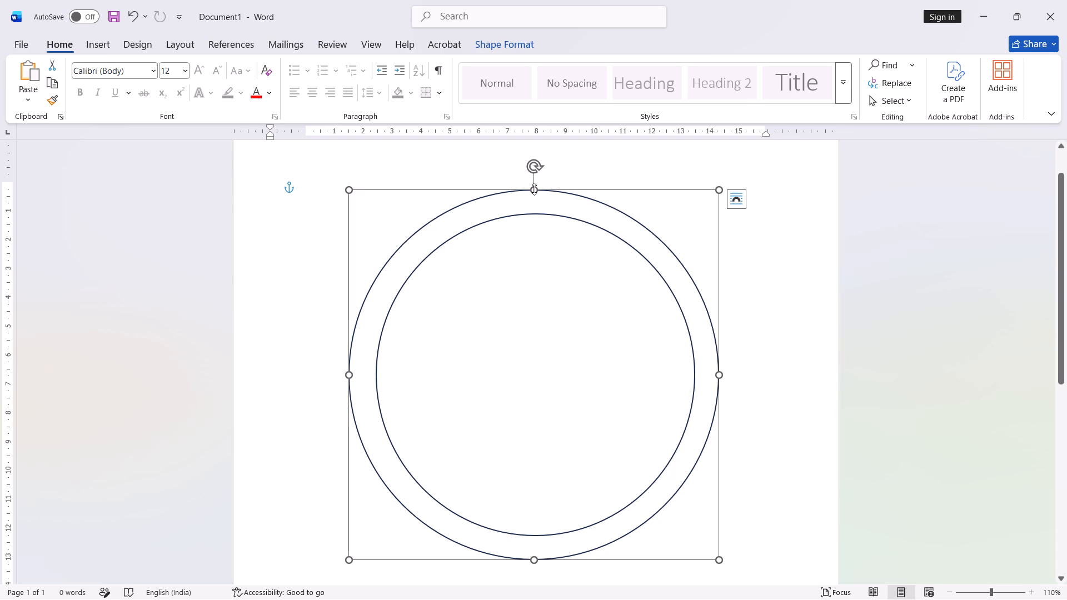
left_click_drag(533, 189, 527, 192)
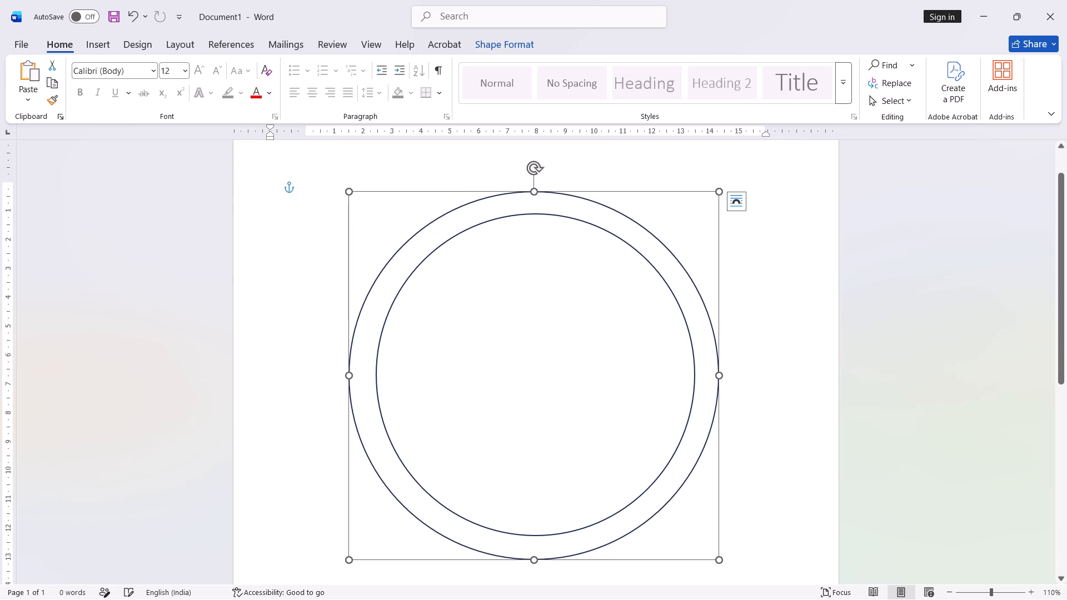
left_click(535, 558)
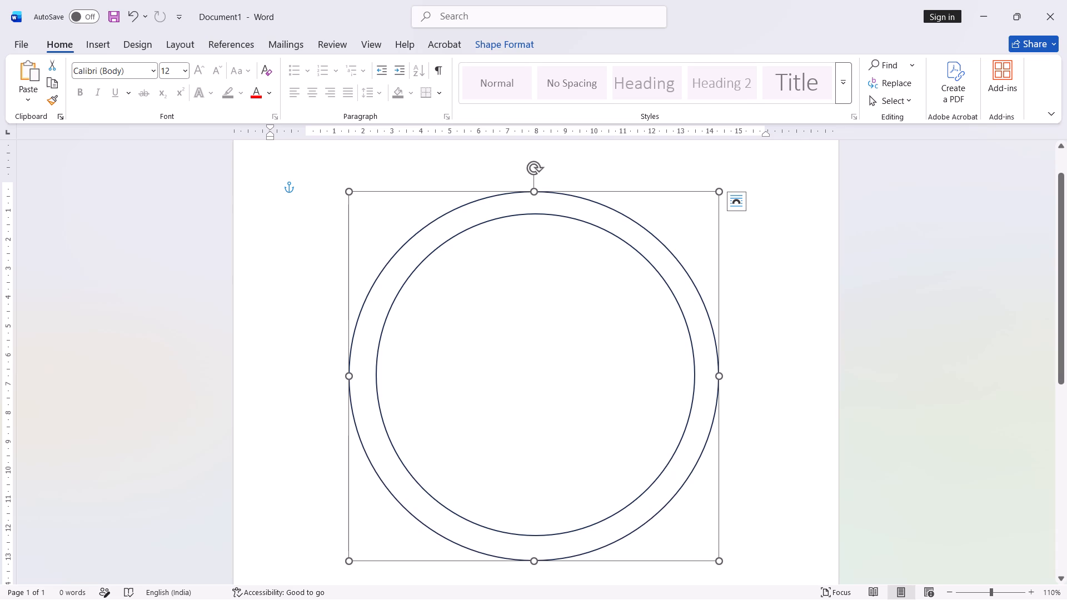
left_click_drag(350, 399, 353, 399)
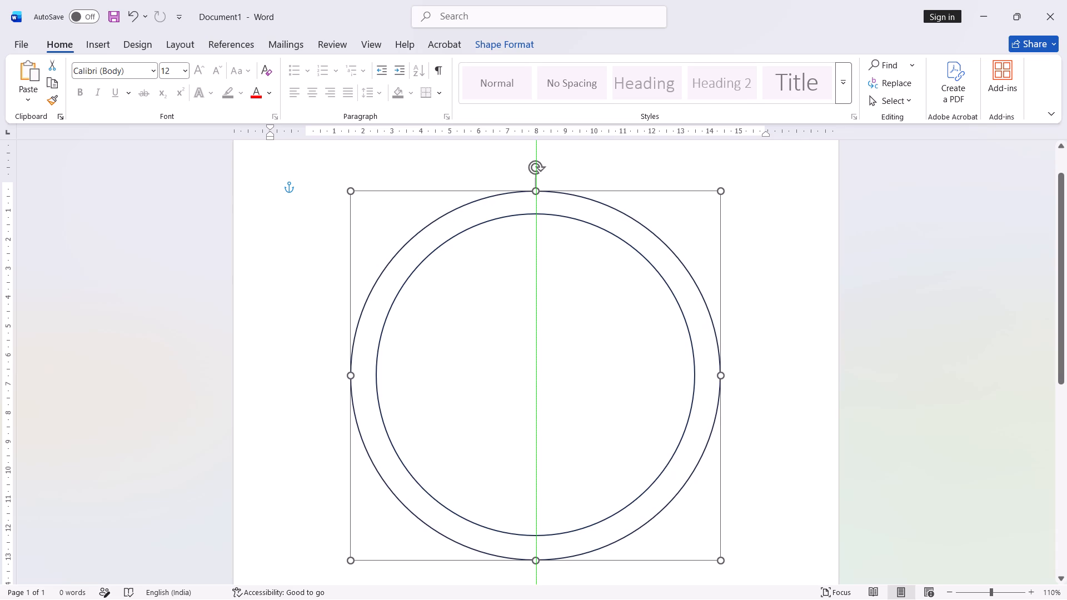
left_click_drag(353, 399, 355, 397)
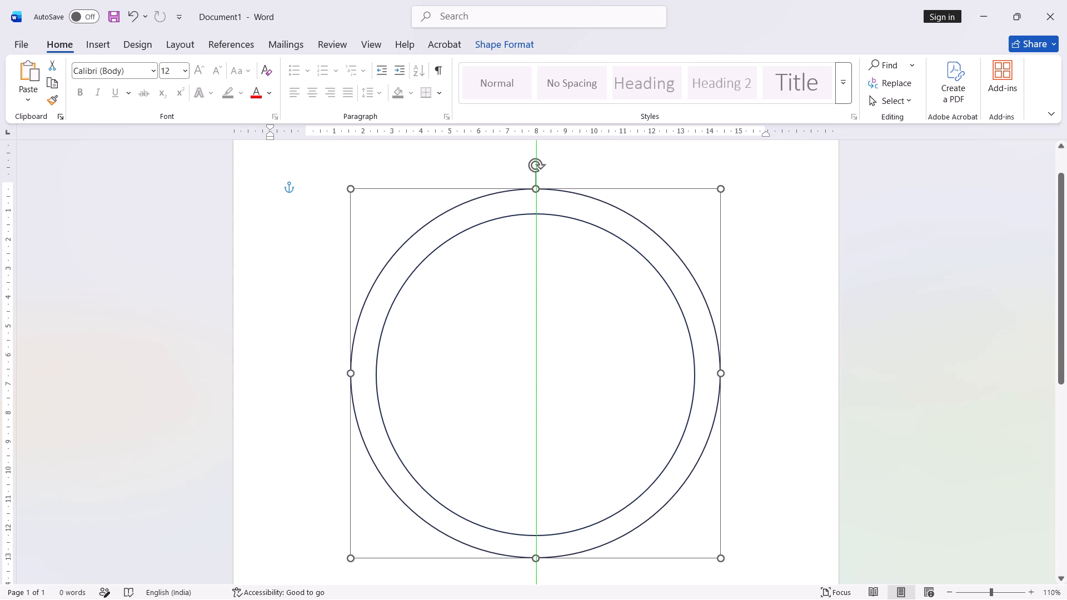
left_click_drag(355, 397, 358, 394)
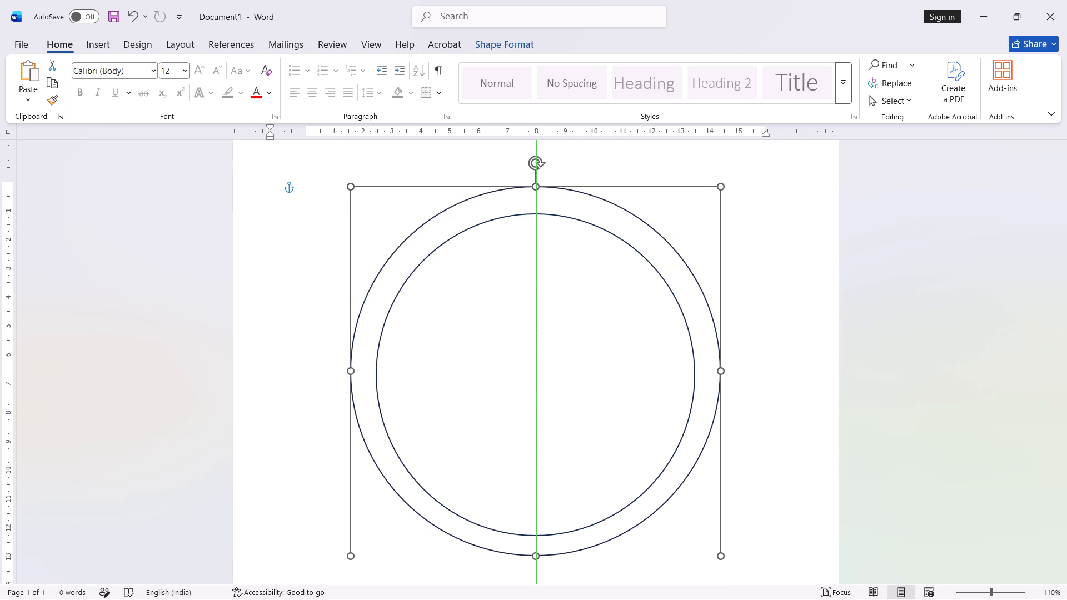
left_click_drag(358, 394, 361, 397)
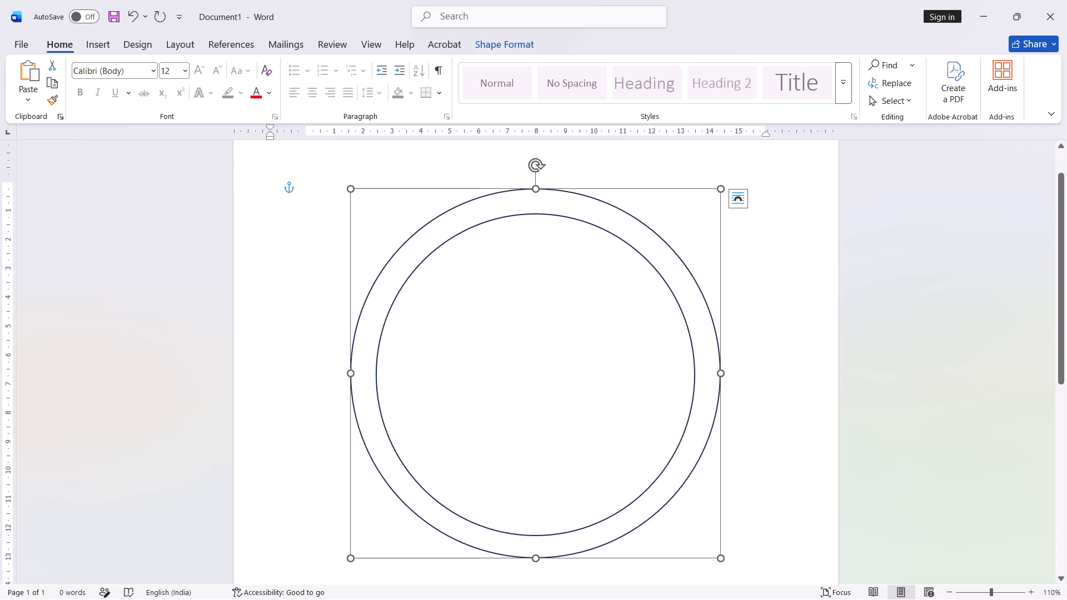
left_click(526, 384)
left_click(385, 267)
left_click(560, 314)
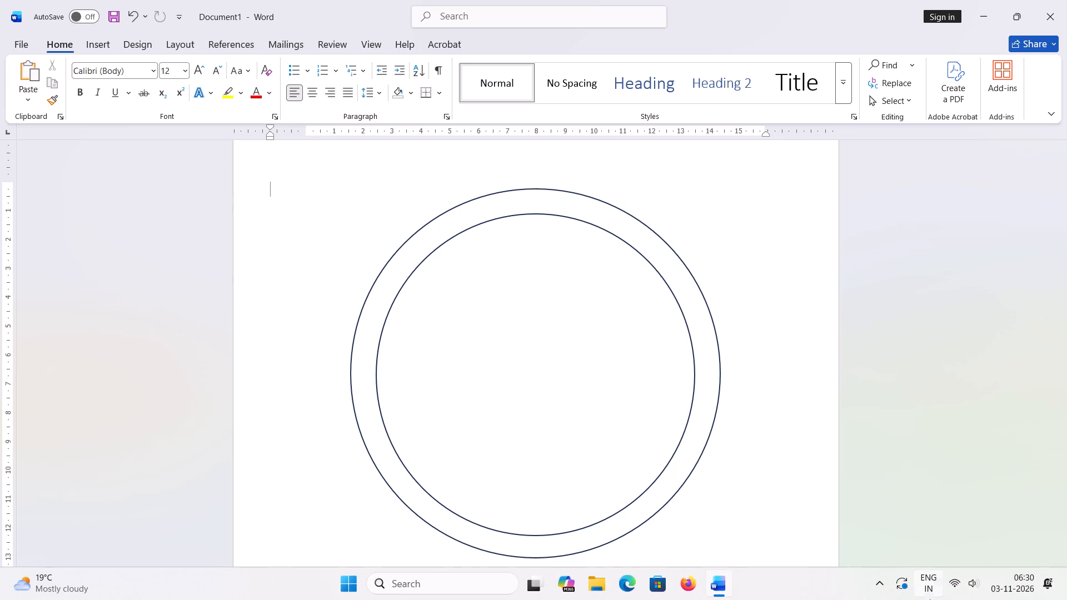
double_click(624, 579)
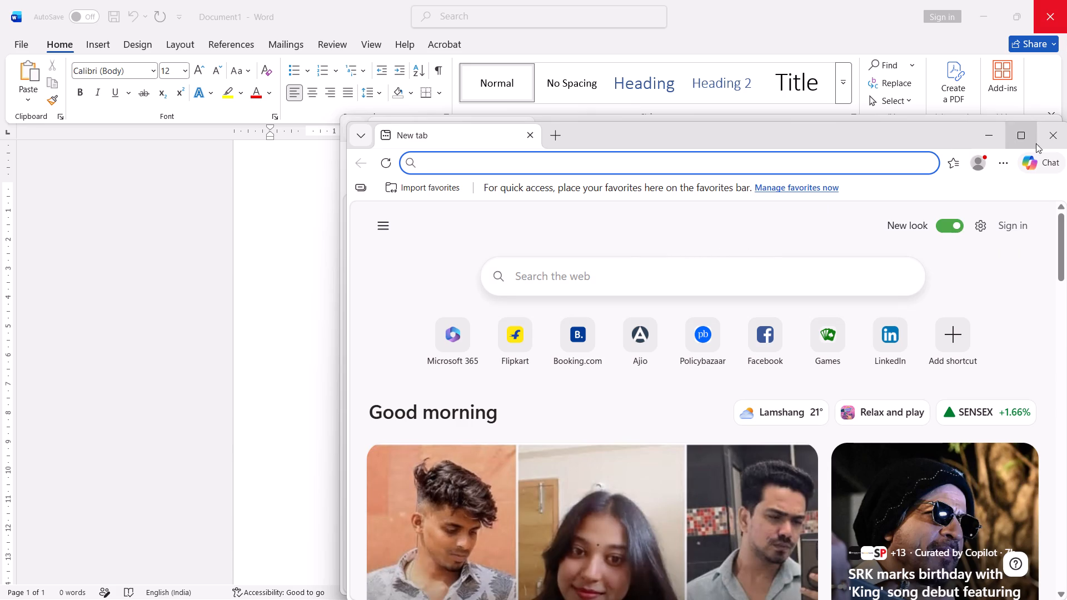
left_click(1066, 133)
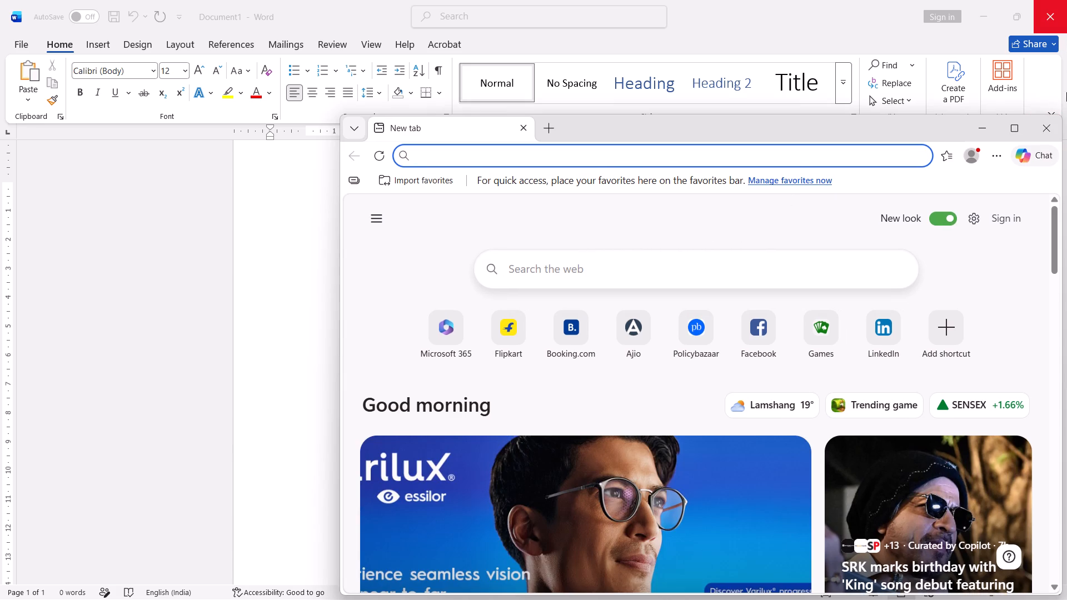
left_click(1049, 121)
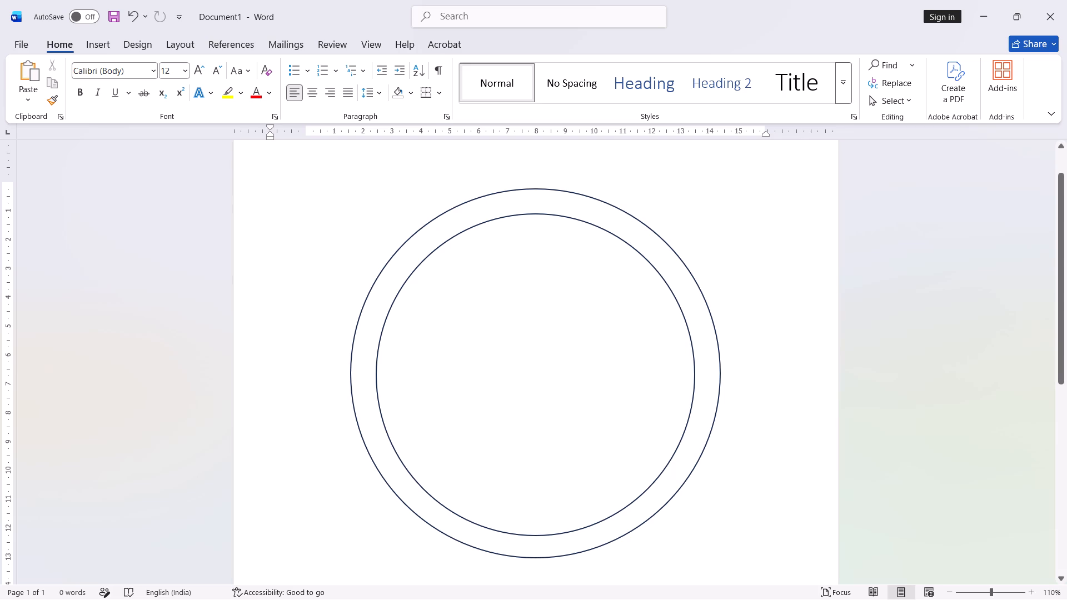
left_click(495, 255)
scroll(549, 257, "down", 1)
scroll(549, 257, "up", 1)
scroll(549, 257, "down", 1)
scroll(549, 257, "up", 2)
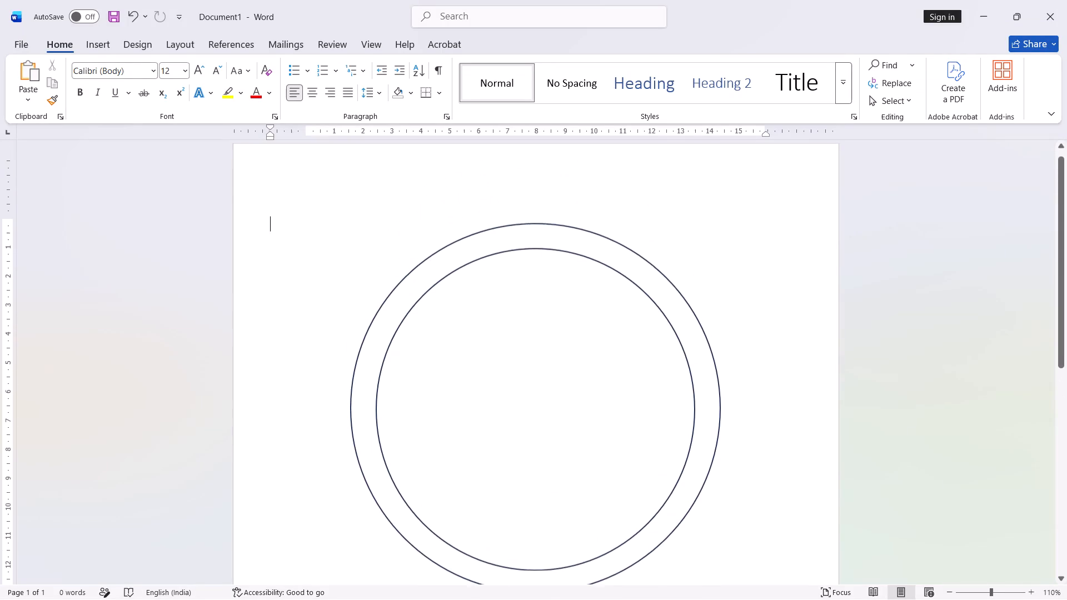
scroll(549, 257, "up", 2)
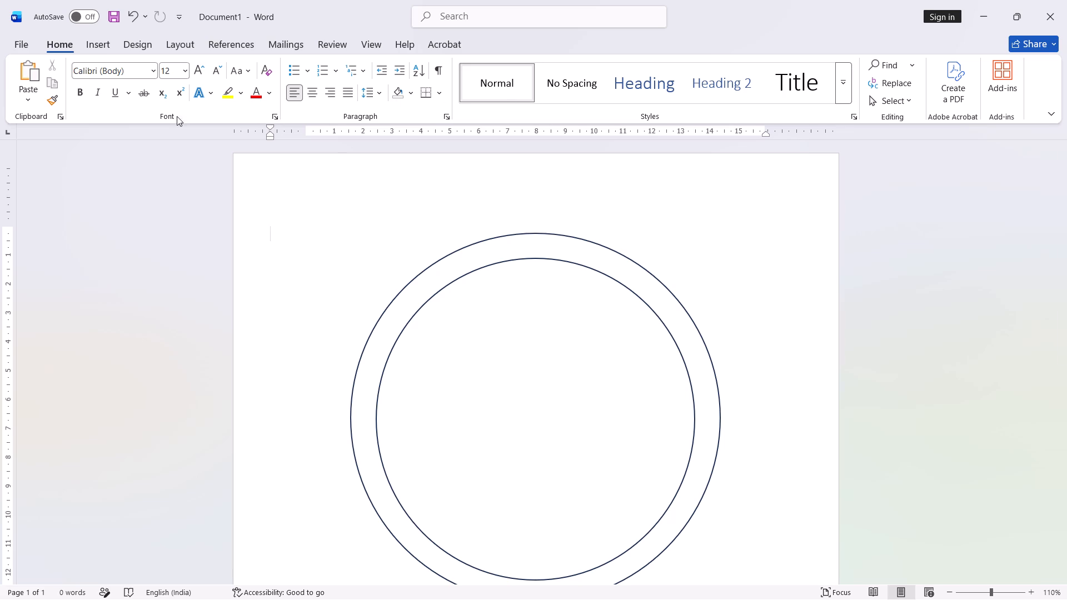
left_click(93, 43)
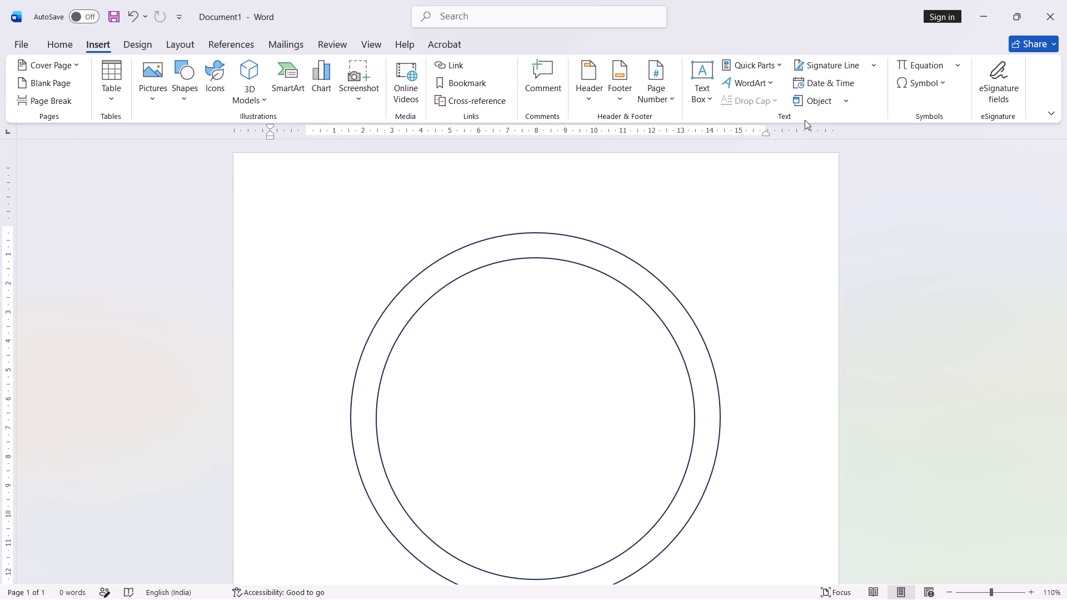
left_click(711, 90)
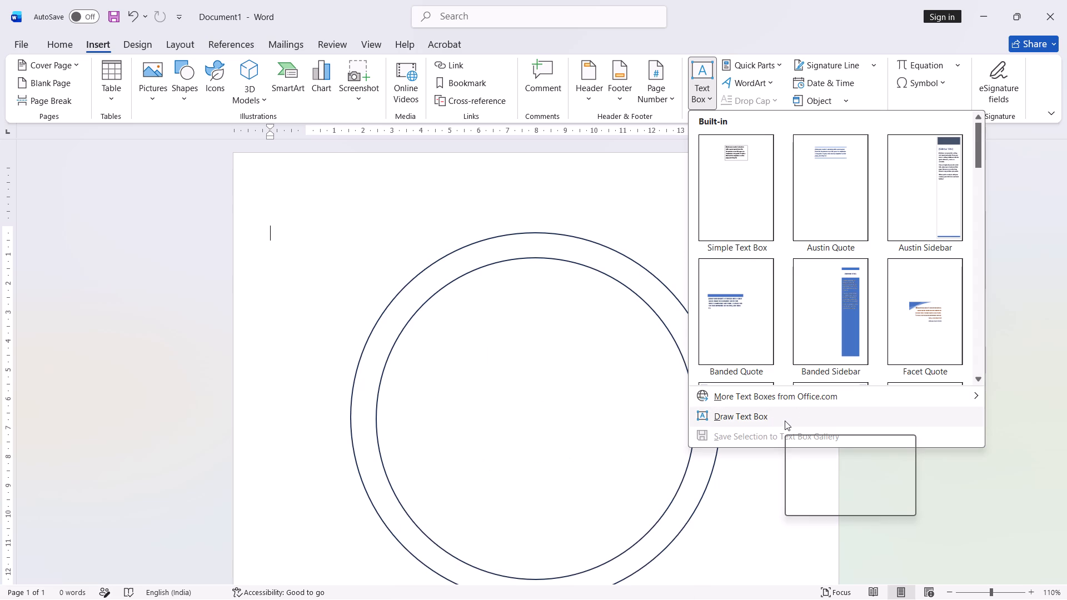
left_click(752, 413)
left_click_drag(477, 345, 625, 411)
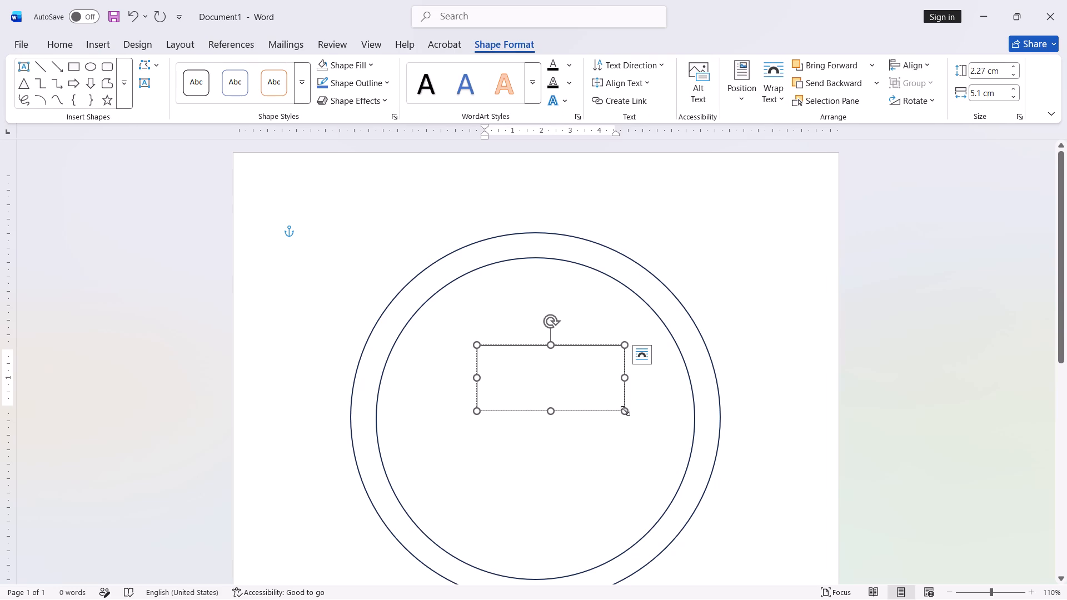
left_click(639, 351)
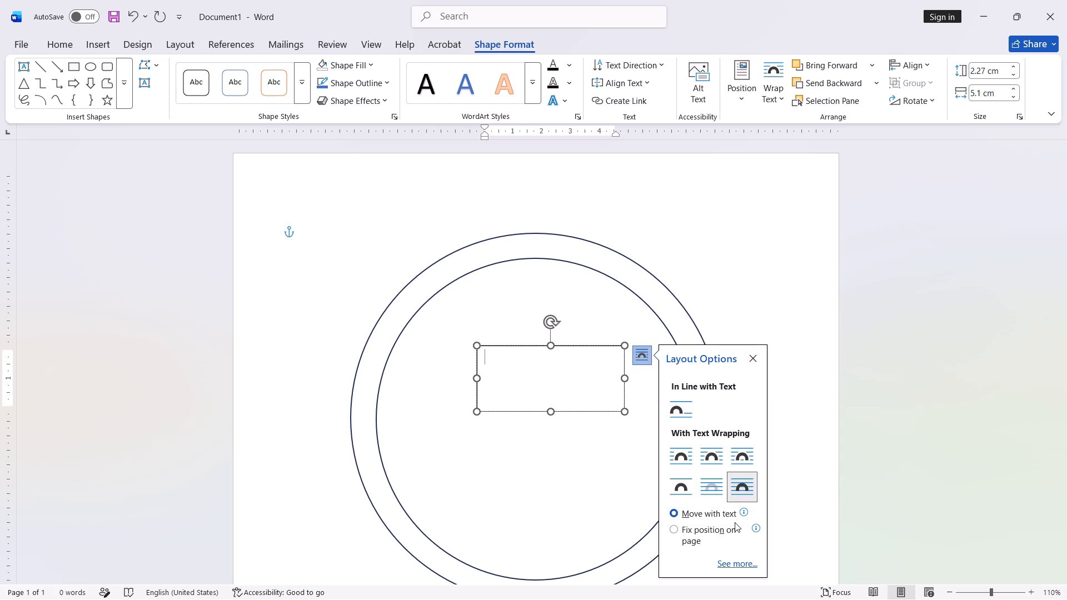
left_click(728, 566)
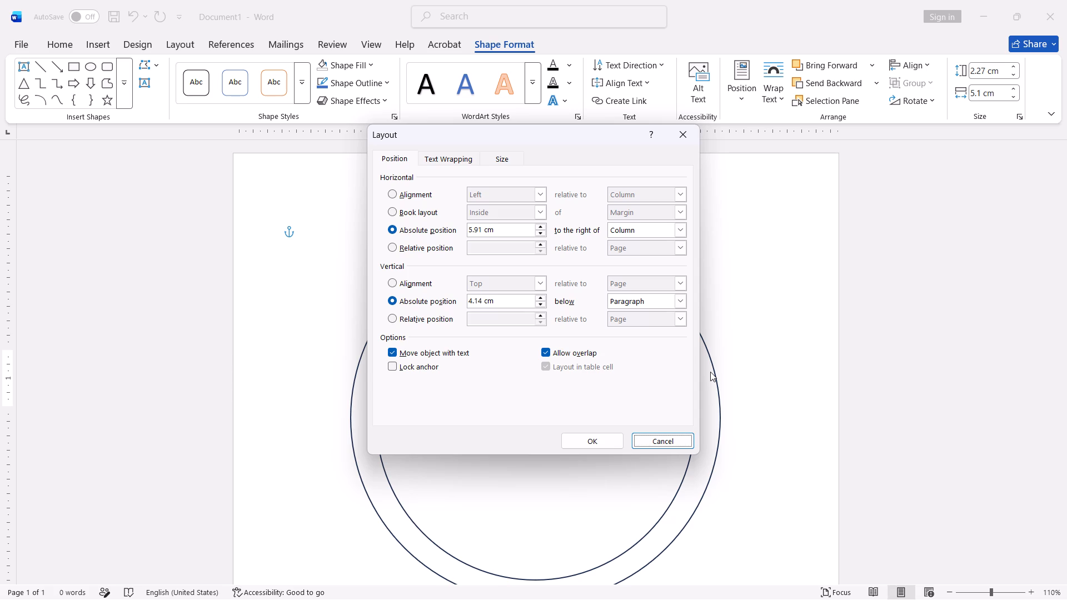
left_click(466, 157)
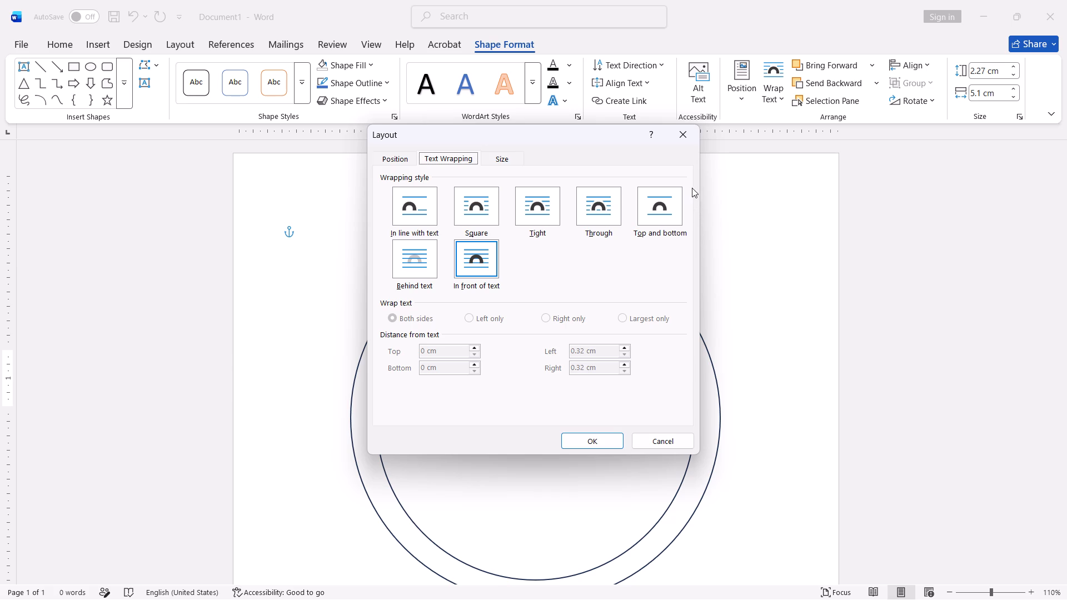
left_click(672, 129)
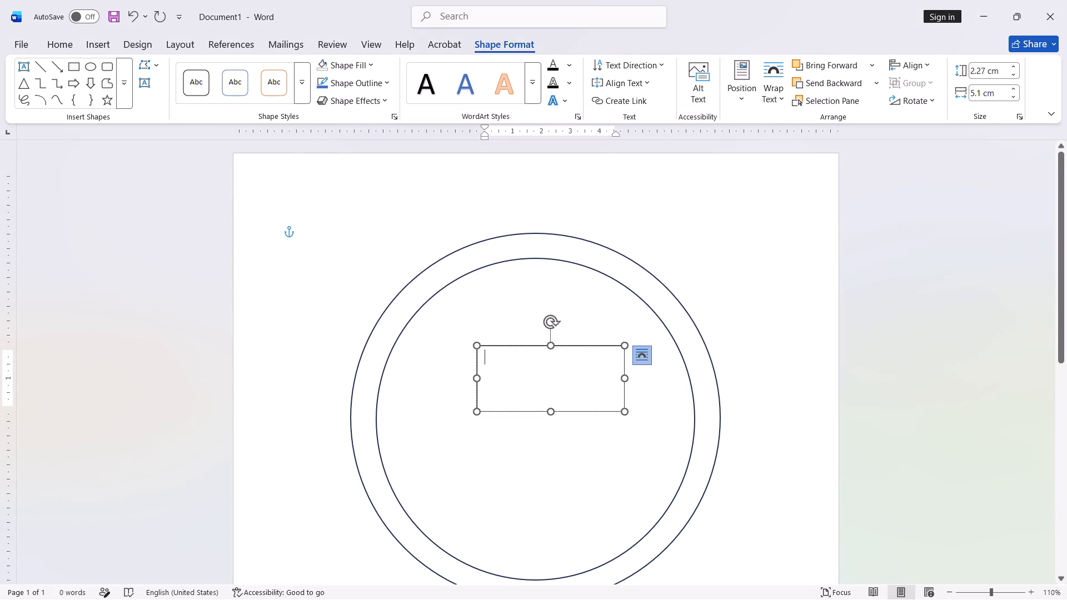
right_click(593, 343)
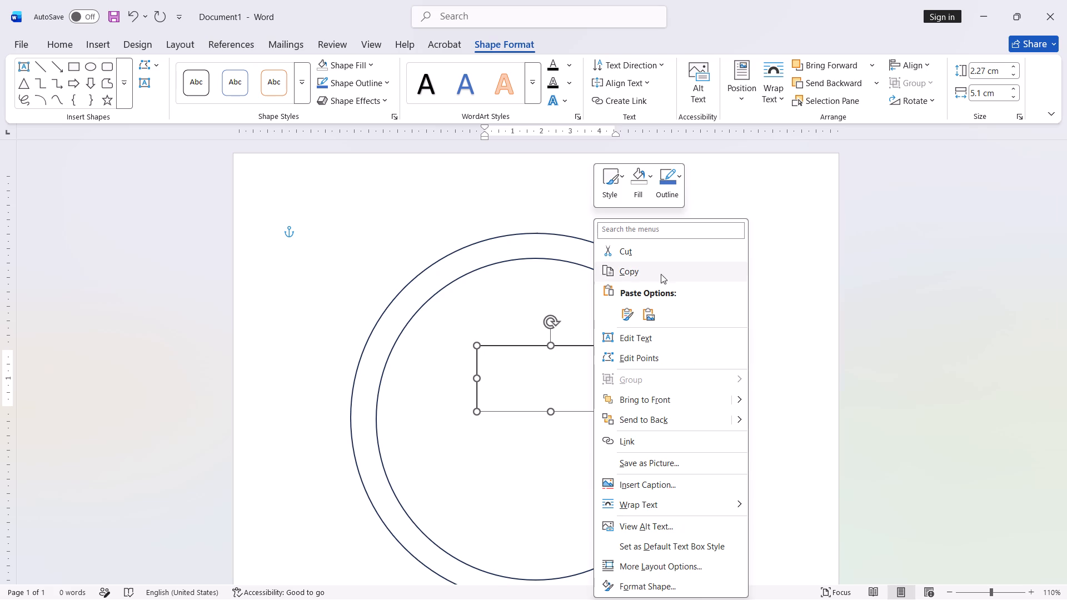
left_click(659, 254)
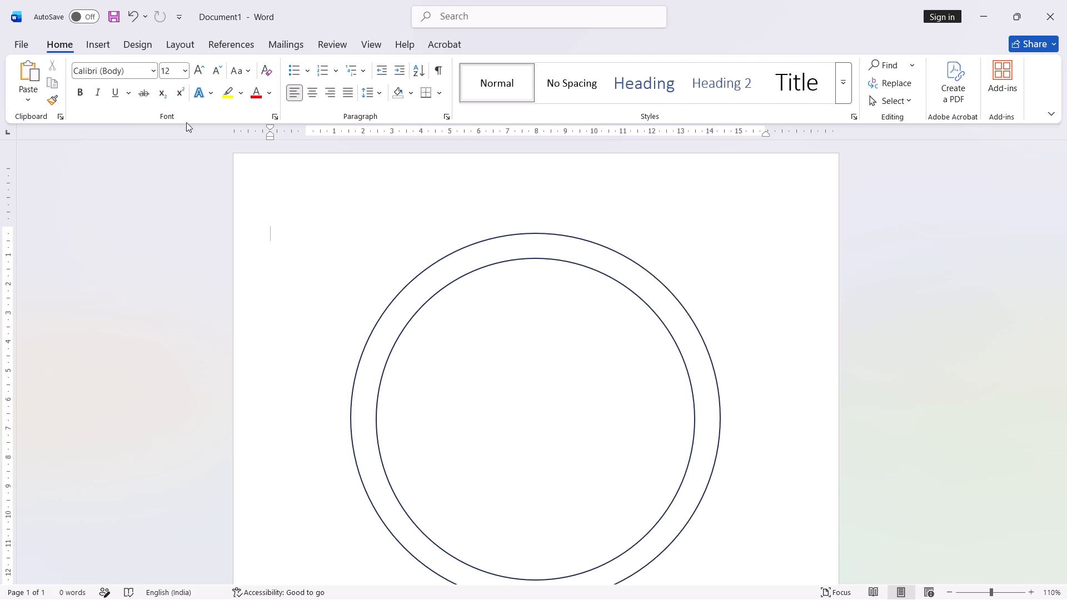
Draw a text box about 2.94 cm wide and 0.6 cm high, horizontally centred just above the outer circle.
left_click(103, 44)
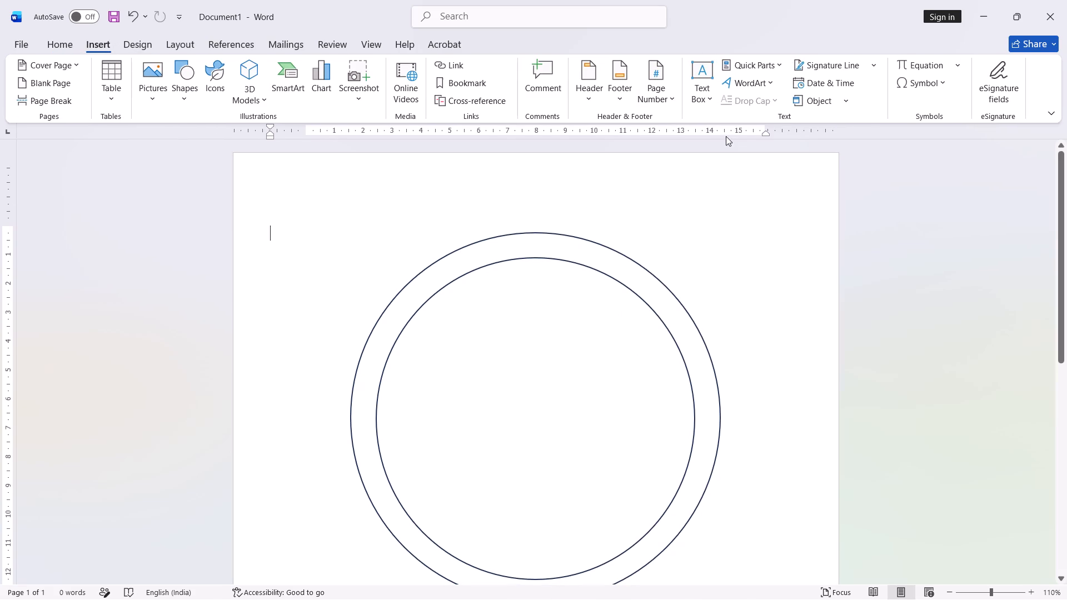
left_click(709, 96)
left_click(749, 408)
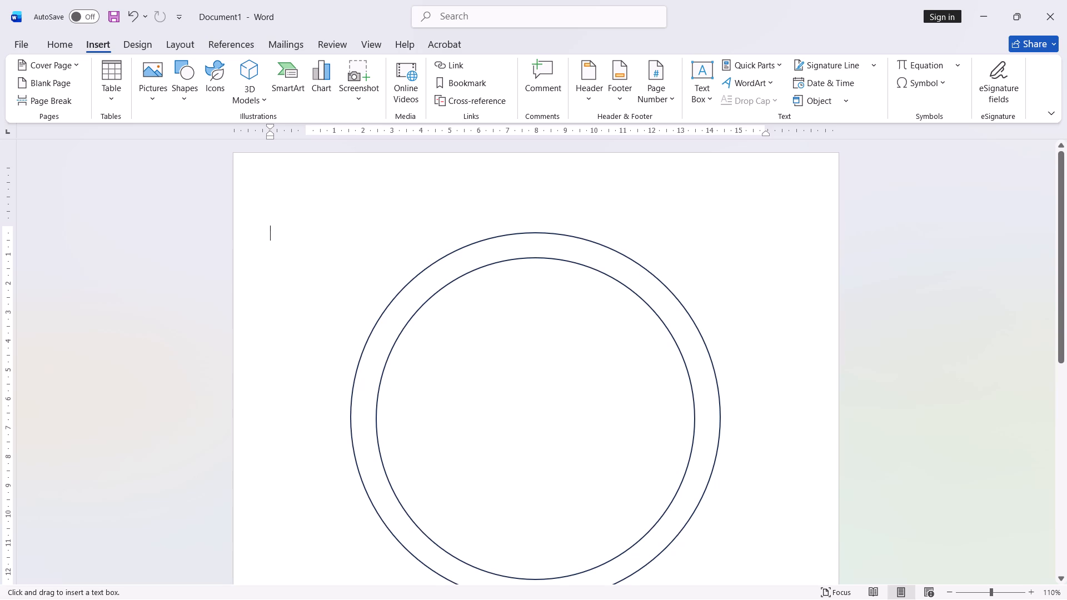
left_click_drag(494, 213, 582, 214)
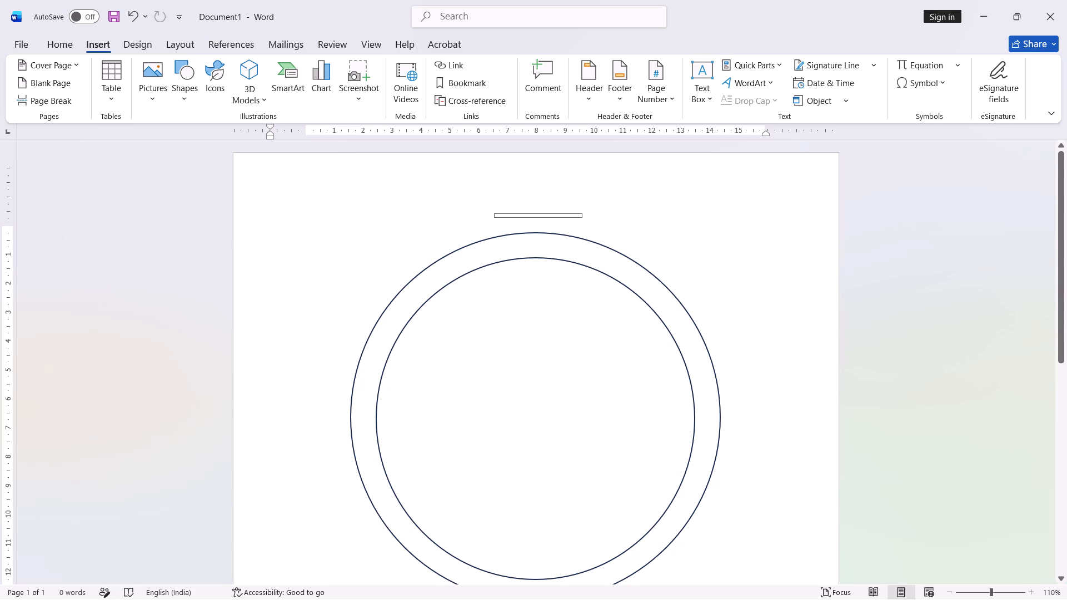
left_click_drag(582, 214, 579, 231)
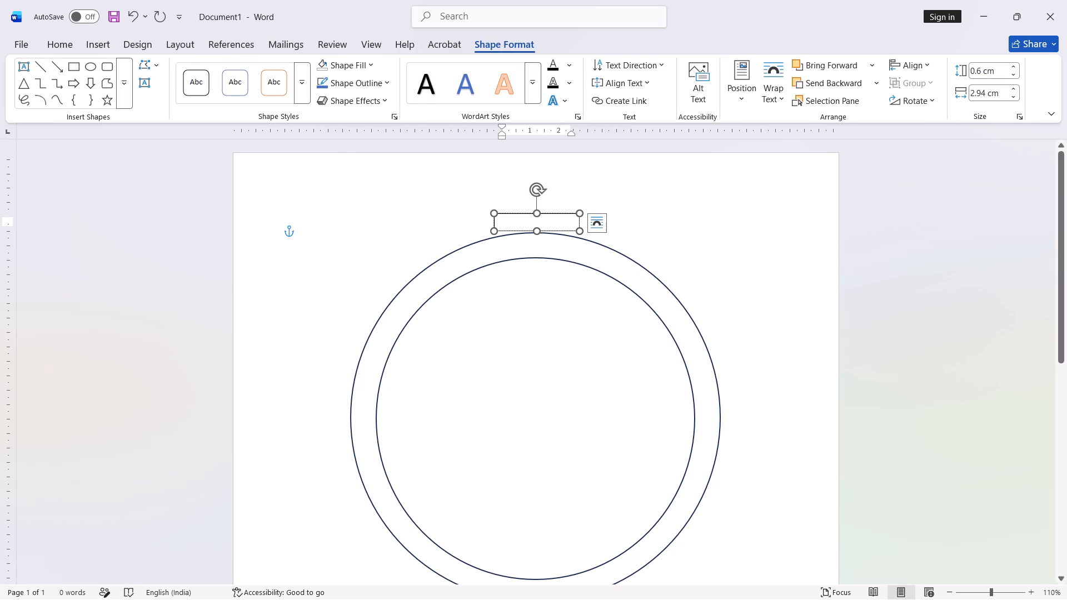
left_click_drag(542, 222, 536, 221)
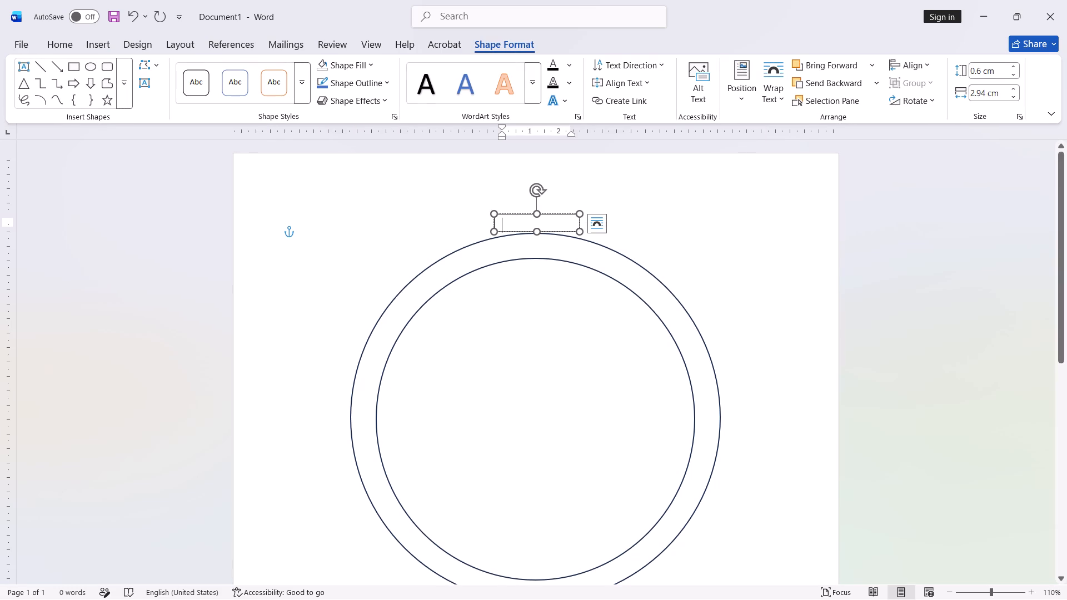
left_click(526, 216)
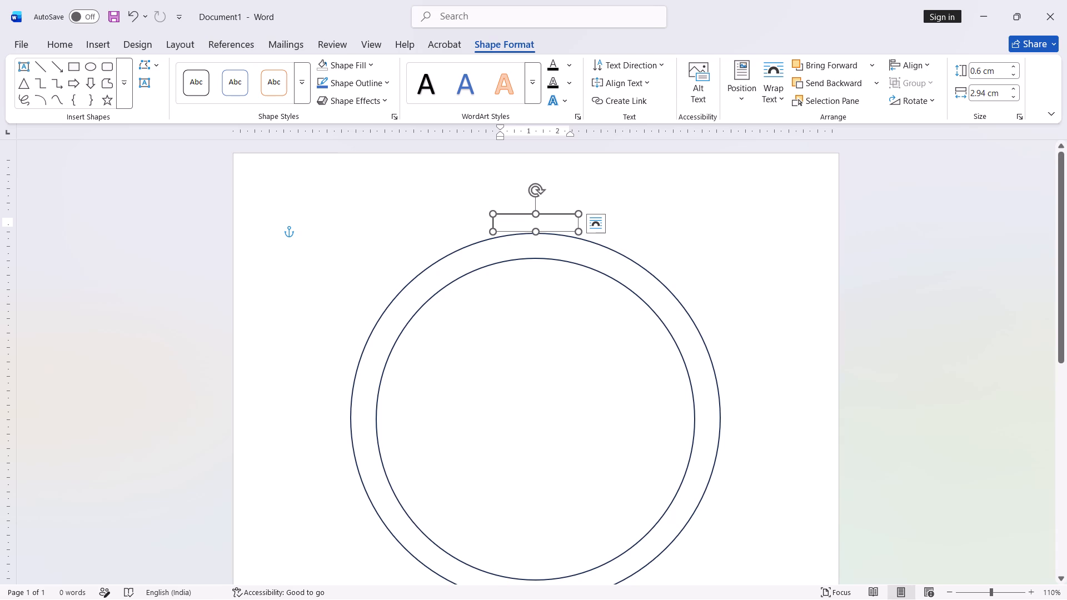
Enter the text "Skill India" in the text box above the outer circle.
left_click(511, 223)
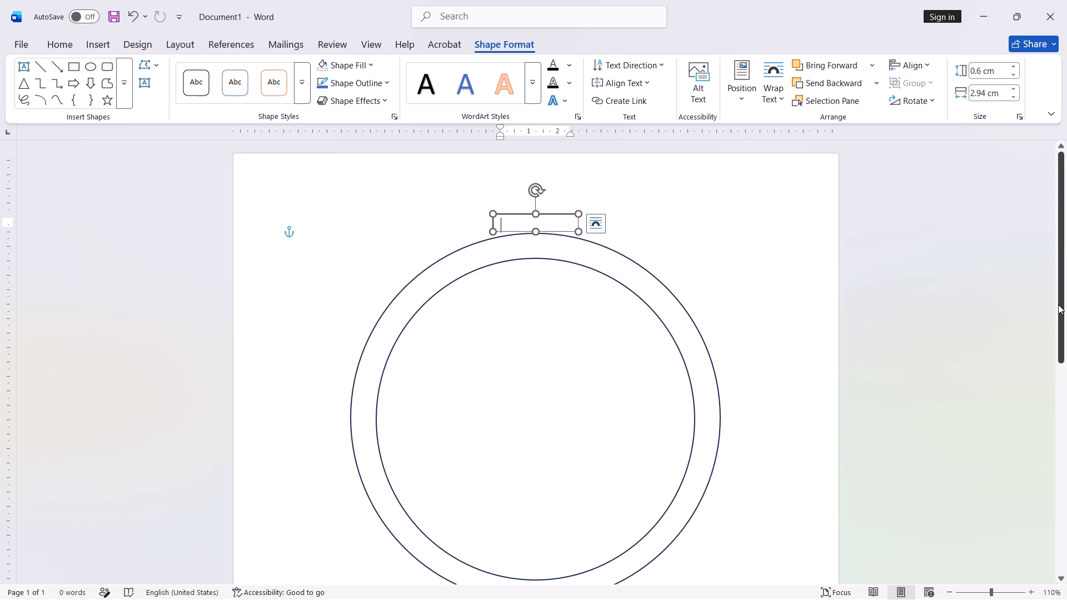
key("shift+s")
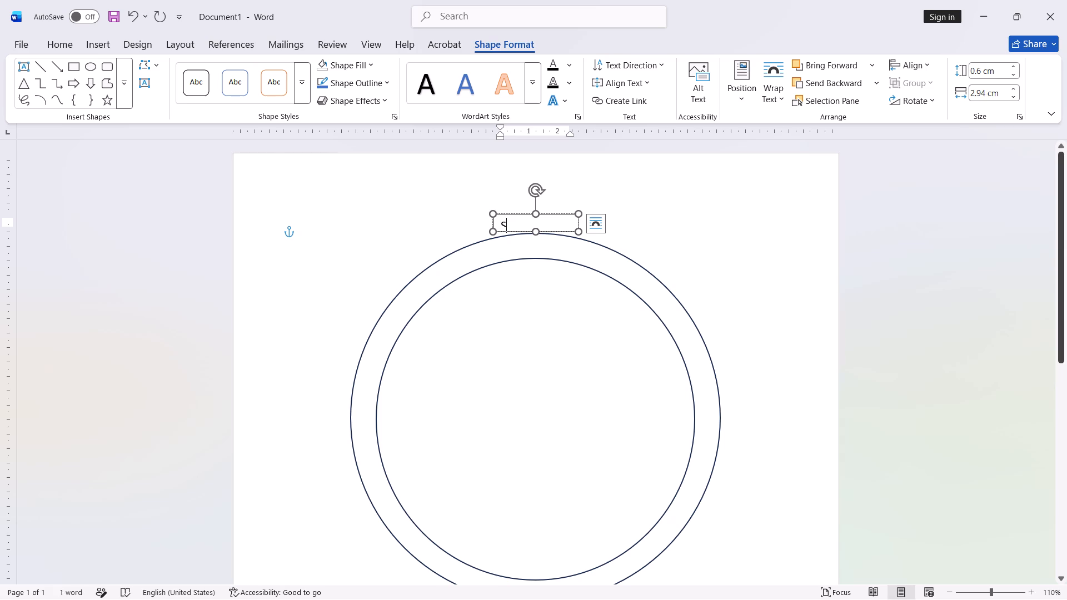
type("KI")
key("BackSpace")
key("BackSpace")
type("kill")
key("space")
key("shift+i")
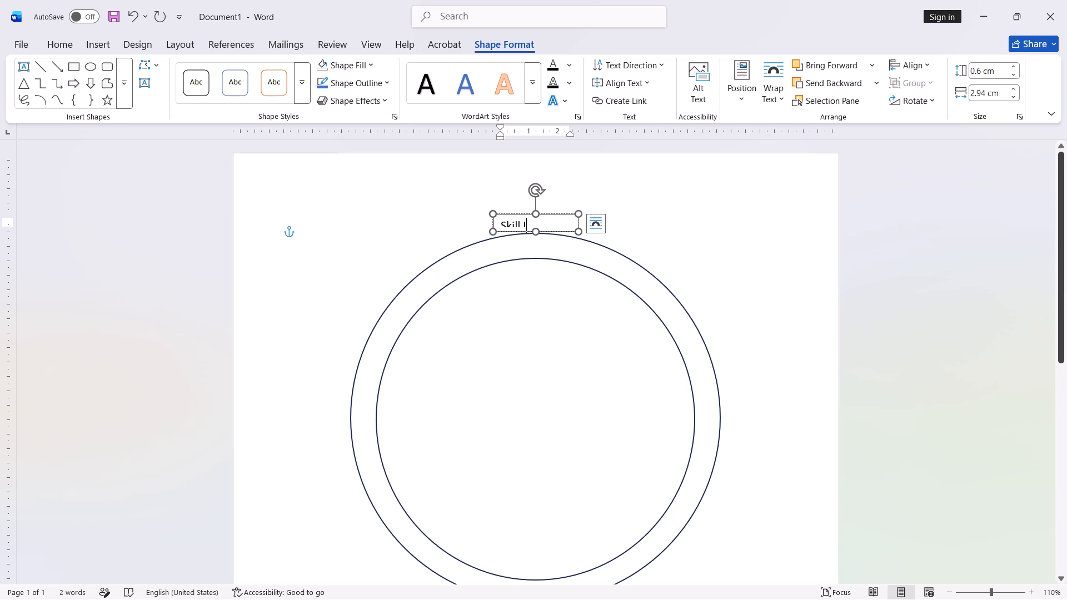
type("nd")
type("ia")
Move the Skill India text box up slightly and increase its height to about 0.73 cm.
left_click(554, 219)
left_click_drag(555, 219, 555, 214)
left_click_drag(555, 214, 555, 212)
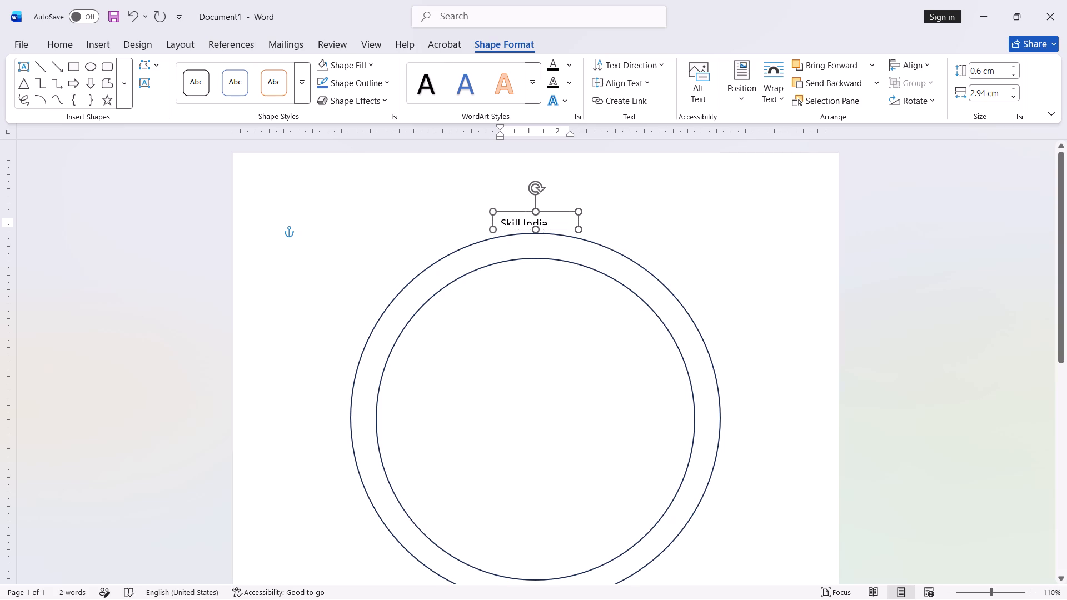
left_click_drag(555, 212, 555, 208)
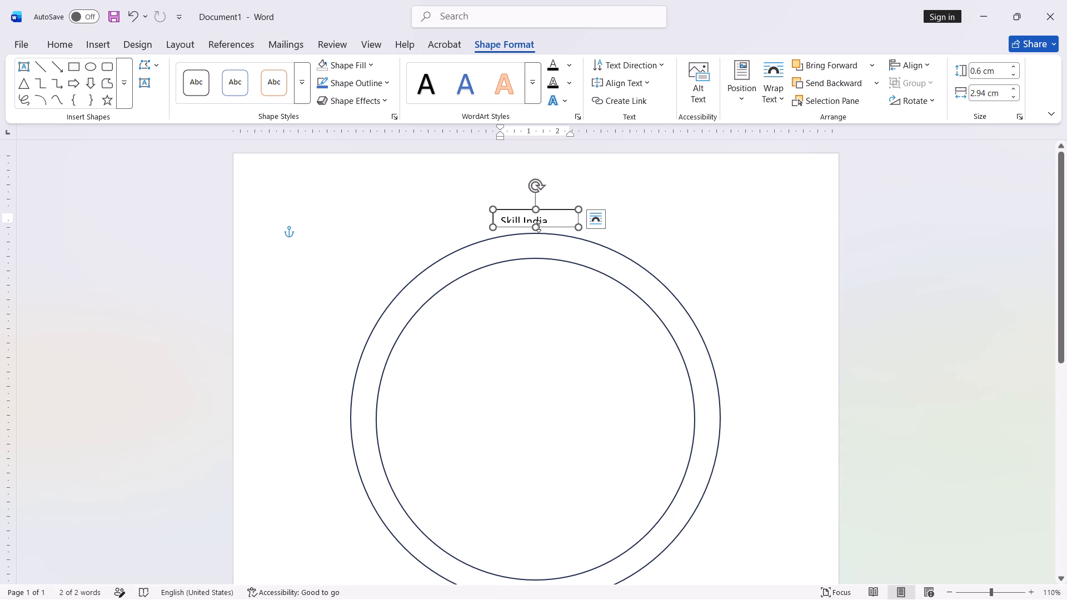
left_click(536, 227)
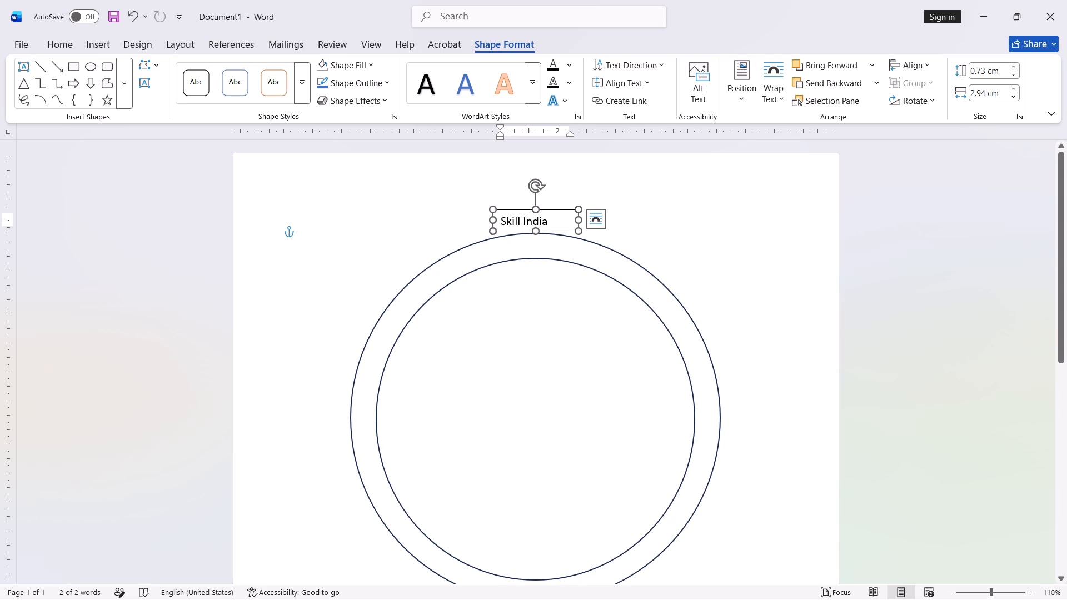
Centre-align the text "Skill India" within its text box.
left_click_drag(500, 221, 516, 221)
left_click_drag(516, 221, 563, 221)
left_click(76, 46)
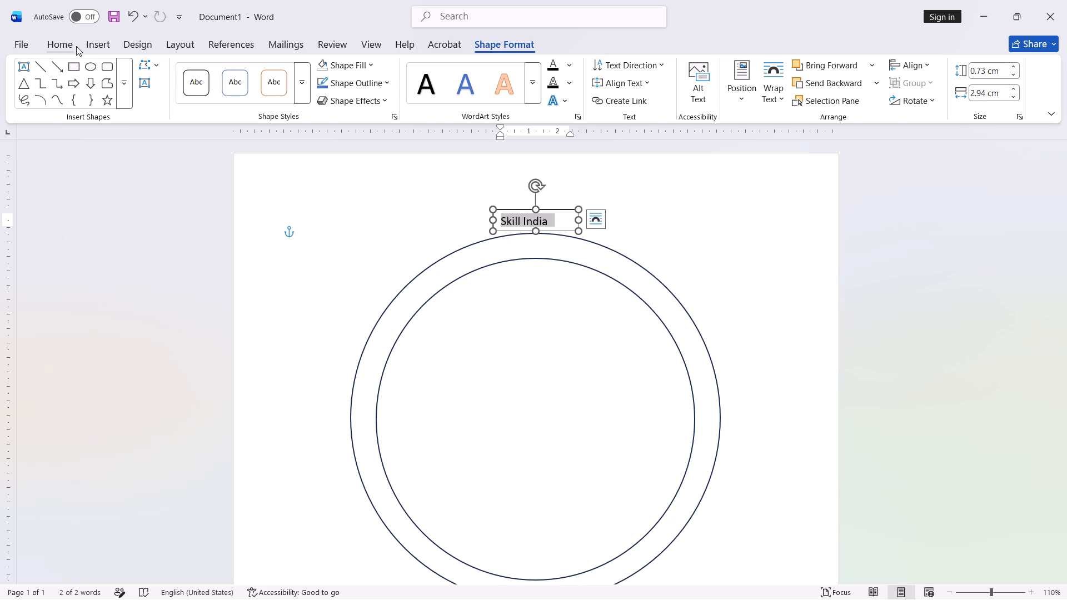
left_click(312, 94)
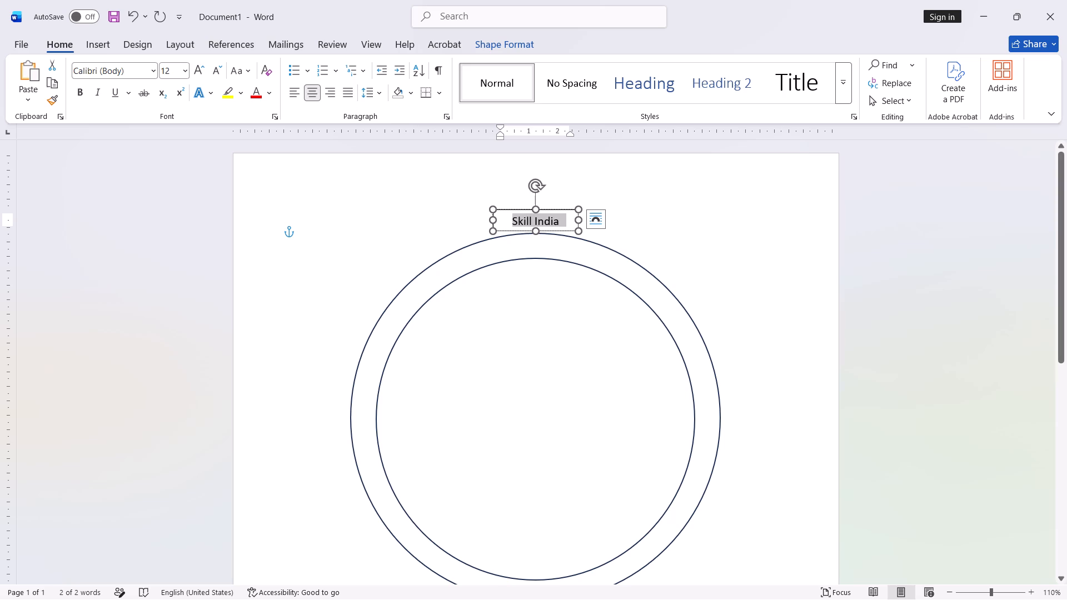
left_click(682, 226)
Remove the outline from the Skill India text box.
left_click(579, 222)
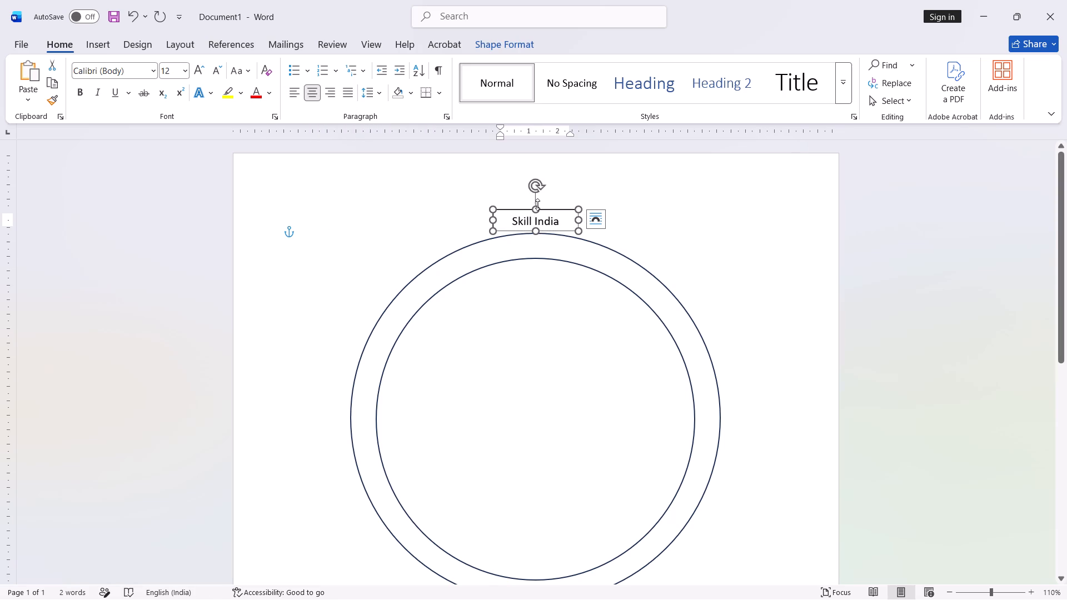
right_click(552, 211)
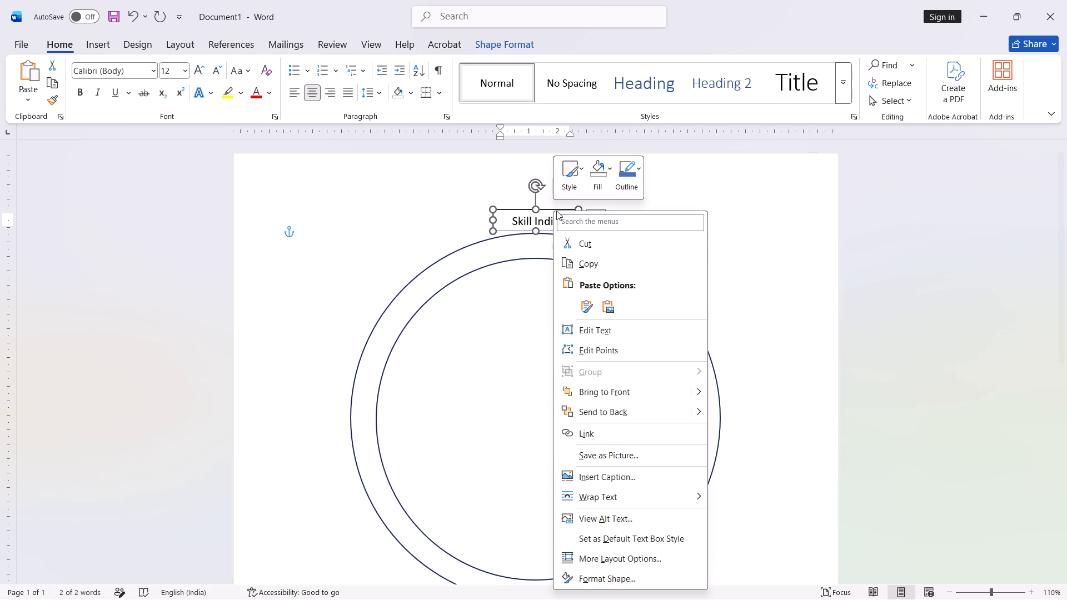
left_click(634, 173)
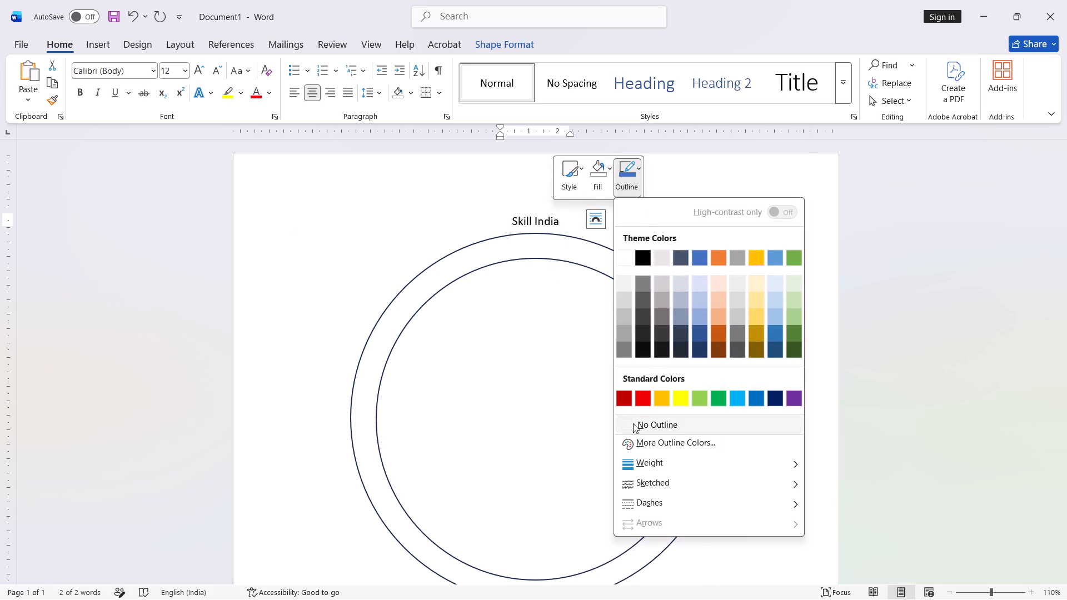
left_click(633, 423)
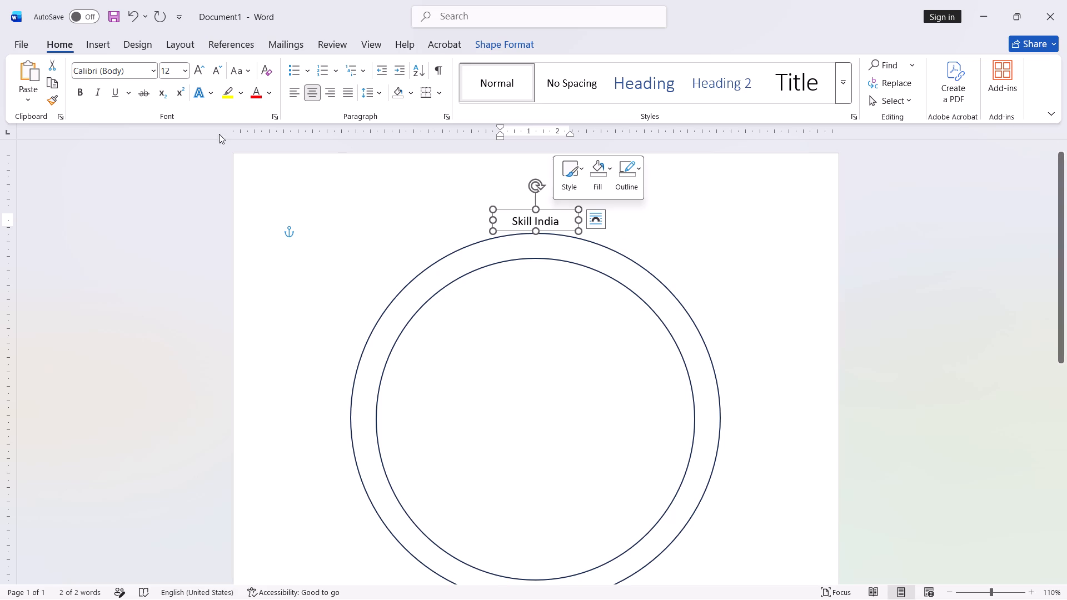
Increase the font size of the Skill India text to 14.
left_click(201, 64)
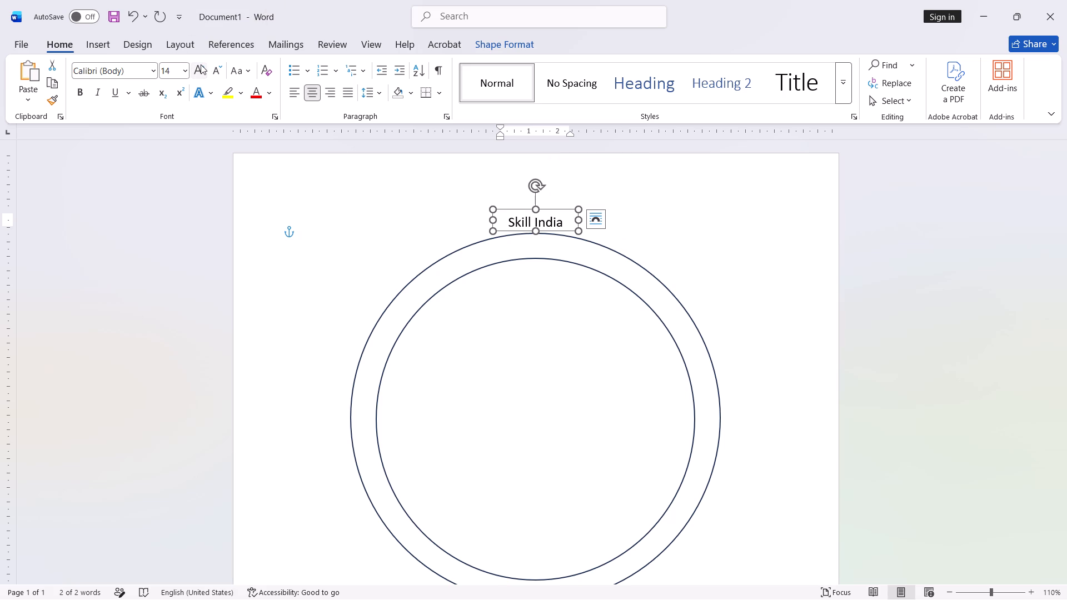
Increase the font size of the Skill India text to 16.
left_click(201, 64)
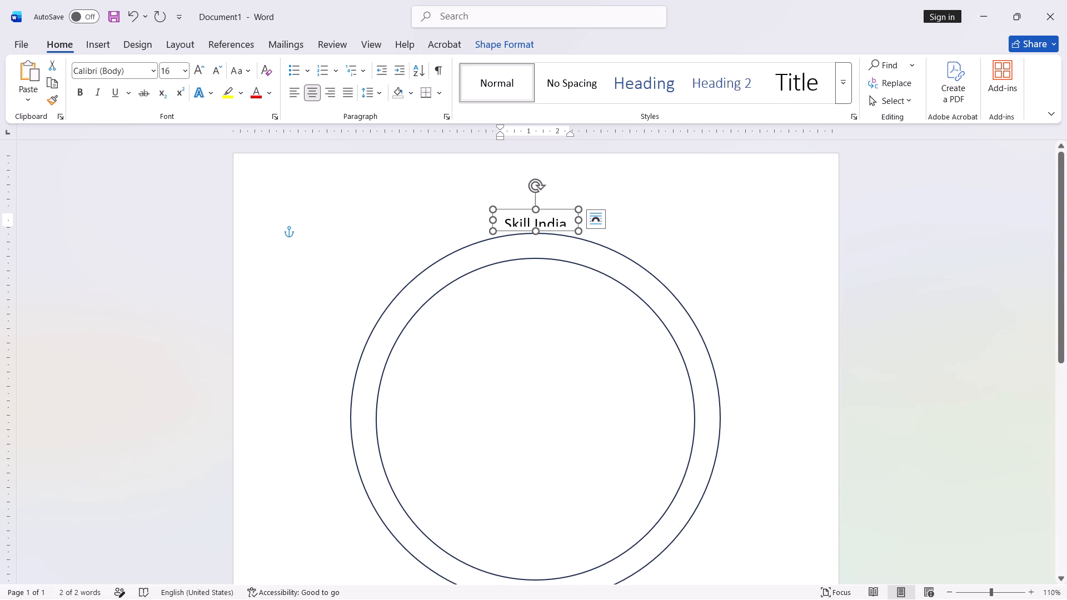
Move the Skill India text box up slightly, centred over the circles, and extend its bottom edge downward to fit the larger text.
left_click_drag(550, 209, 550, 194)
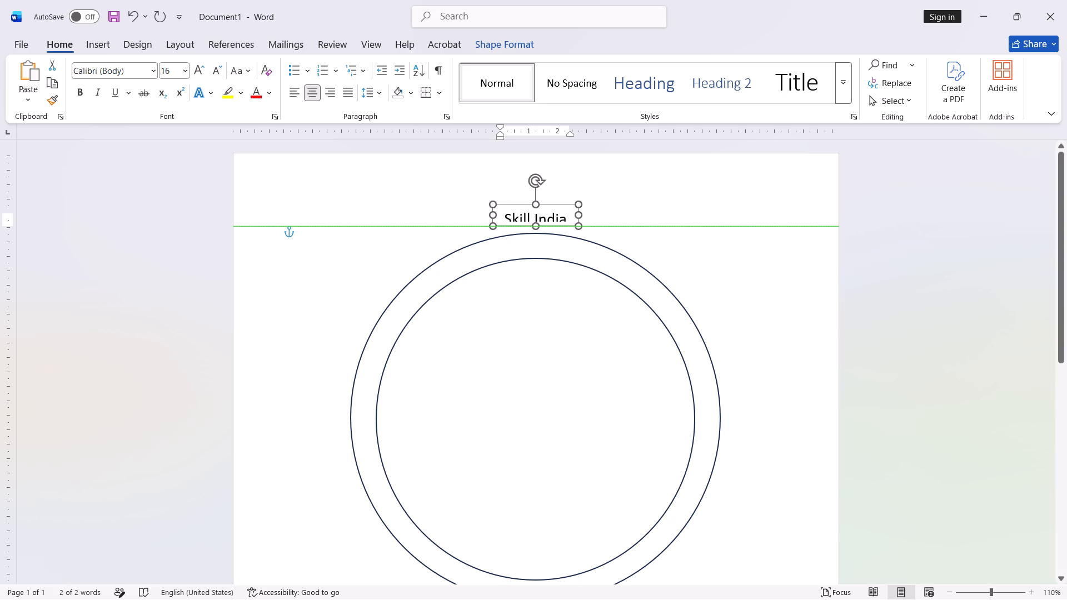
left_click_drag(550, 194, 550, 193)
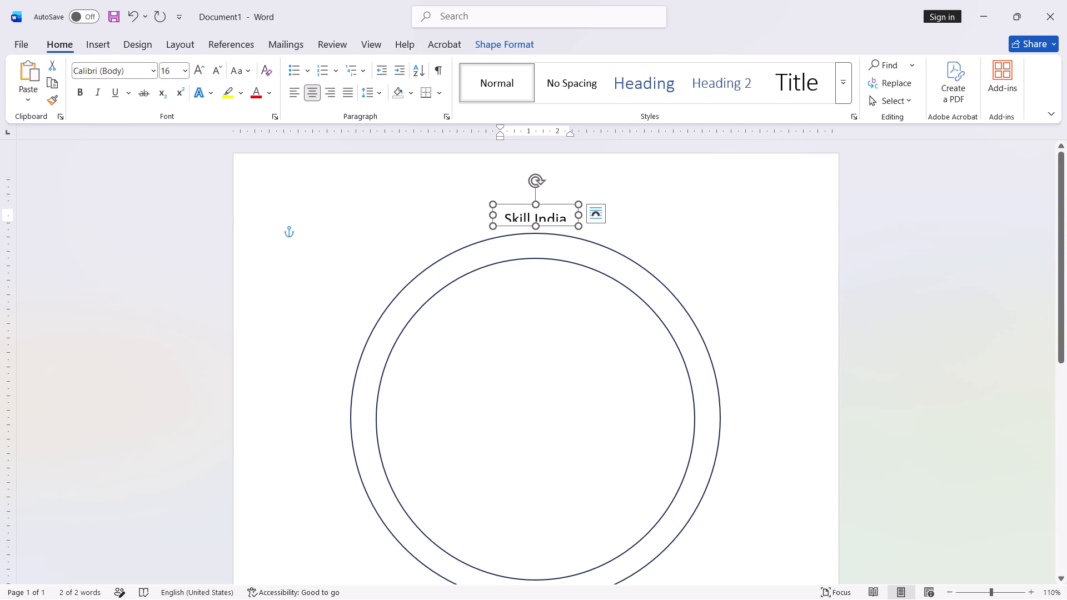
left_click_drag(556, 223, 556, 224)
left_click_drag(556, 224, 556, 226)
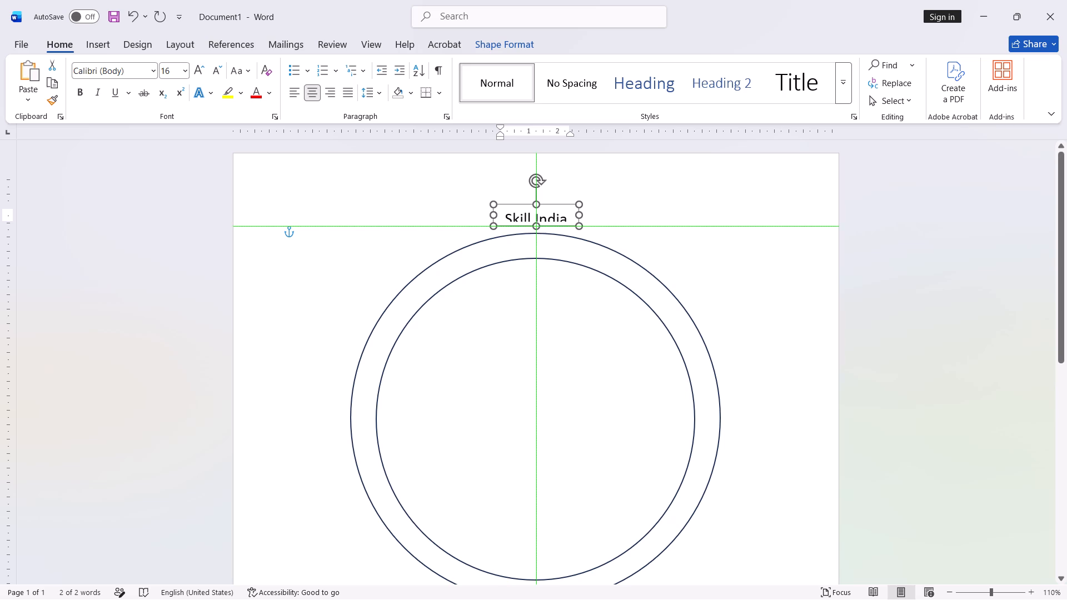
left_click_drag(556, 226, 556, 226)
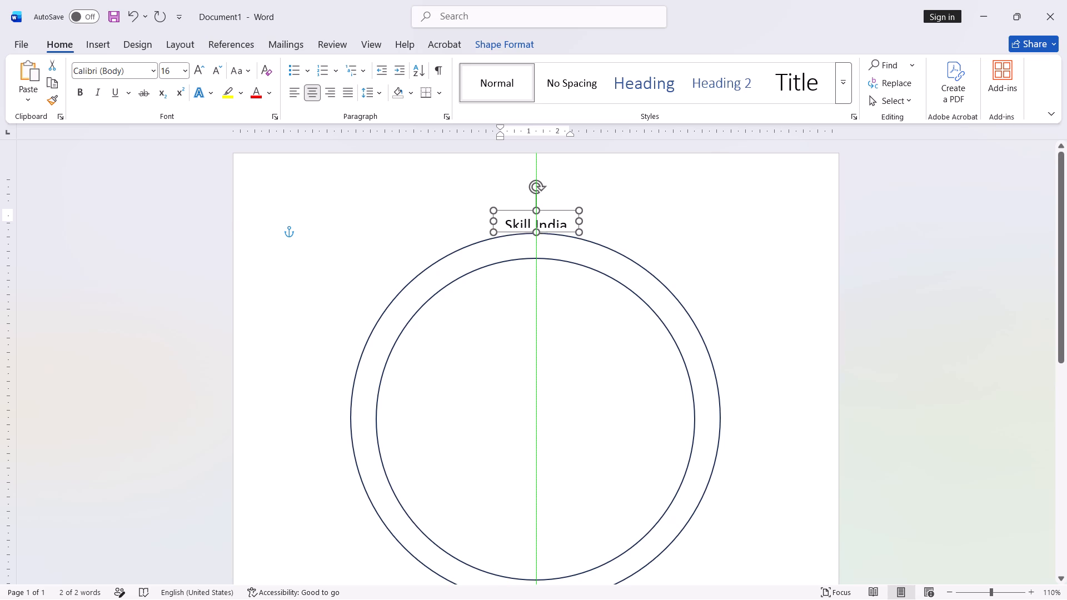
left_click_drag(556, 226, 556, 214)
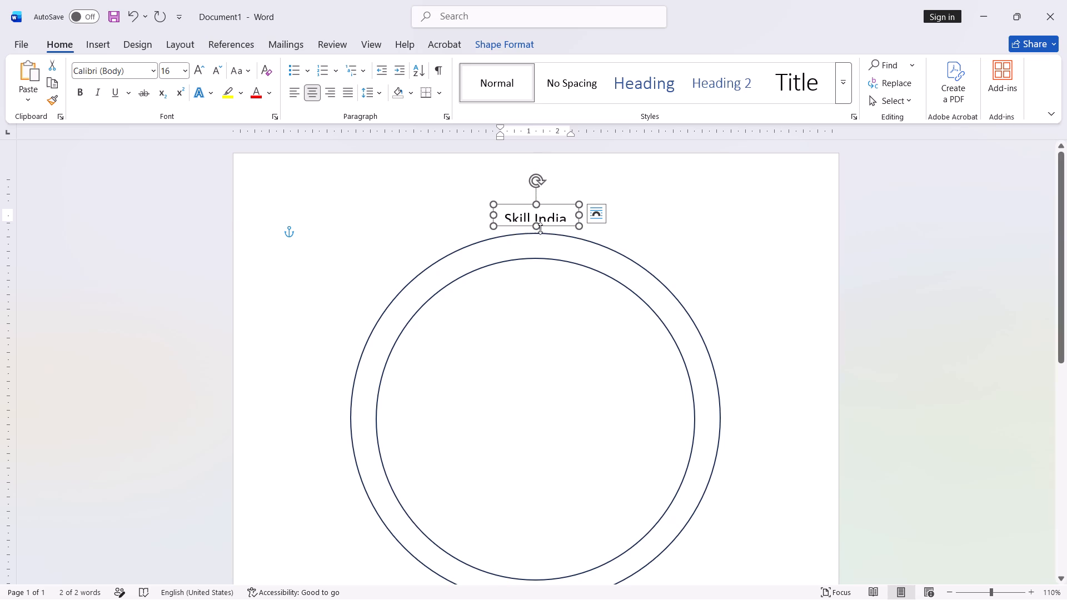
left_click_drag(535, 226, 534, 229)
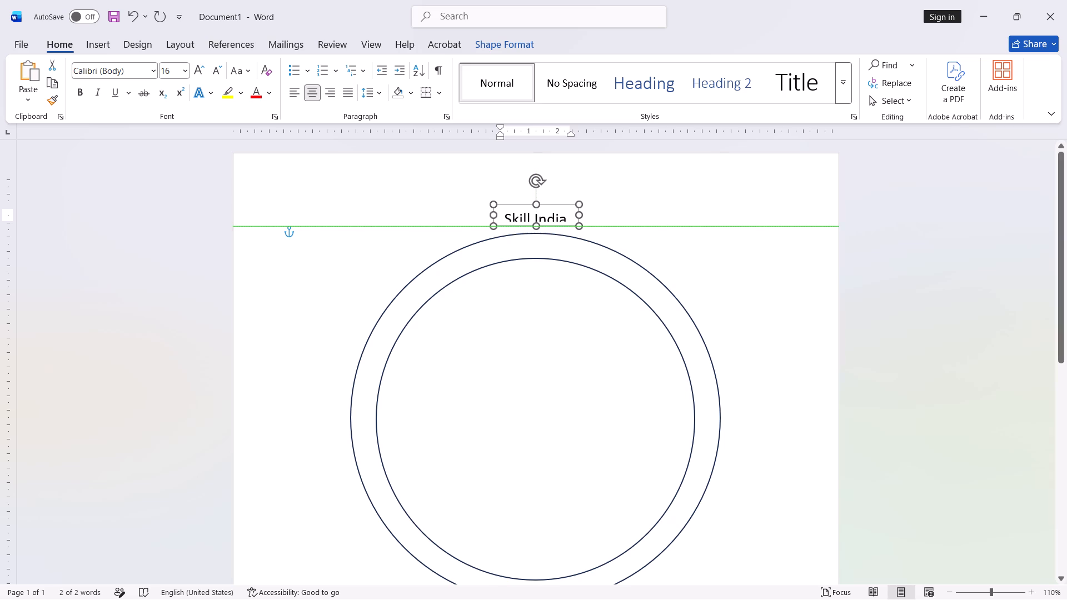
left_click_drag(534, 229, 533, 236)
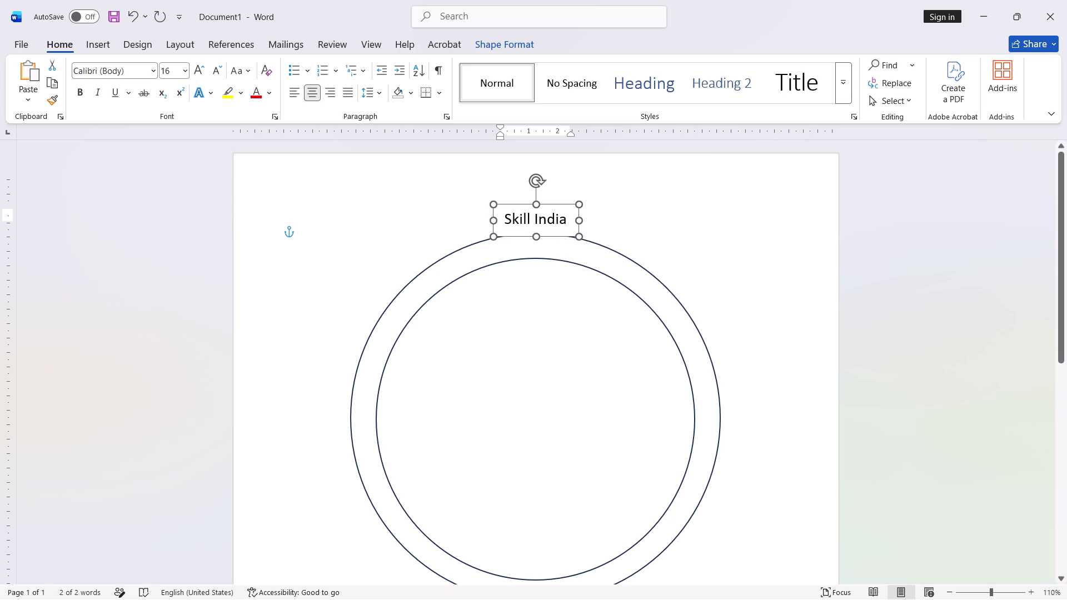
left_click_drag(533, 236, 533, 233)
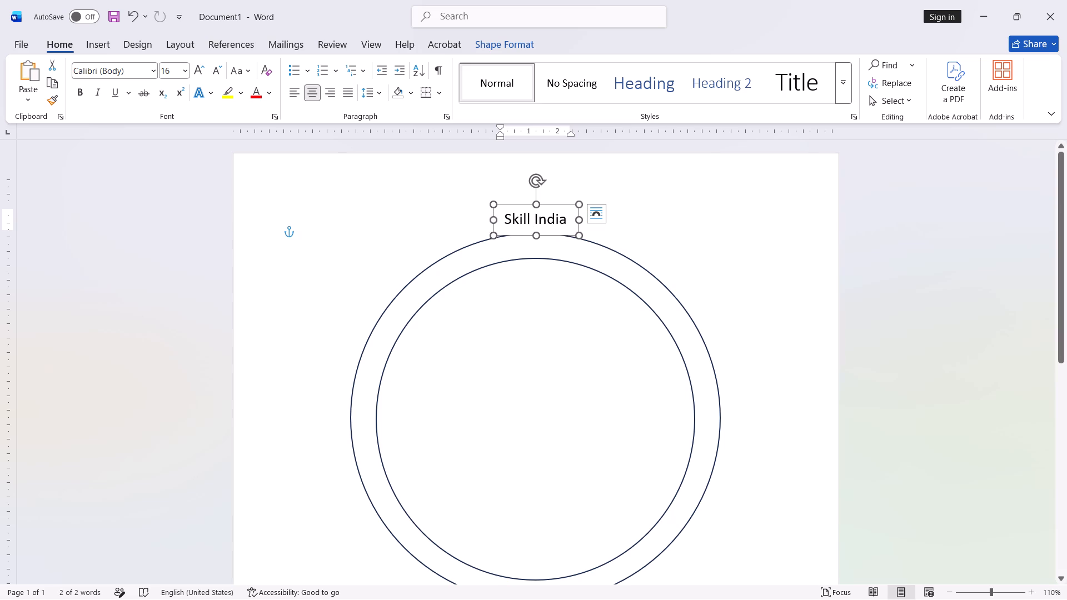
left_click(691, 230)
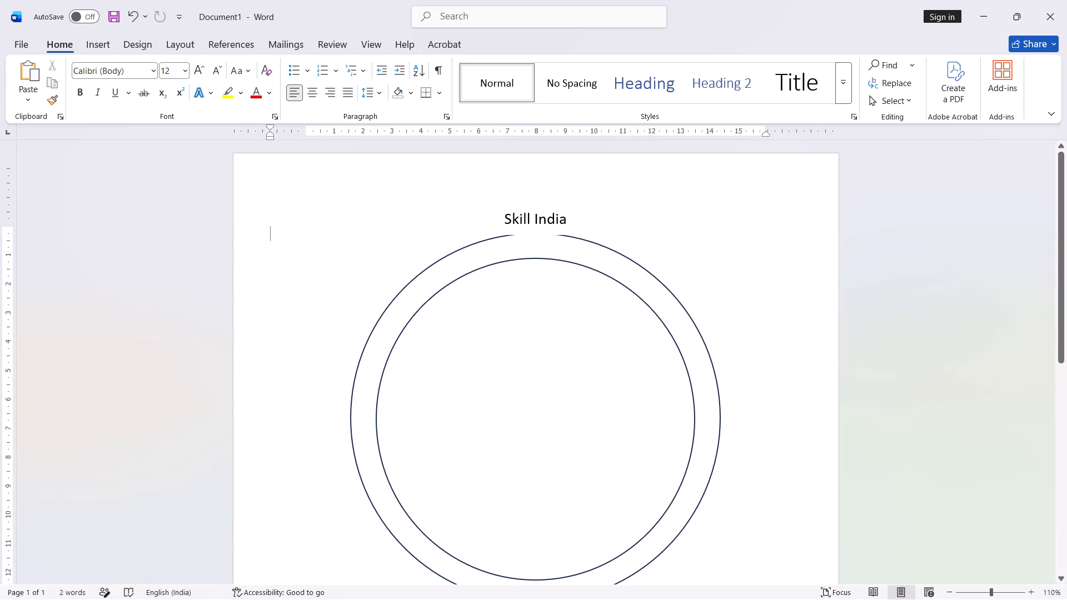
Send the Skill India text box to the back, behind the outer circle.
left_click(572, 223)
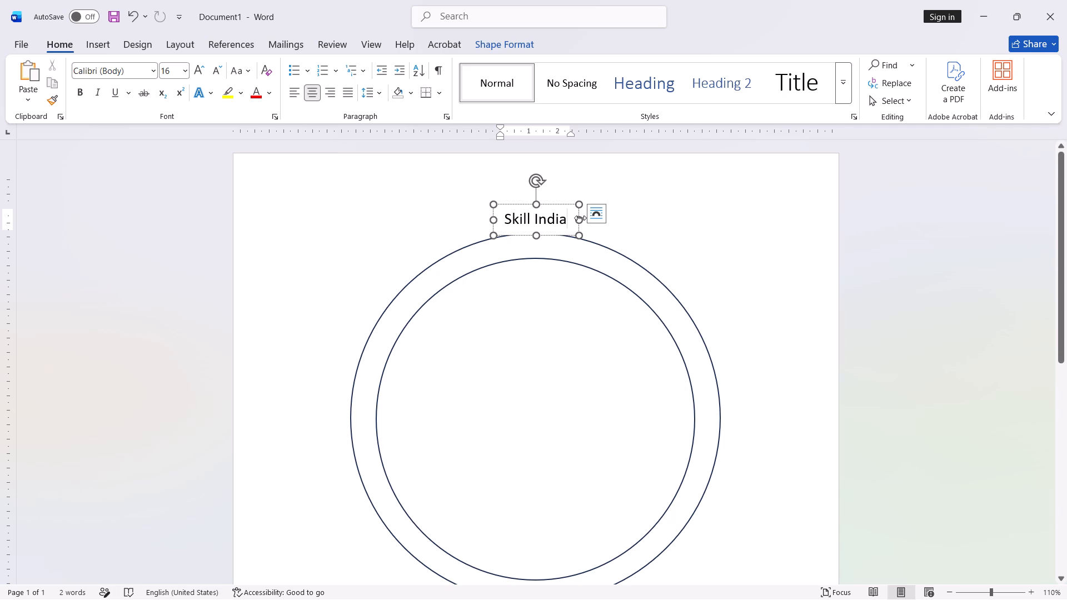
right_click(579, 213)
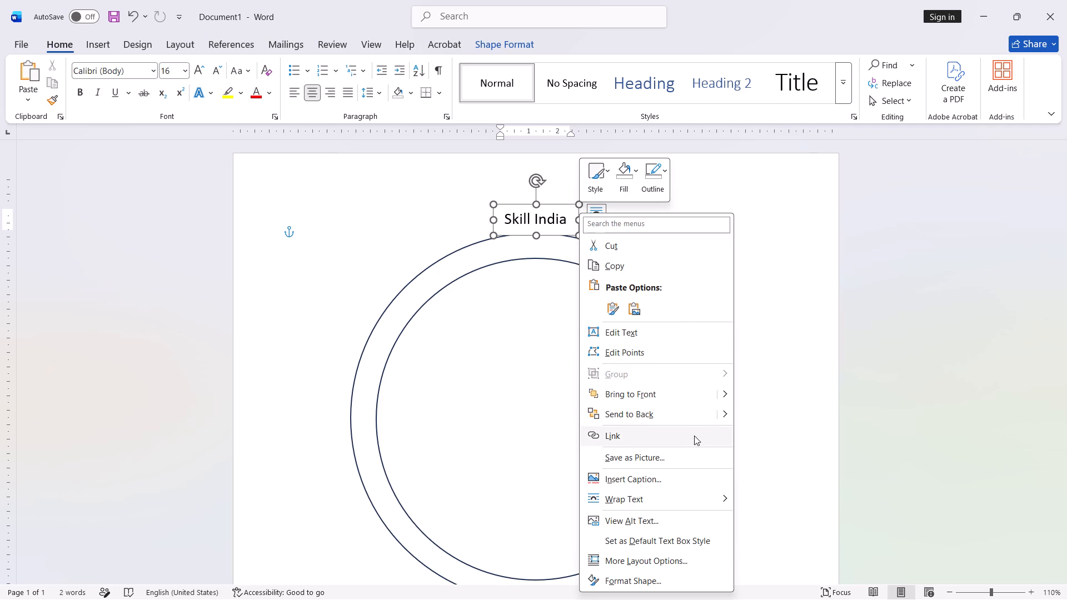
left_click(686, 408)
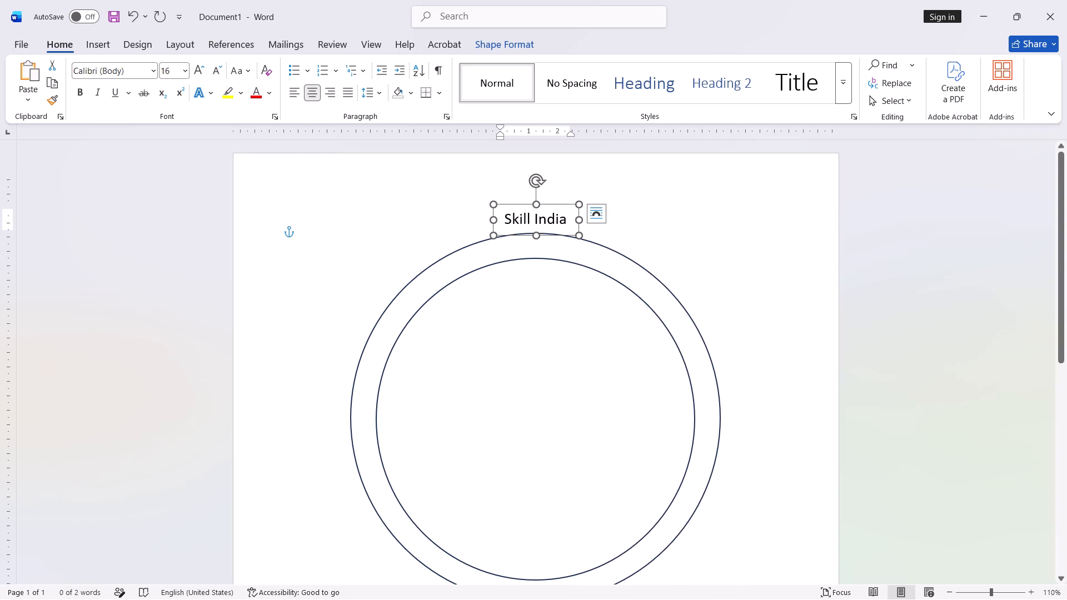
left_click(715, 255)
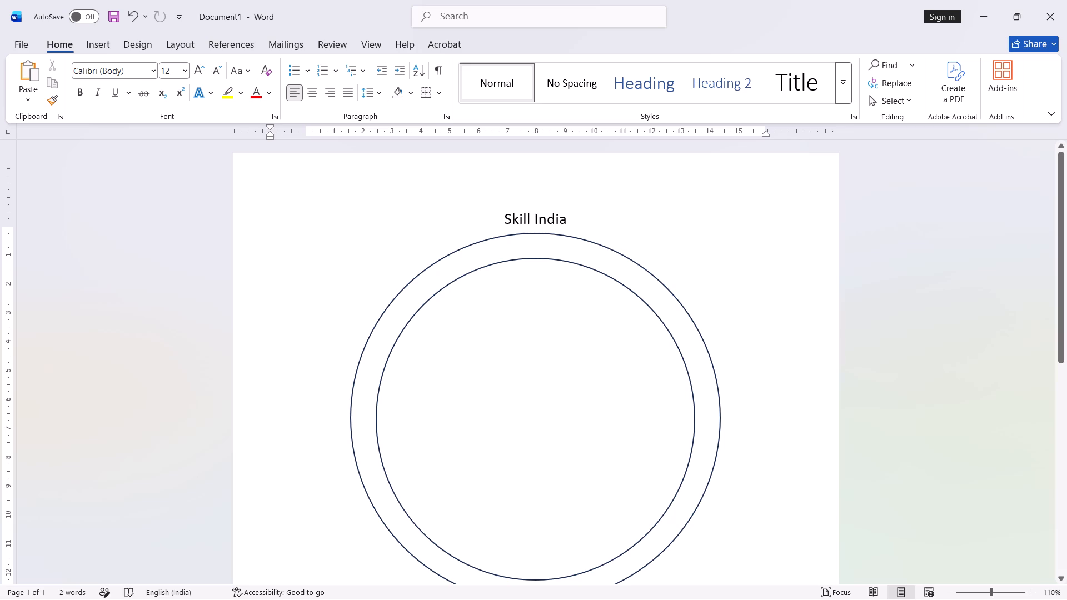
Draw a text box about 5.27 cm wide and 1.12 cm high inside the top of the inner circle.
left_click(91, 38)
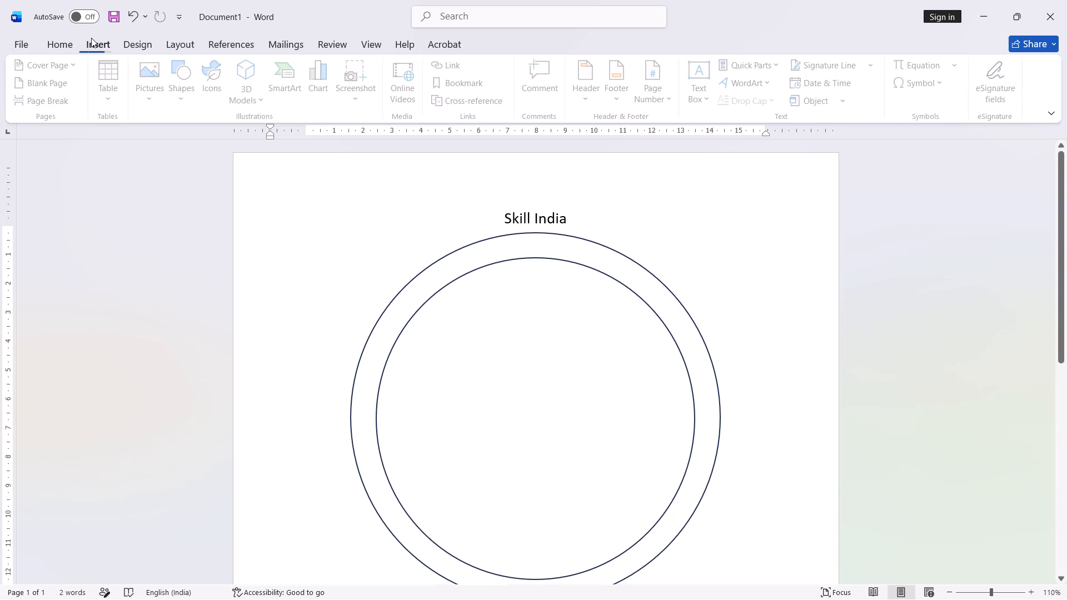
left_click(694, 93)
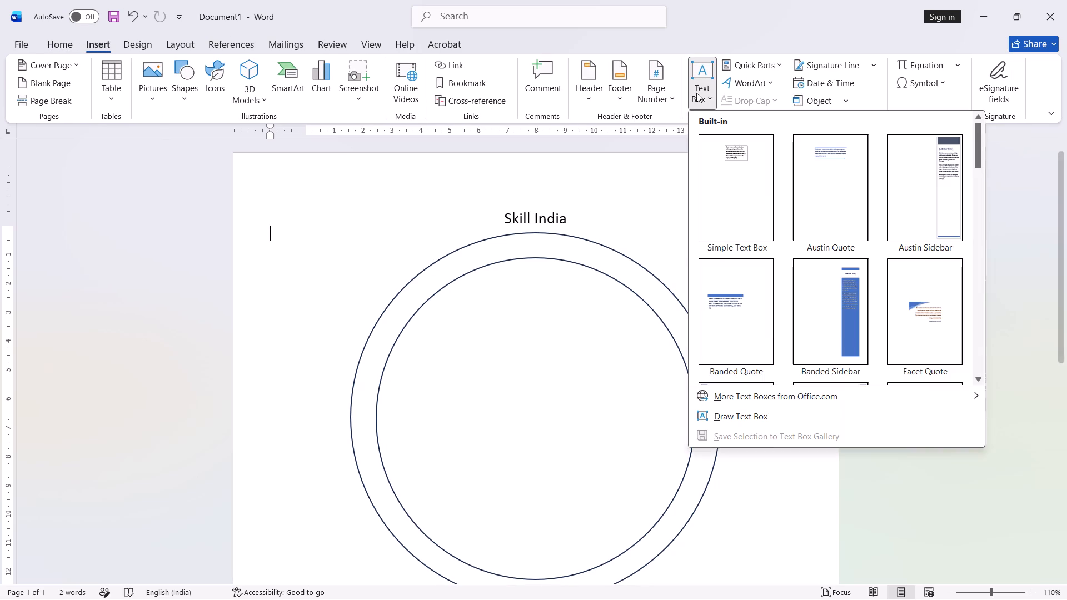
left_click(737, 414)
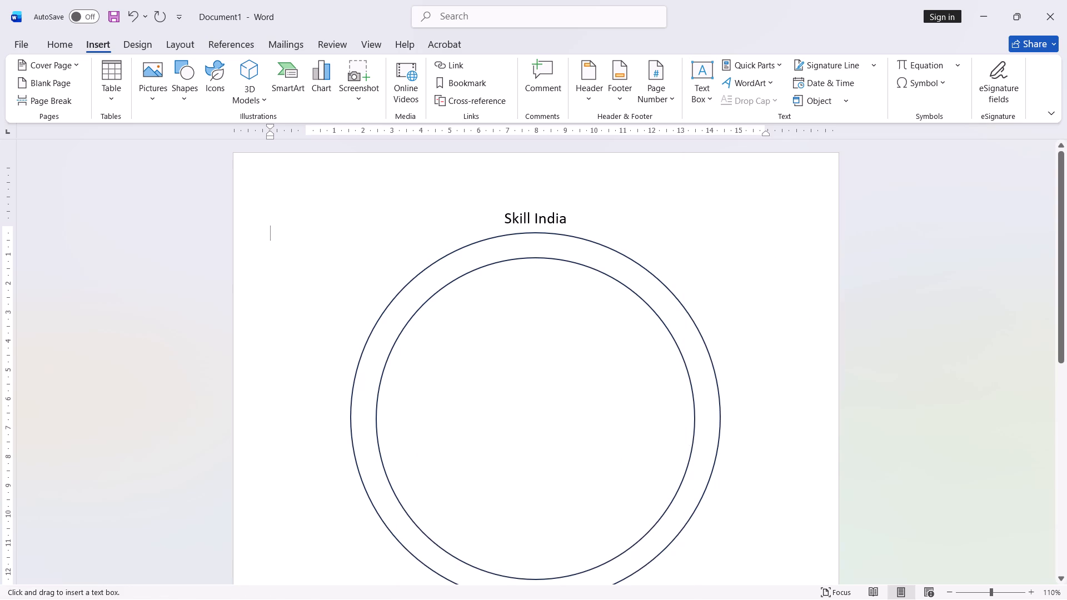
left_click_drag(460, 282, 610, 281)
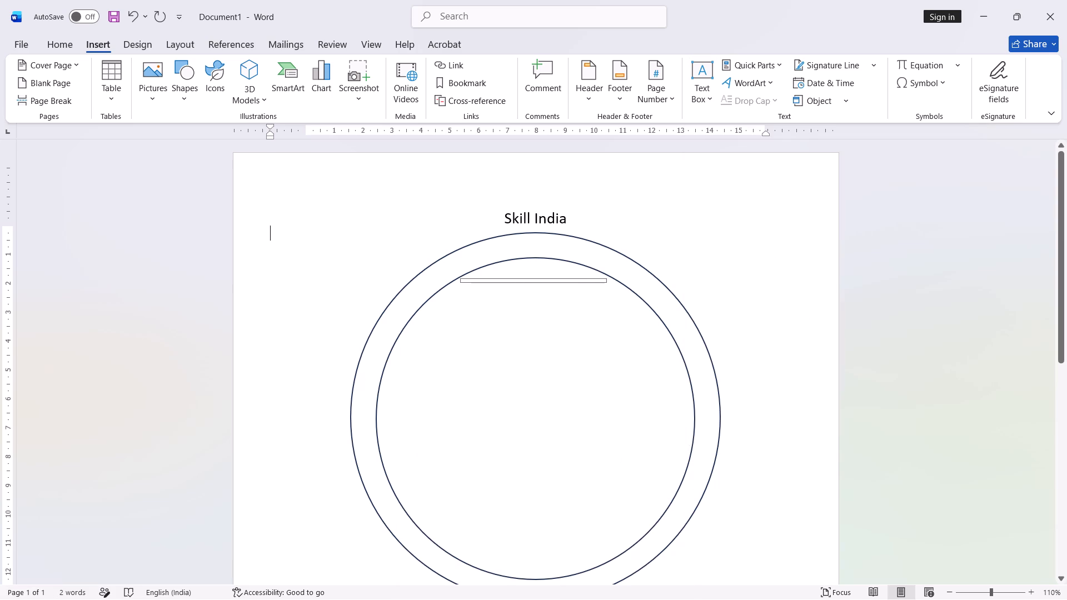
left_click_drag(610, 281, 610, 323)
left_click_drag(610, 323, 612, 314)
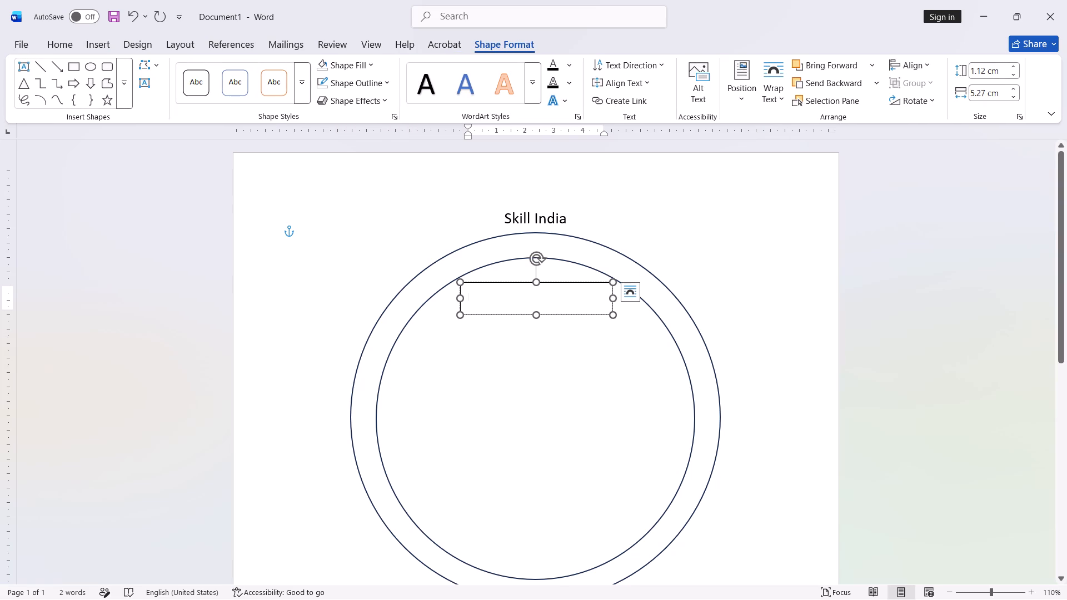
Move the new empty text box up slightly, closer to the top of the inner circle and horizontally centred in it.
left_click(547, 295)
left_click_drag(551, 283, 552, 271)
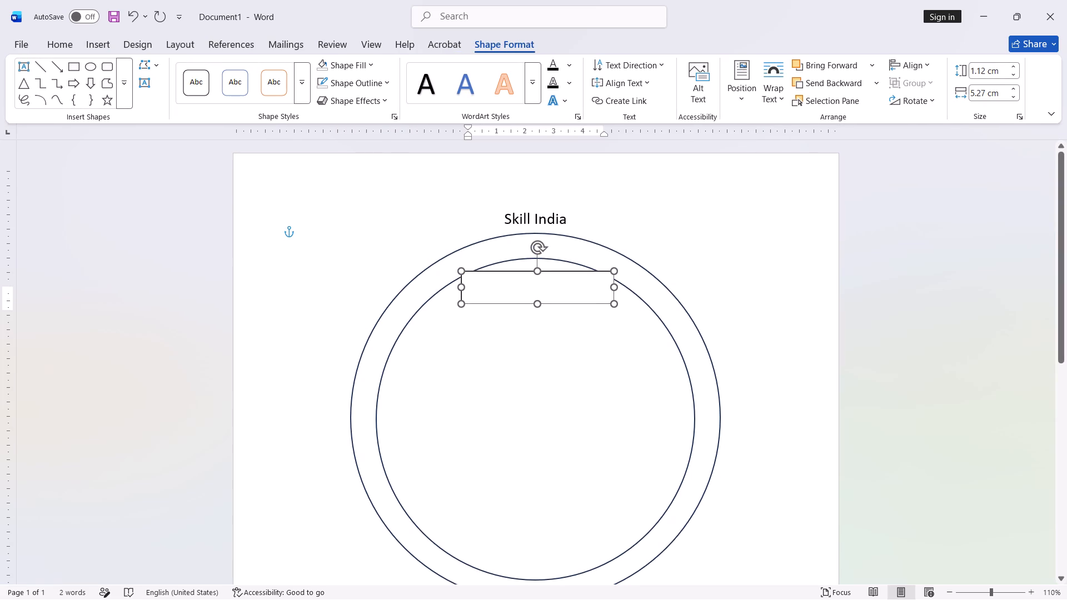
left_click_drag(552, 271, 551, 271)
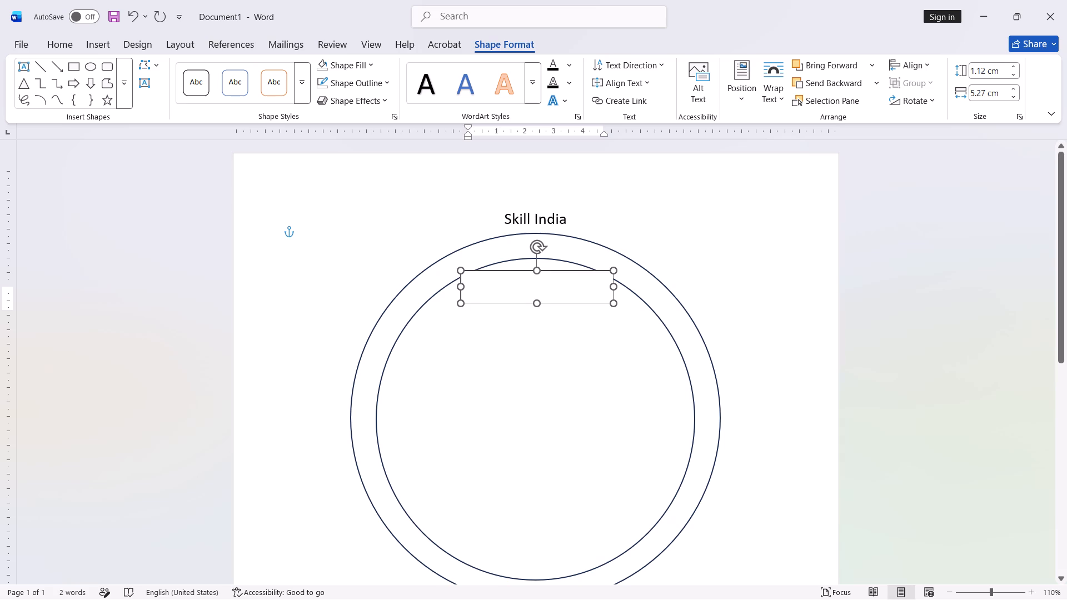
left_click_drag(551, 271, 551, 268)
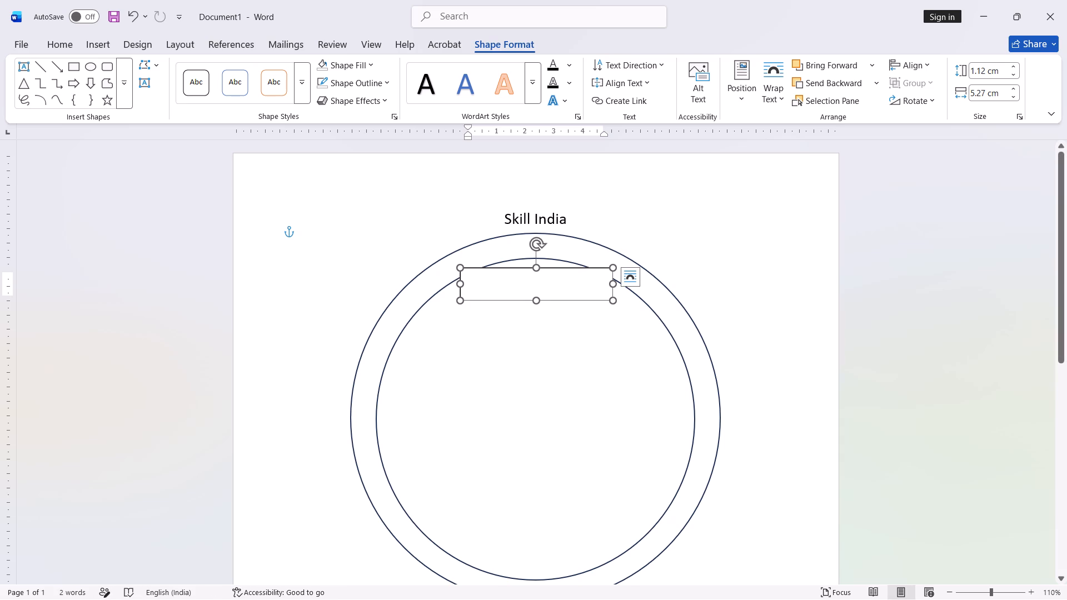
Enter the text "Certificate" in the new text box.
left_click(498, 287)
type("Cer")
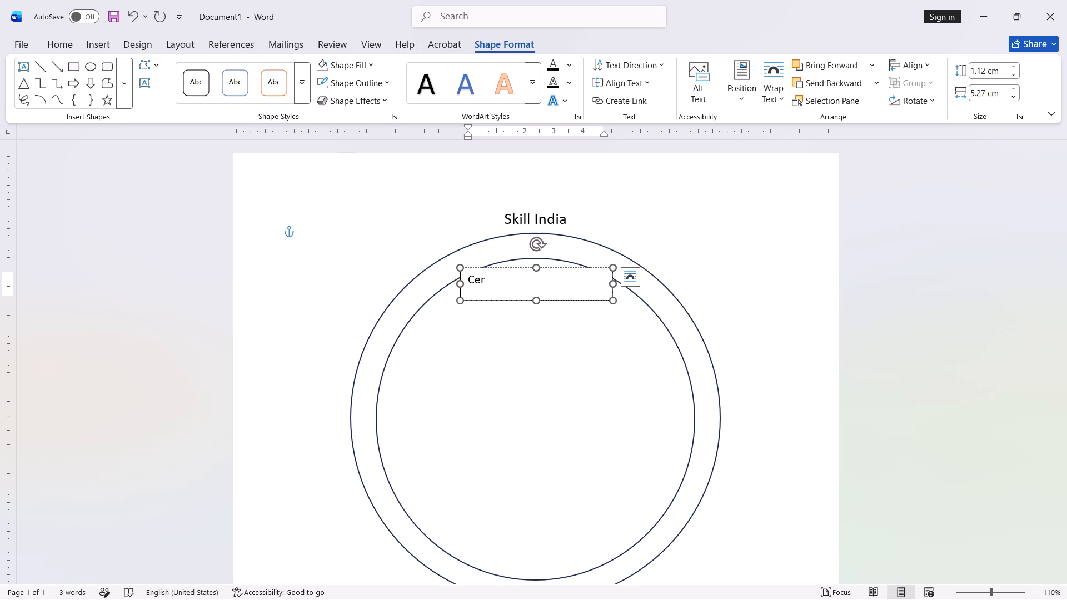
type("ti")
key("f")
type("icate")
Centre-align the text "Certificate" within its text box.
left_click(49, 43)
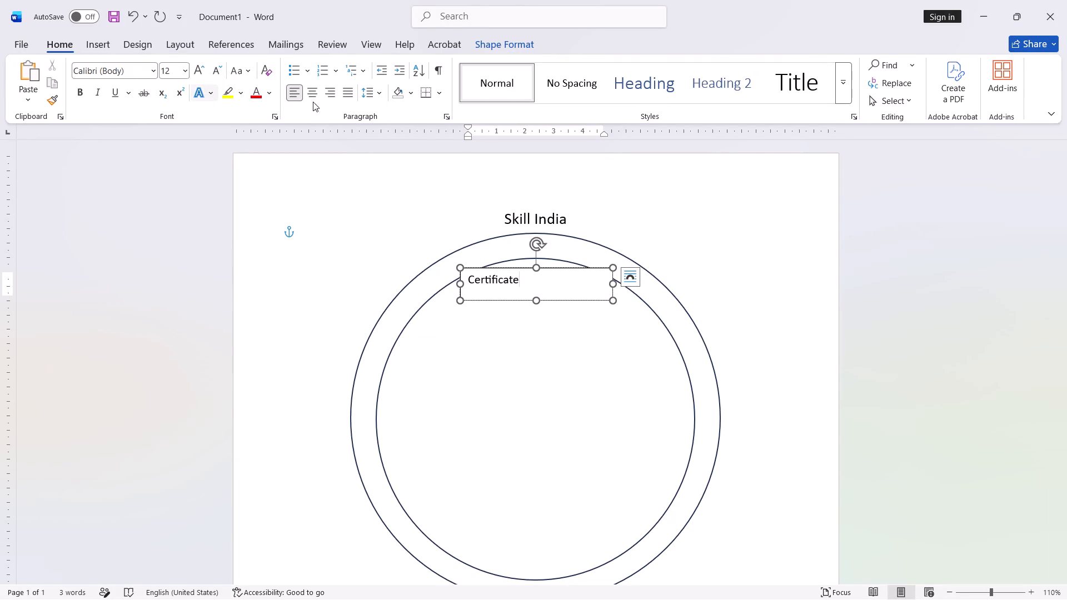
left_click(313, 98)
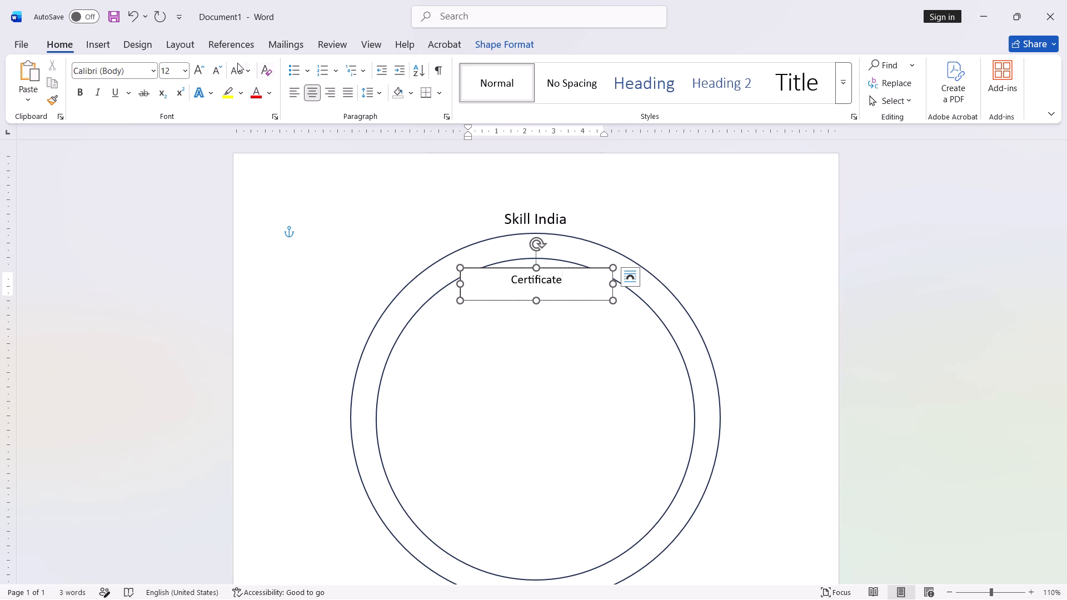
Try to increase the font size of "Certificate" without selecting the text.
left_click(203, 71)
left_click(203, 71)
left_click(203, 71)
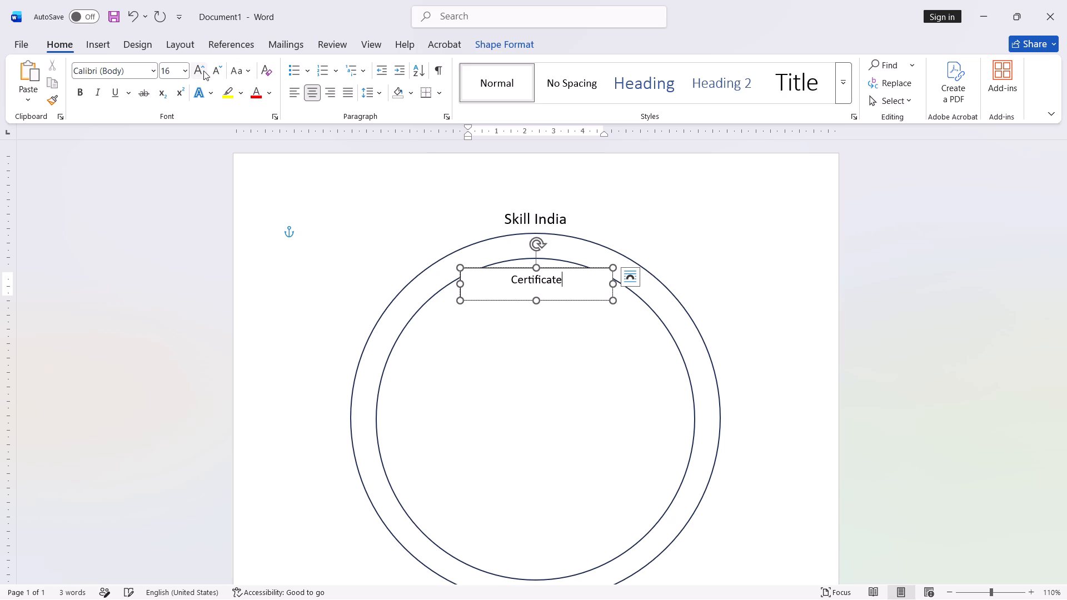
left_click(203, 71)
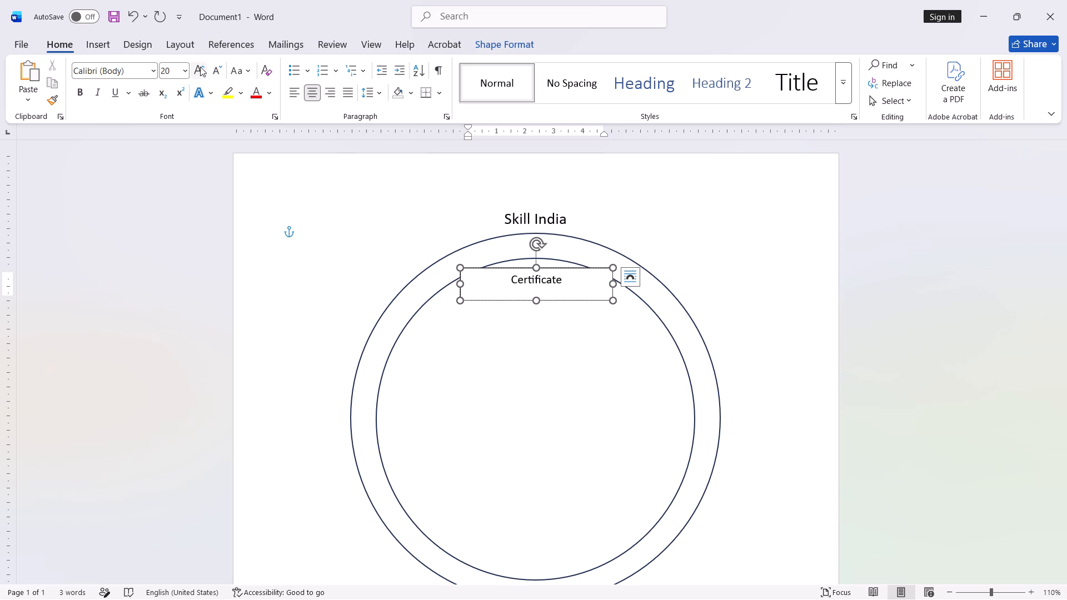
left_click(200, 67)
Select the text "Certificate" and increase its font size to 18.
left_click(490, 287)
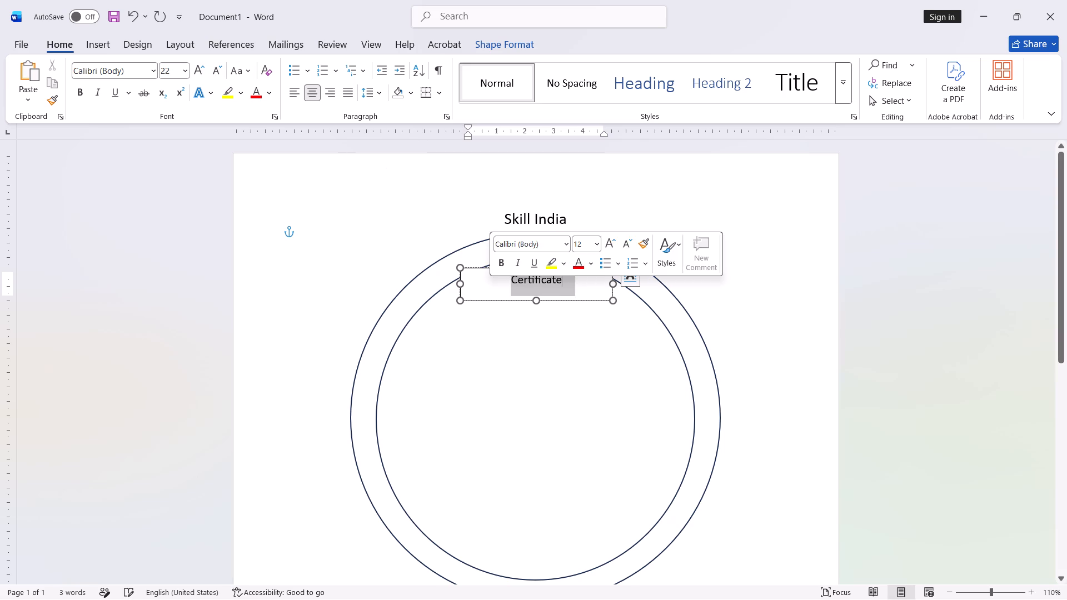
left_click(201, 64)
left_click(201, 64)
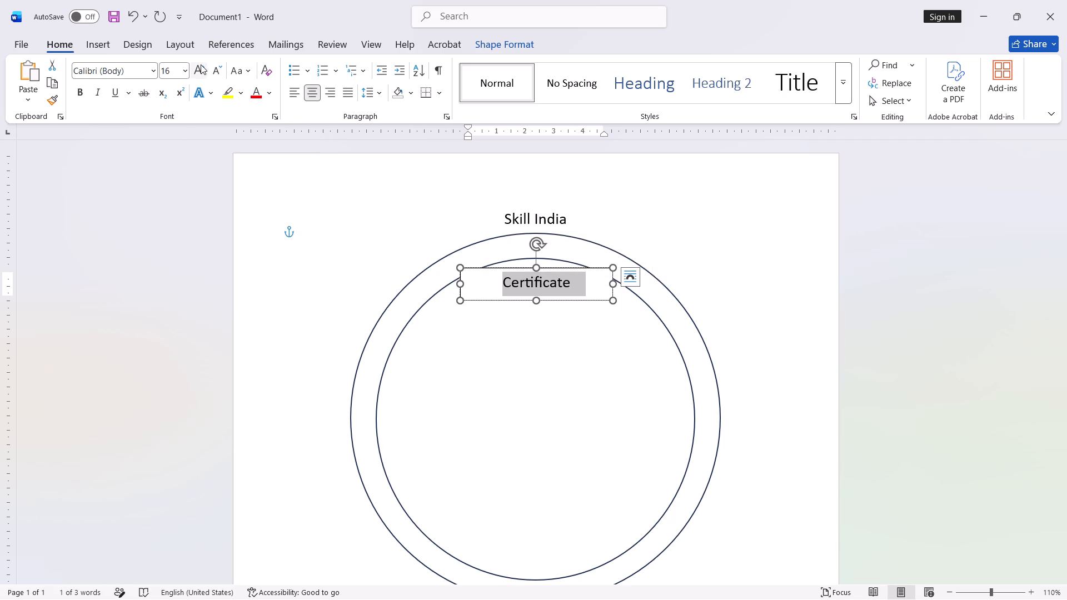
left_click(201, 64)
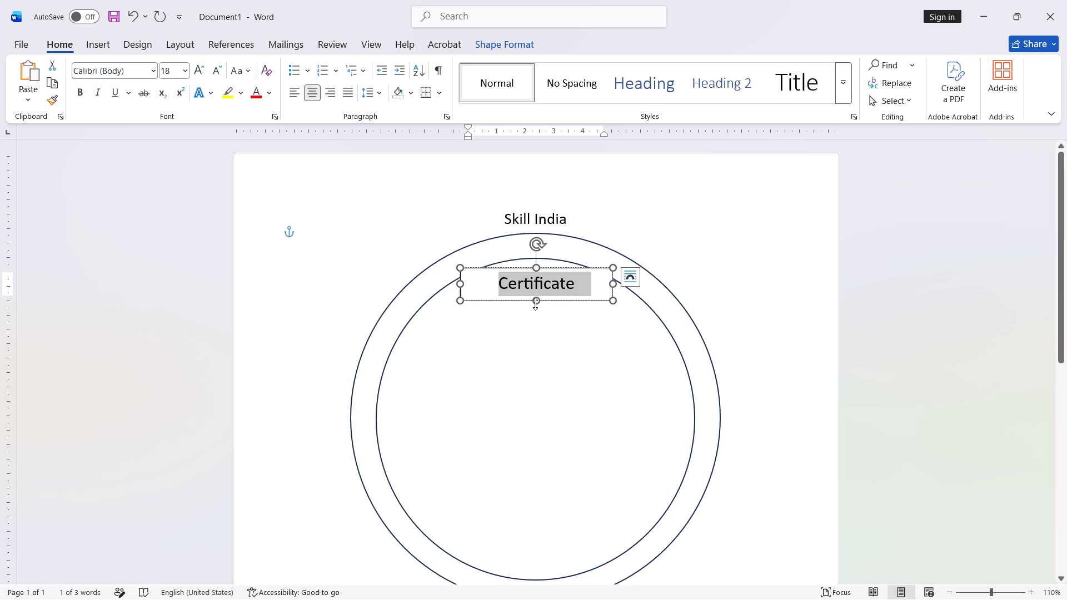
Reduce the height of the "Certificate" text box slightly and move it up to the top edge of the inner circle, centred.
left_click_drag(535, 304, 535, 296)
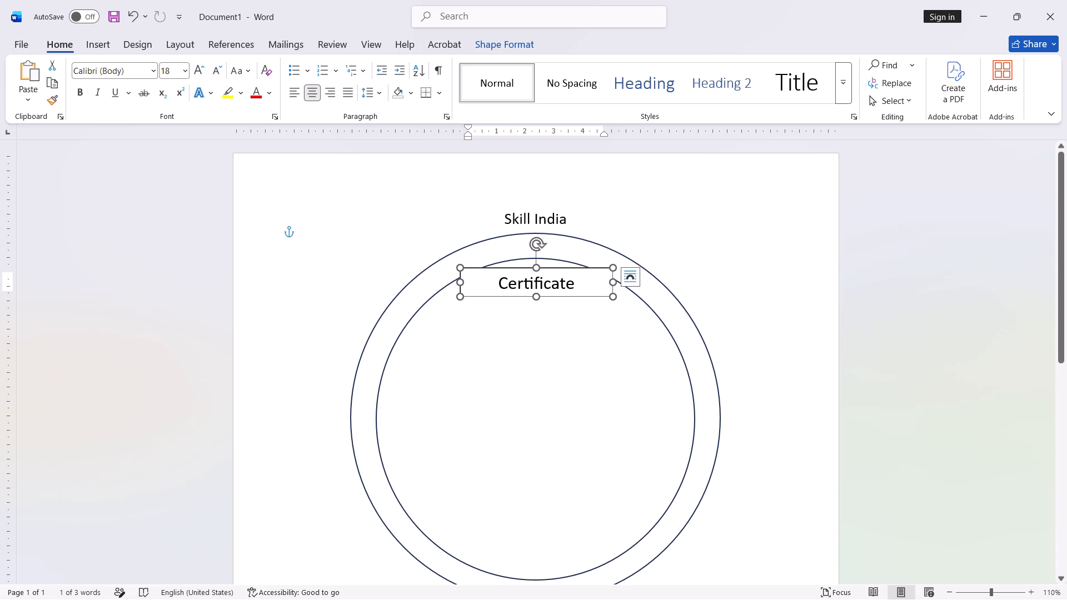
left_click_drag(489, 267, 480, 261)
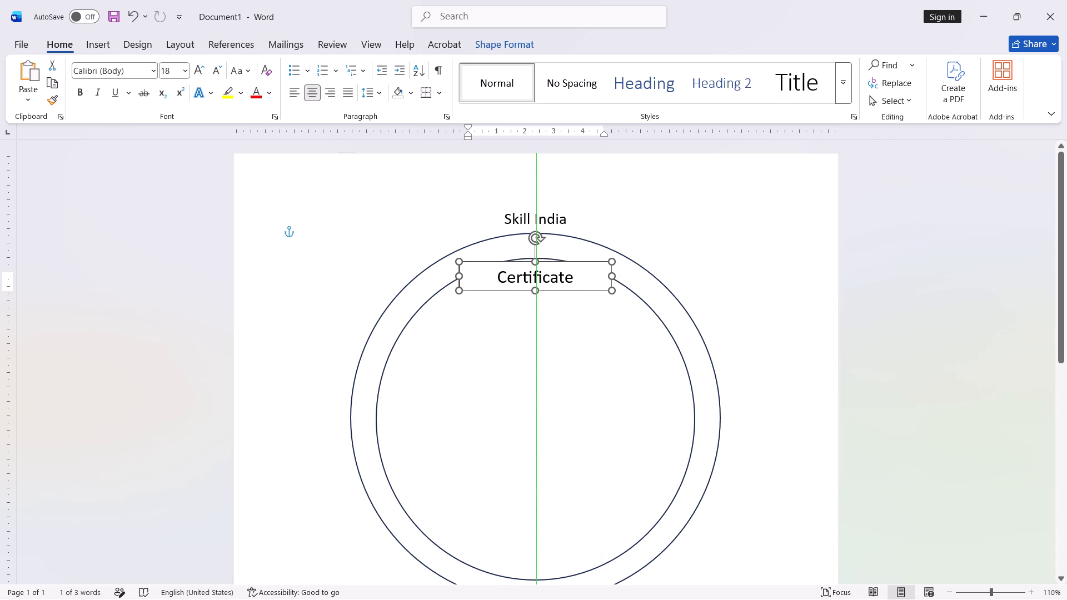
left_click_drag(480, 261, 487, 260)
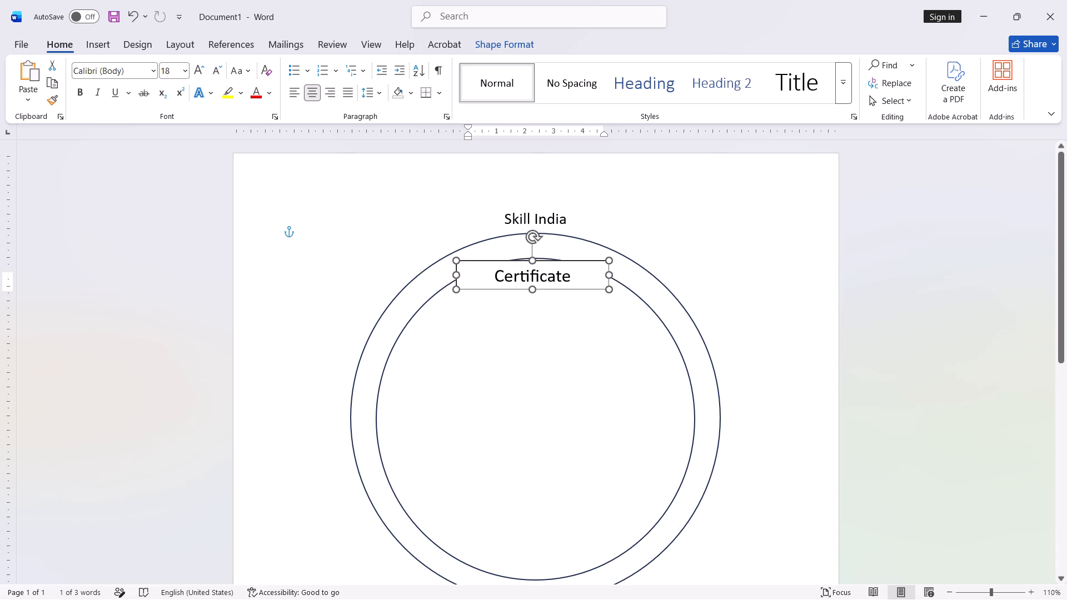
left_click_drag(487, 260, 491, 258)
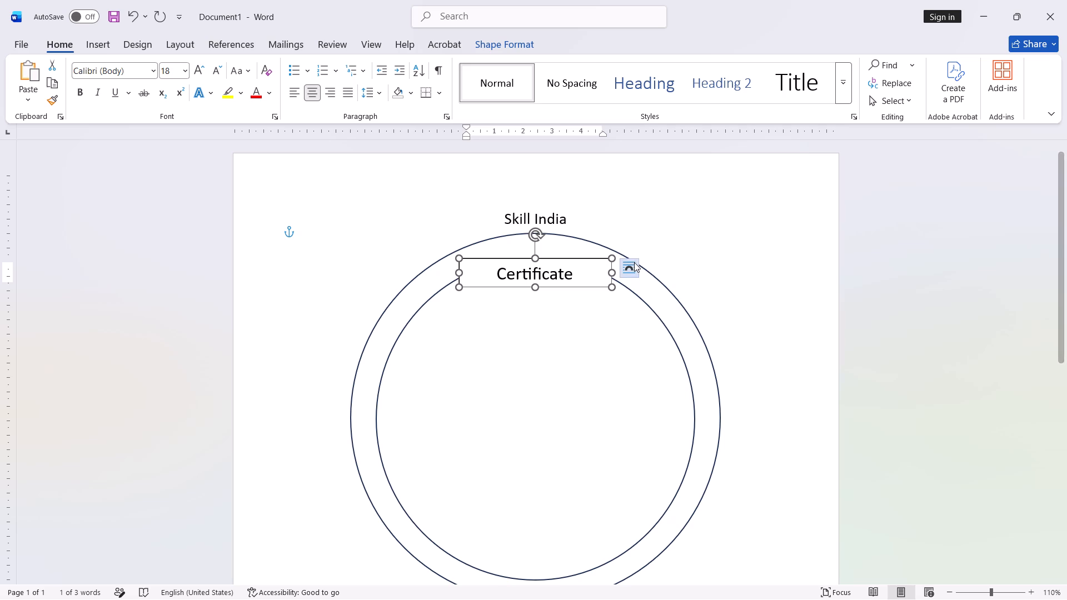
Send the "Certificate" text box to the back, behind the circles.
left_click(631, 263)
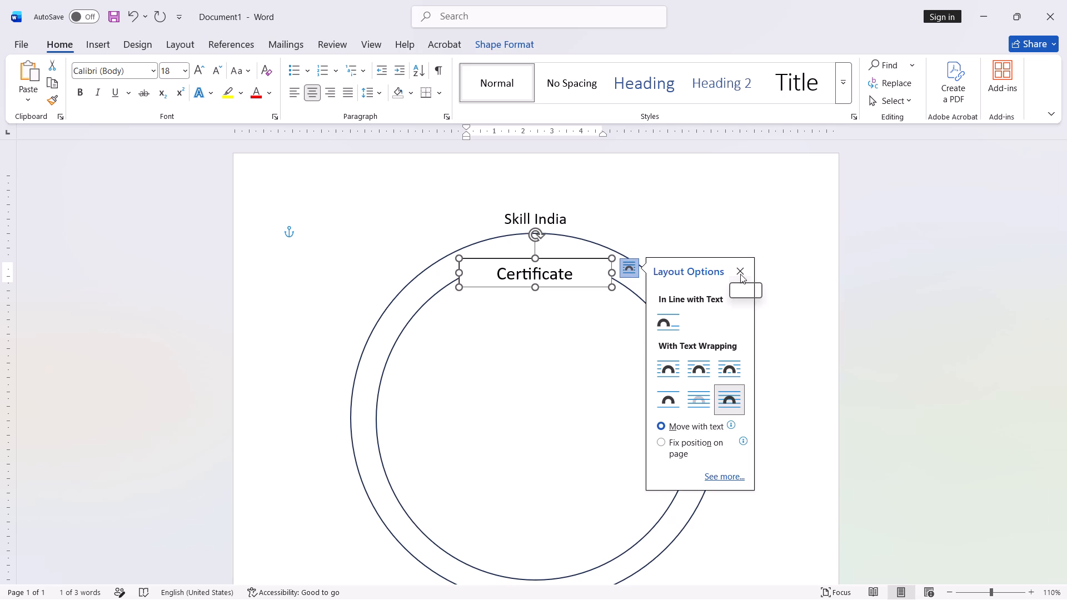
left_click(741, 269)
right_click(585, 286)
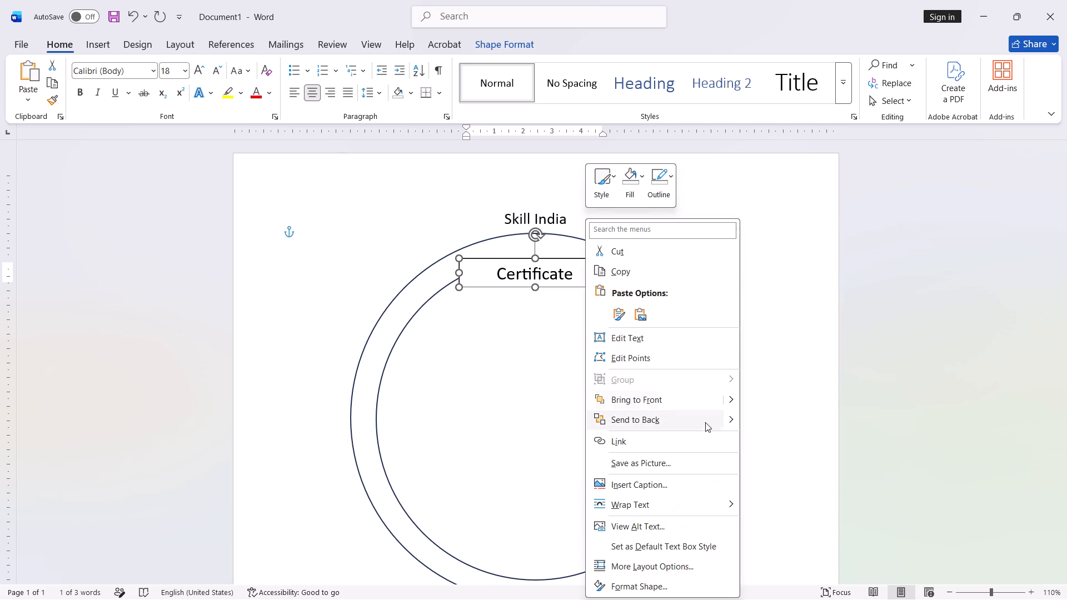
left_click(671, 423)
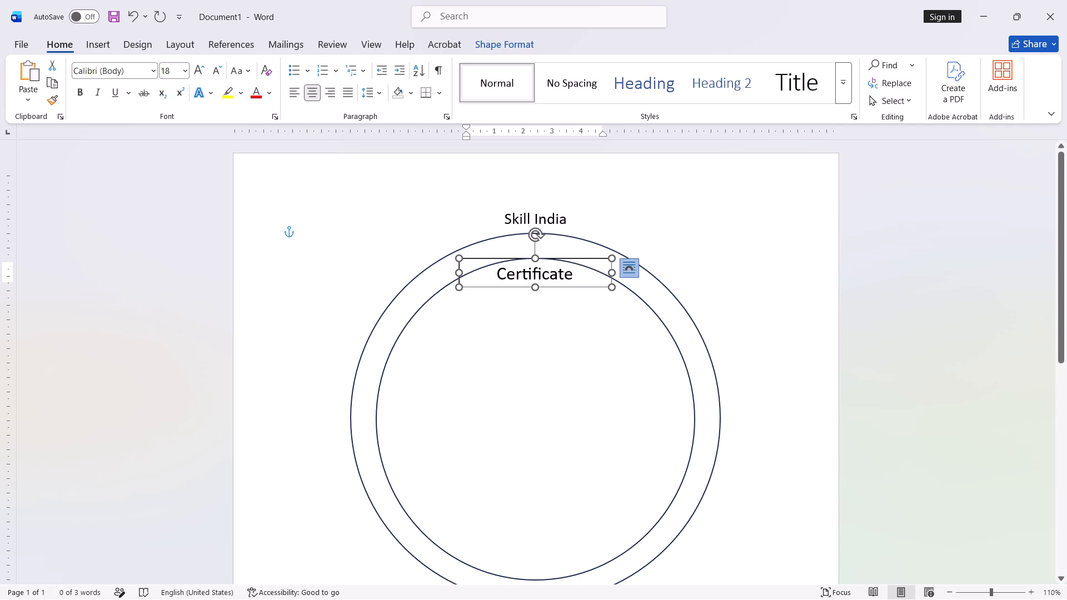
Widen the "Certificate" text box on both sides so it spans beyond the inner circle's upper arc.
left_click_drag(458, 272, 454, 272)
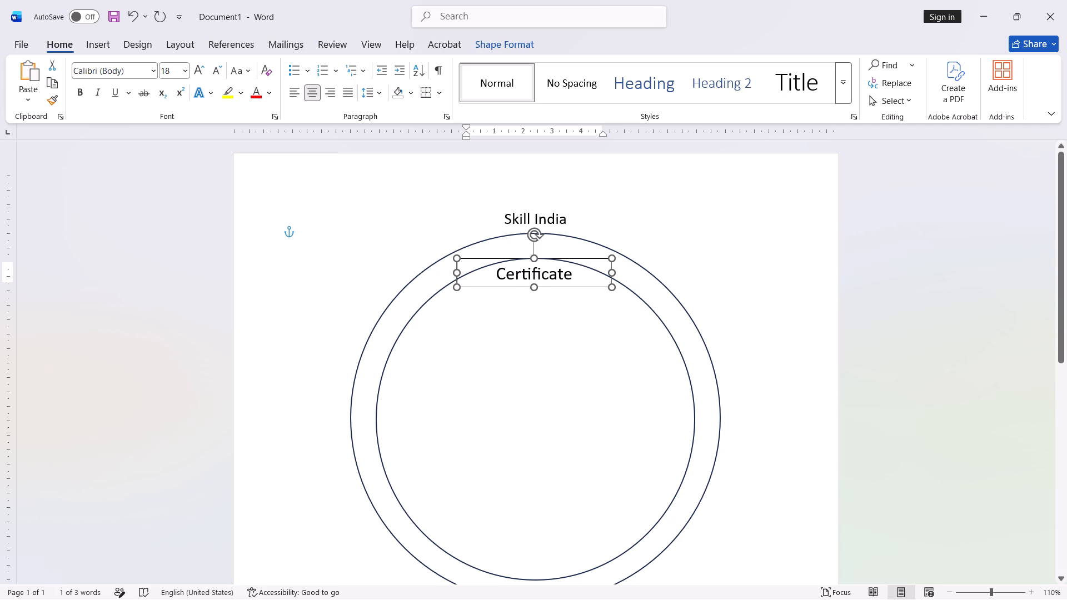
left_click_drag(454, 272, 430, 274)
left_click_drag(613, 274, 615, 273)
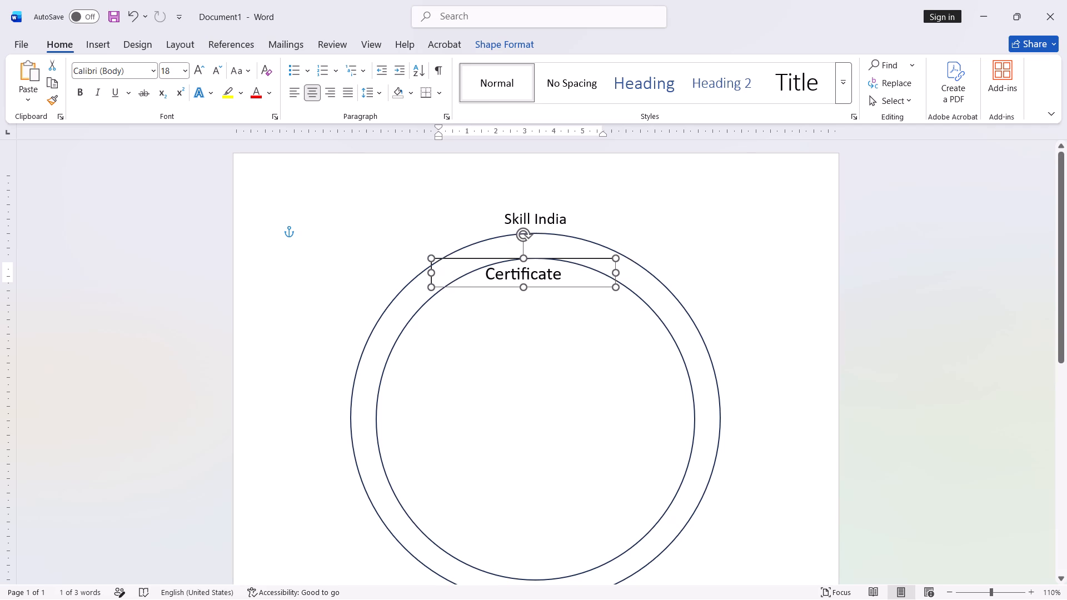
left_click_drag(615, 273, 647, 271)
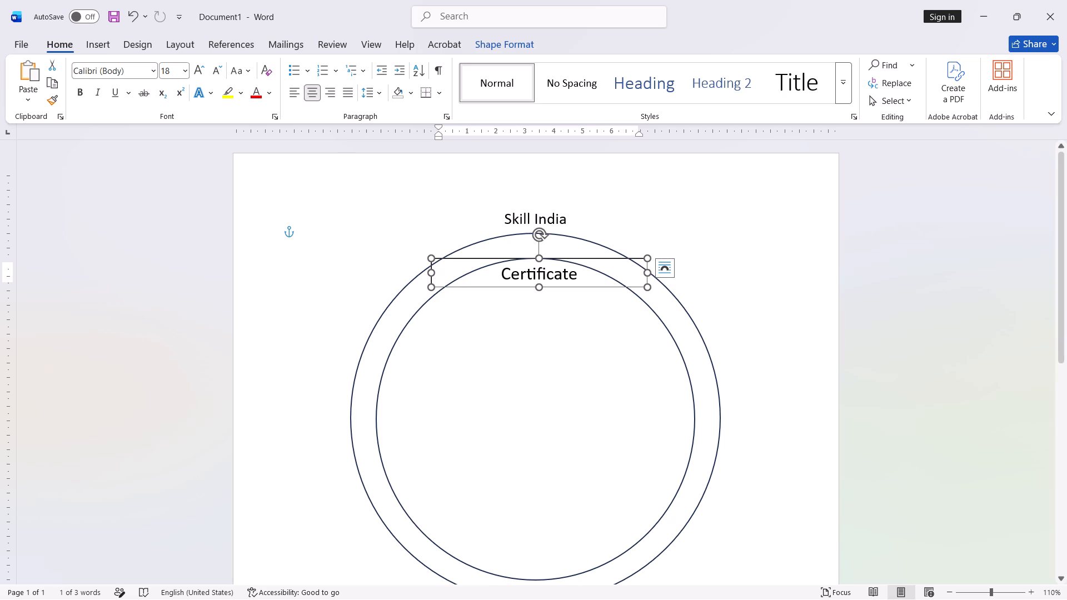
Select the text "Certificate" and increase its font size to 24.
left_click_drag(490, 272, 543, 269)
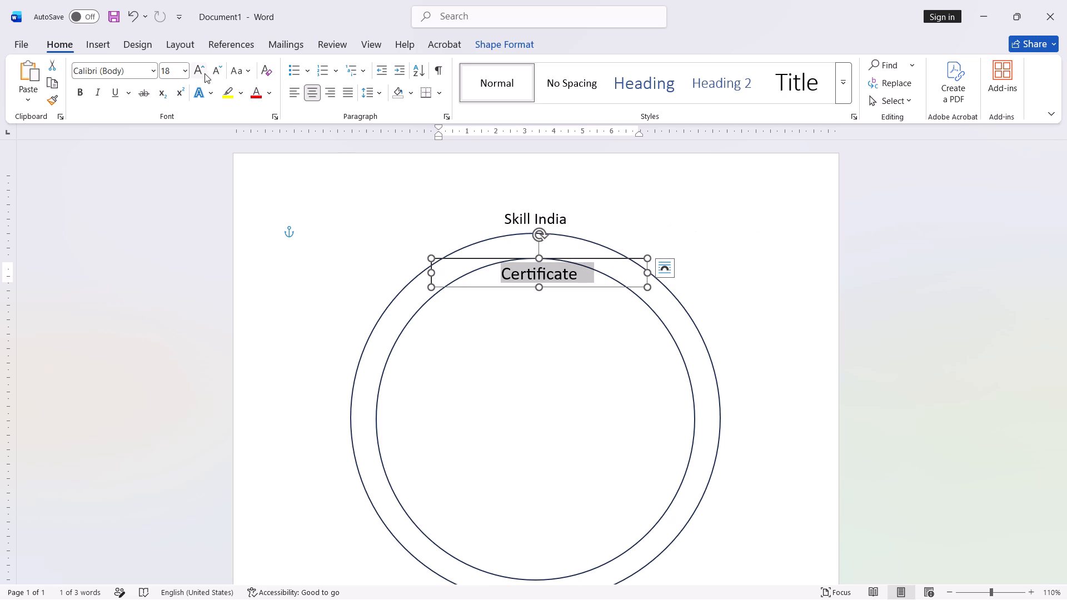
left_click(203, 71)
left_click(203, 71)
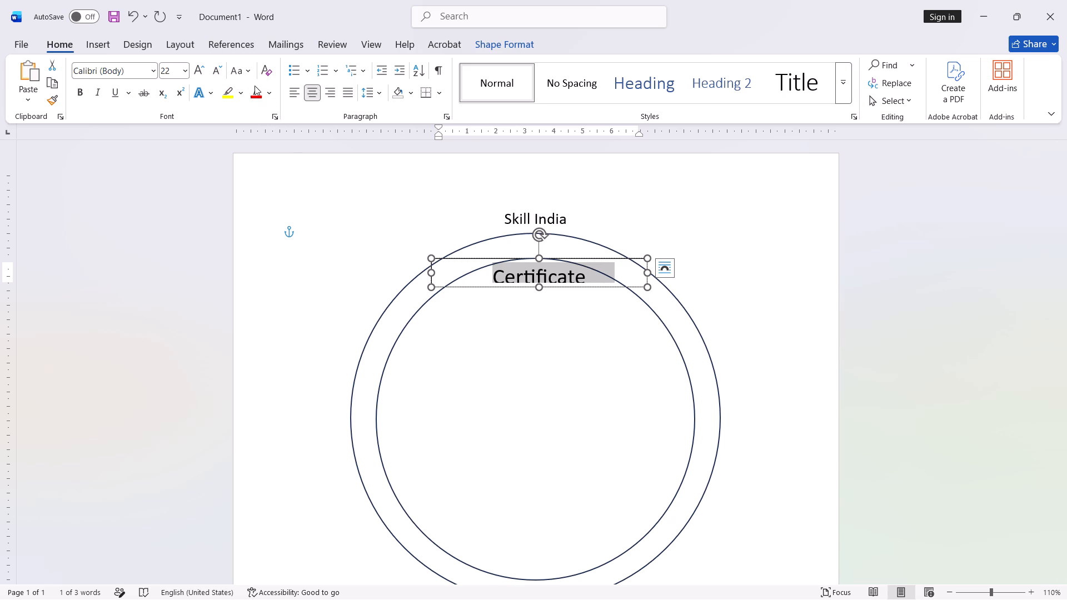
left_click(202, 66)
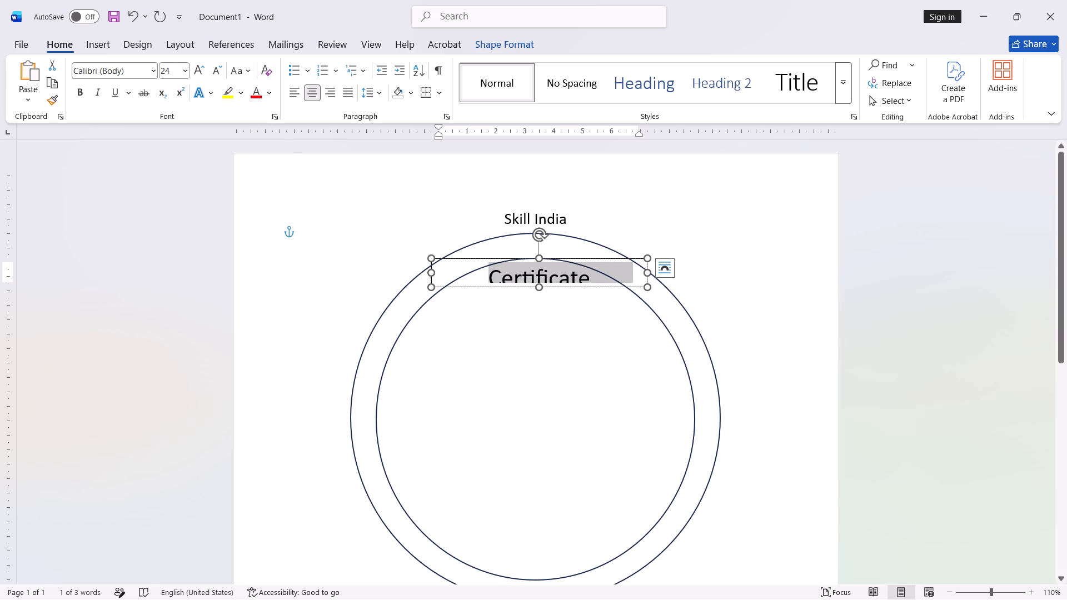
Make the "Certificate" text box taller to fit the enlarged text and widen it further on both sides.
left_click_drag(537, 287, 537, 293)
left_click_drag(647, 277, 659, 277)
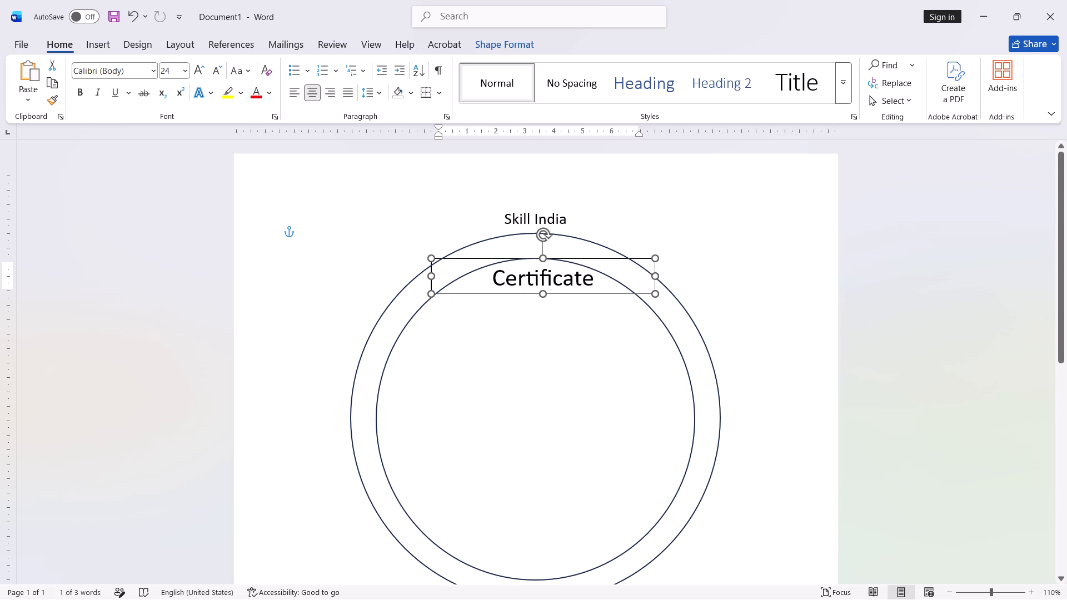
left_click_drag(659, 277, 672, 277)
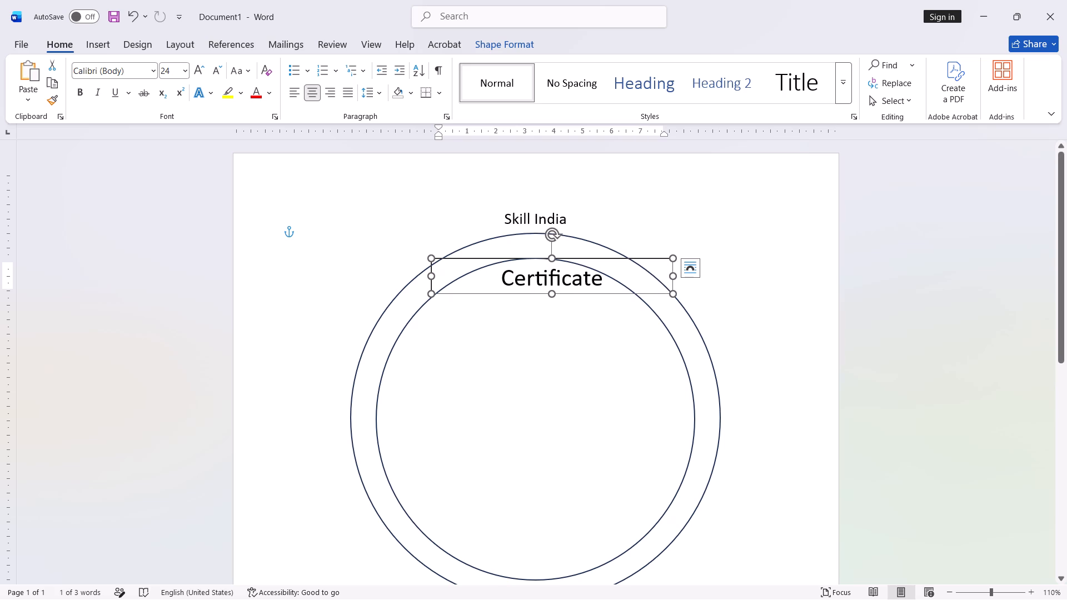
left_click_drag(433, 274, 403, 272)
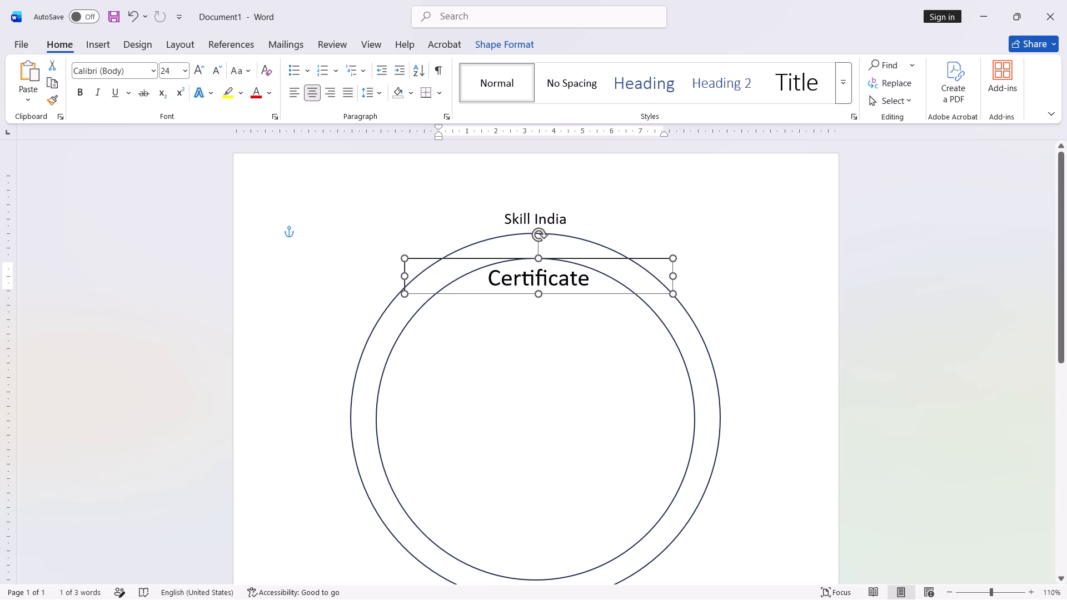
left_click_drag(403, 272, 393, 272)
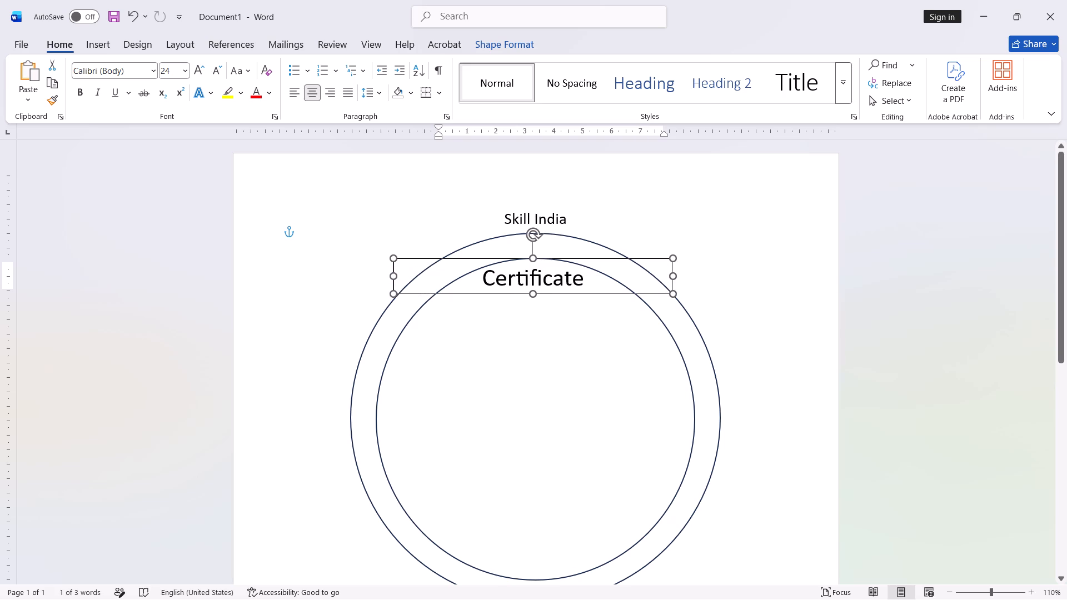
left_click_drag(393, 272, 393, 272)
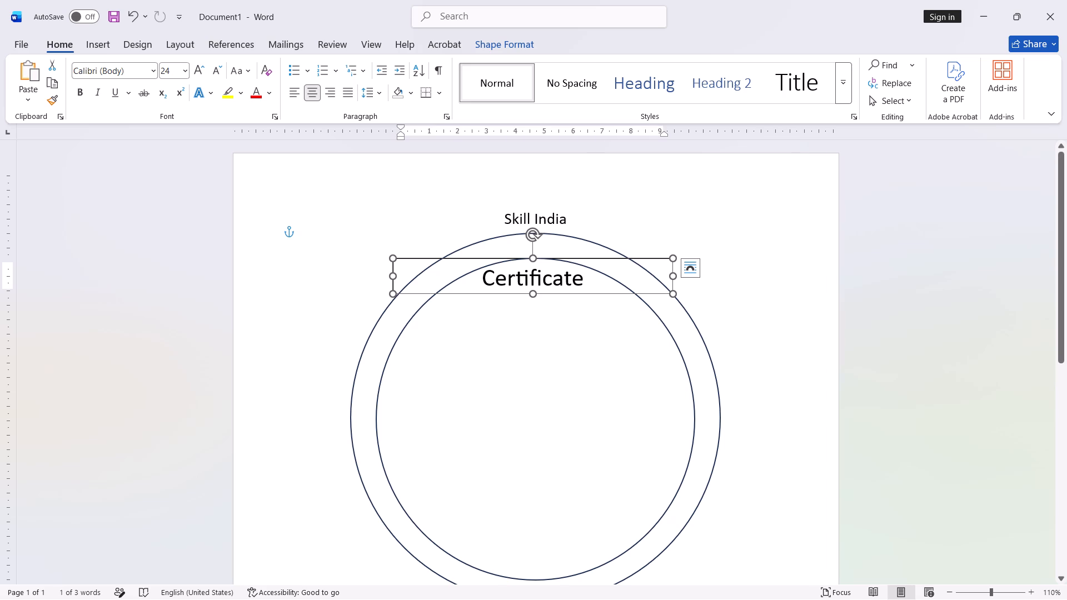
Raise the top edge of the "Certificate" text box slightly, align the box with the page's vertical centre line, and deselect it.
left_click(533, 258)
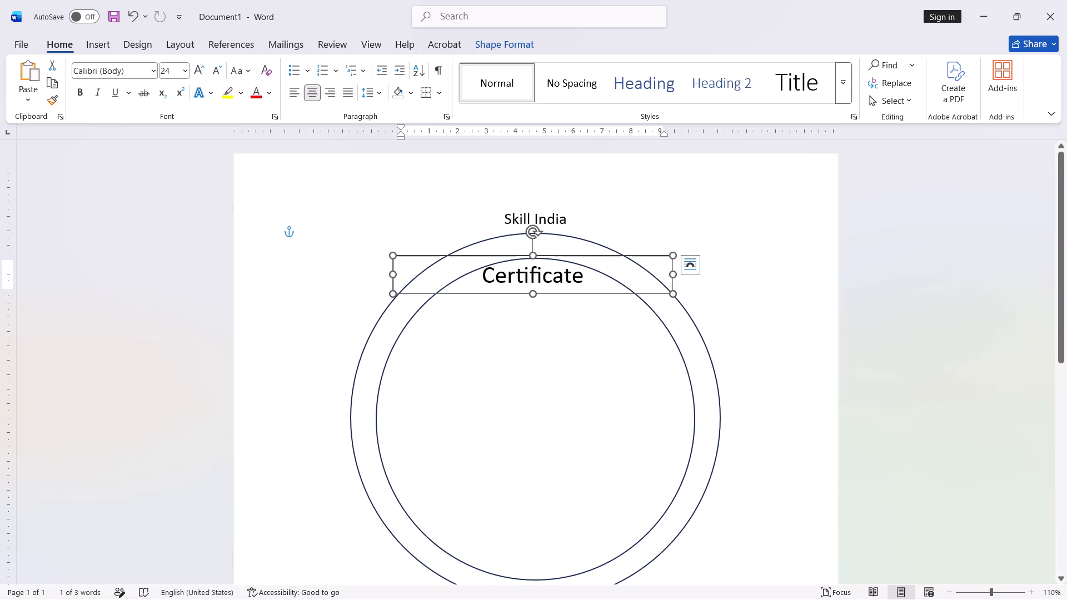
left_click_drag(571, 254, 571, 251)
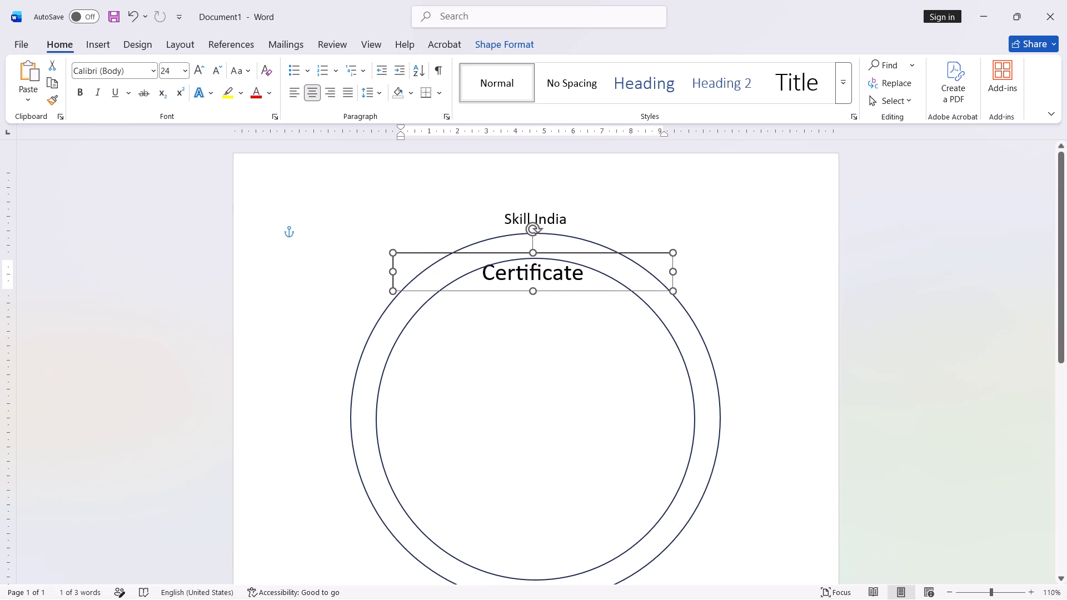
left_click_drag(571, 251, 570, 252)
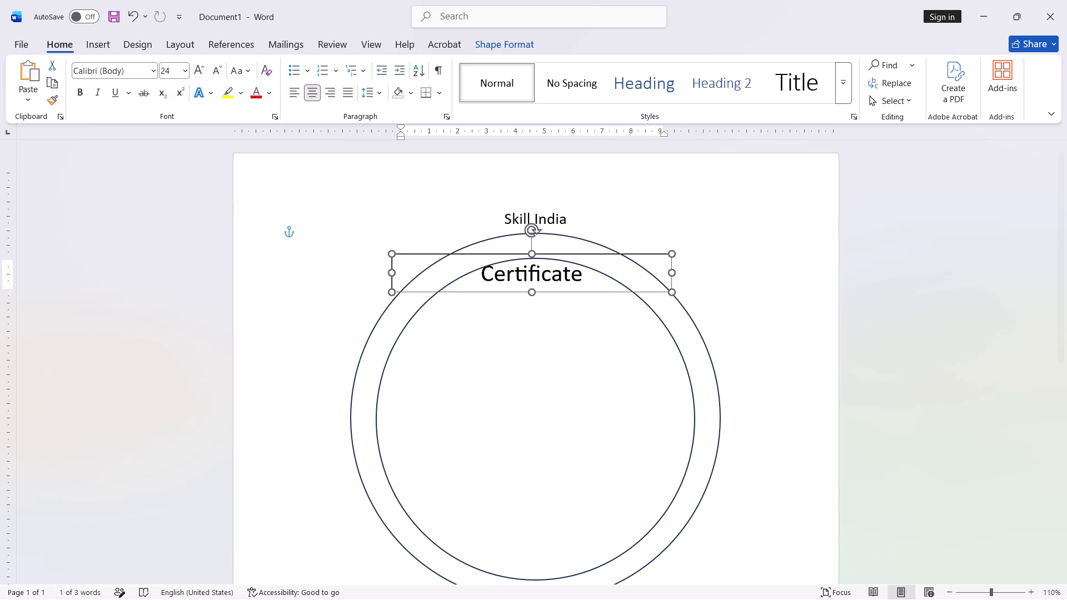
left_click_drag(570, 252, 577, 252)
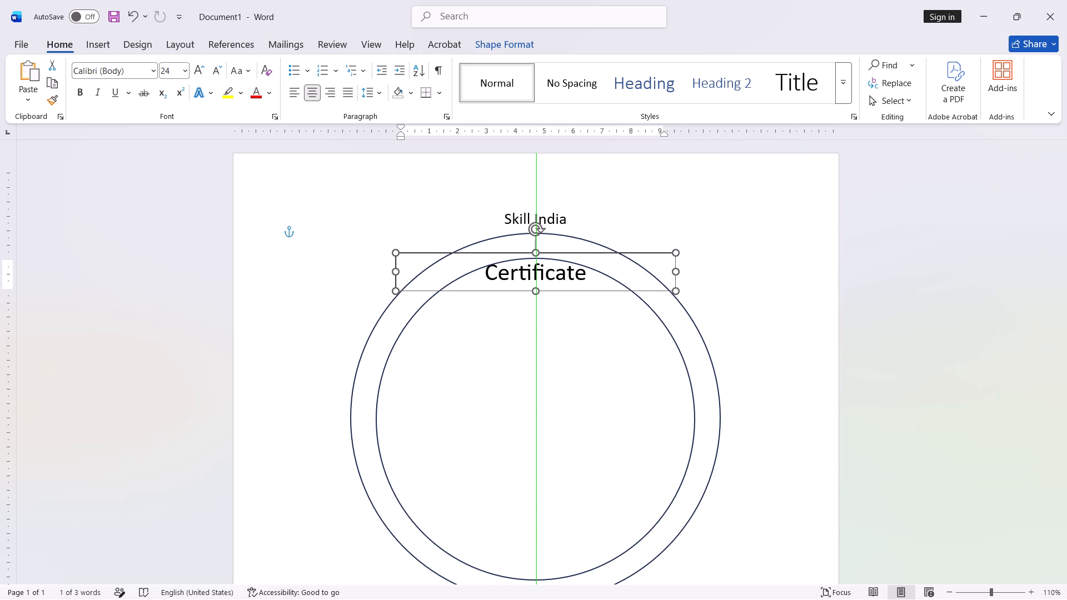
left_click_drag(577, 252, 578, 254)
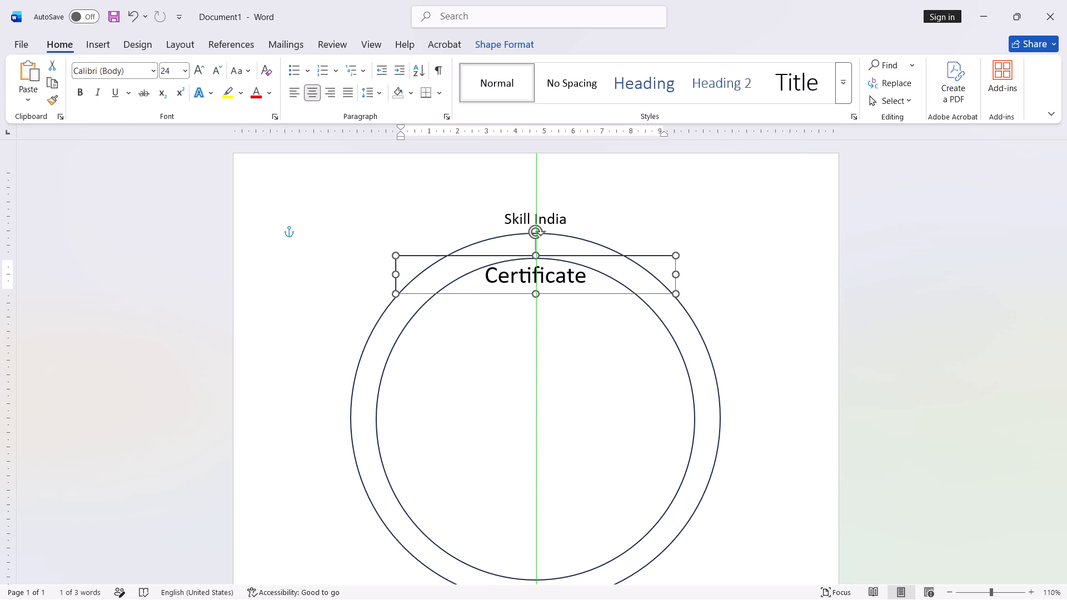
left_click_drag(578, 254, 580, 253)
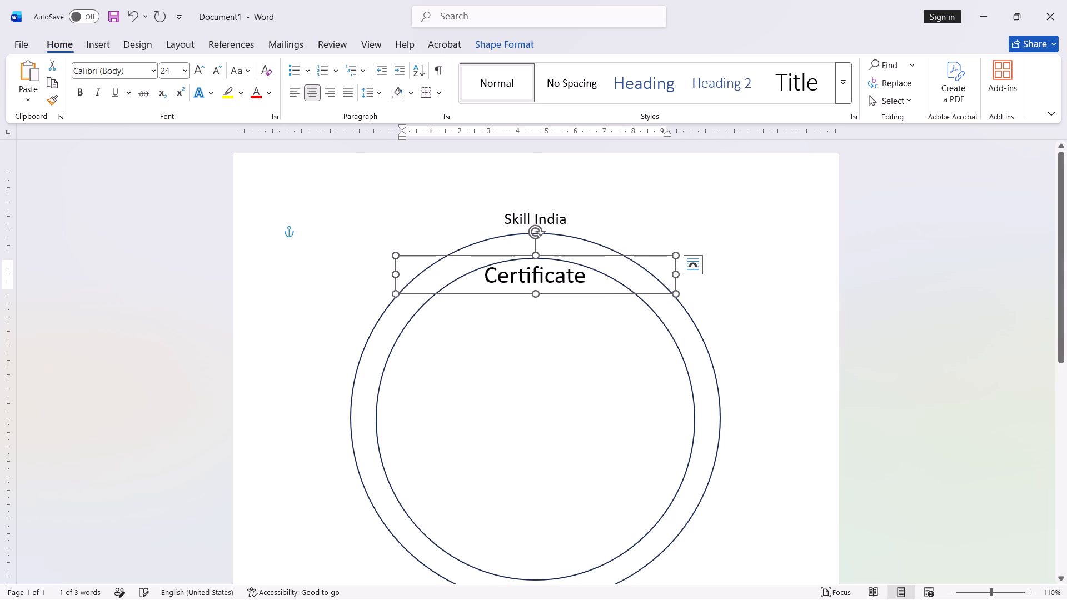
left_click(856, 279)
left_click(764, 297)
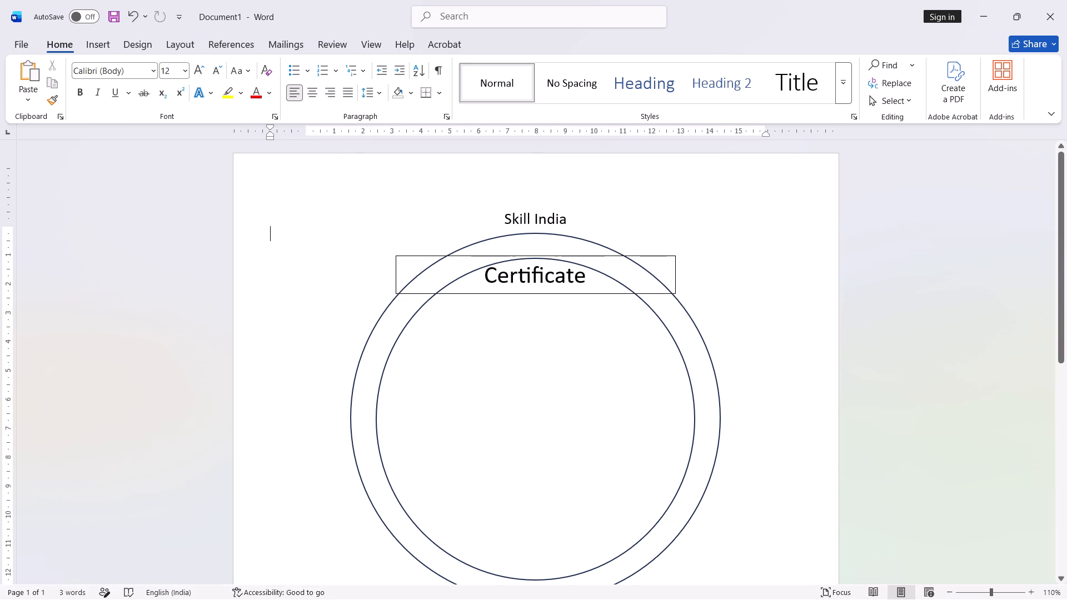
Remove the outline of the "Certificate" text box by setting its line to No line, and deselect the box.
right_click(664, 254)
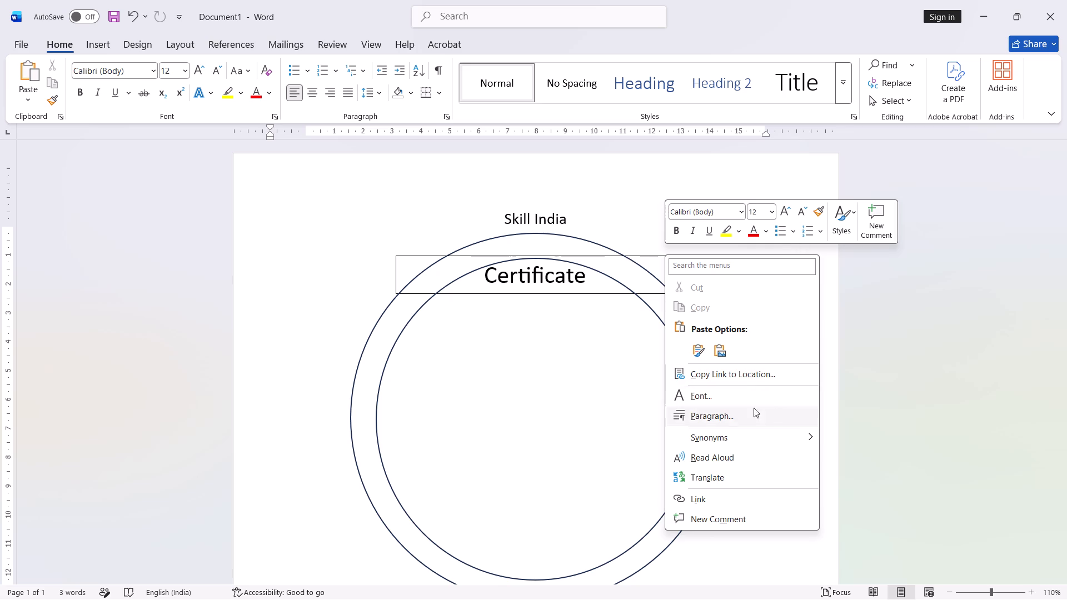
left_click(605, 254)
left_click(608, 254)
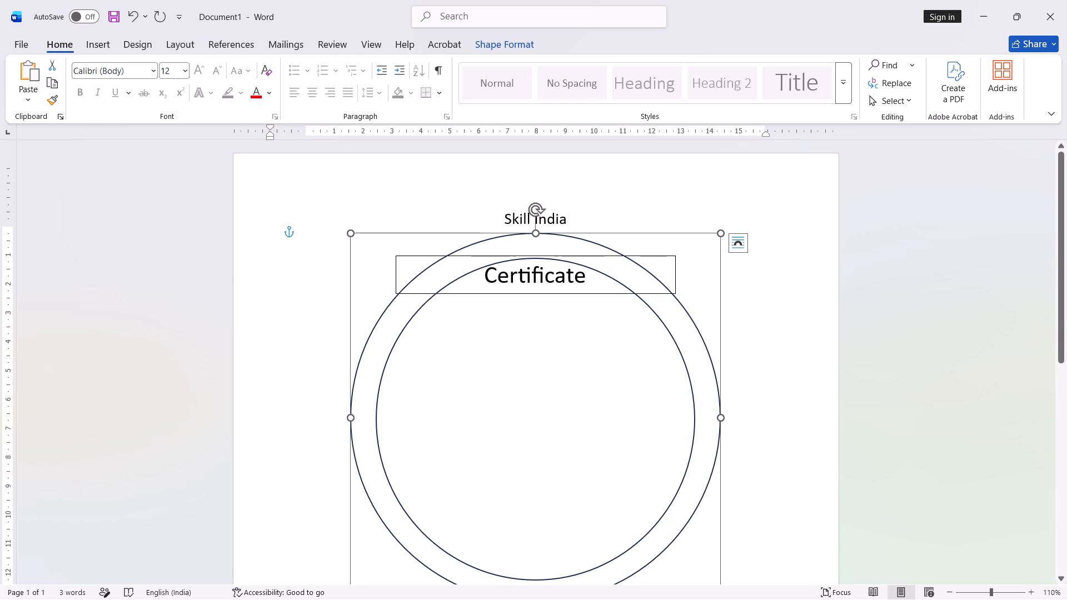
left_click(664, 261)
left_click(693, 263)
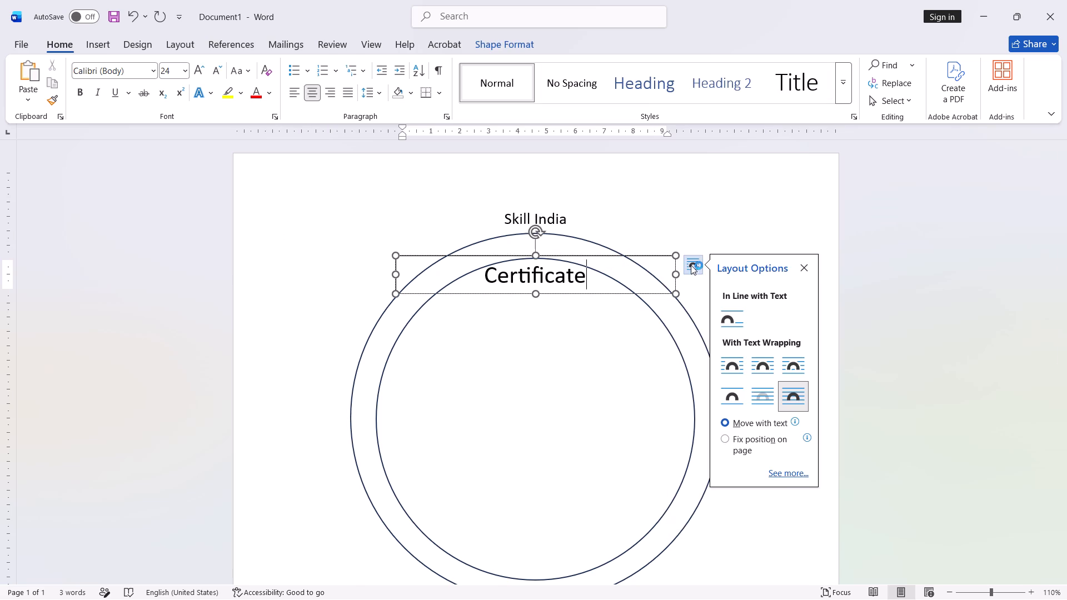
left_click(810, 262)
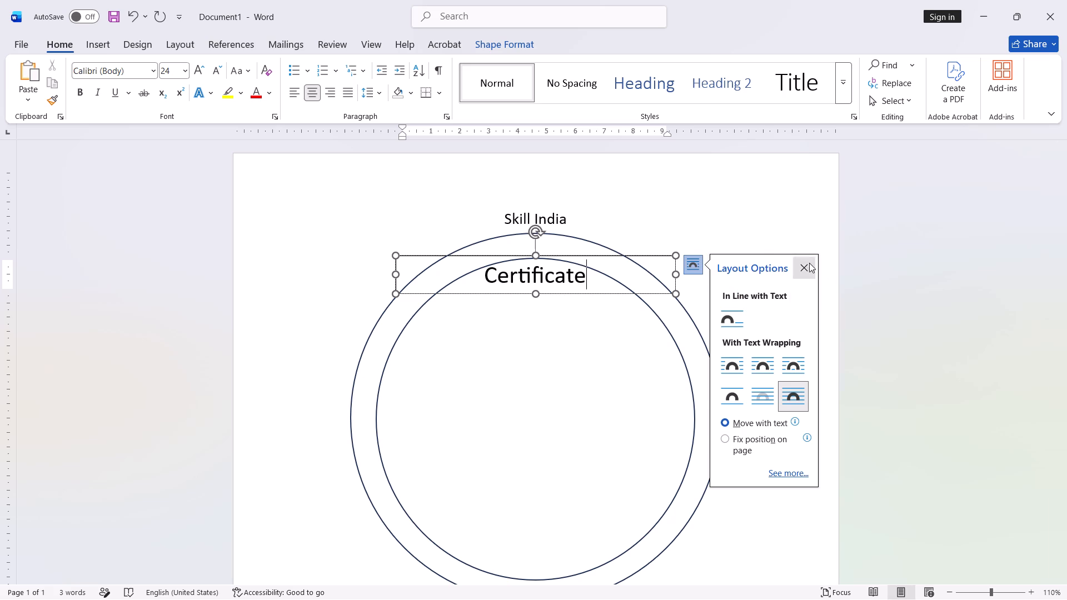
right_click(664, 257)
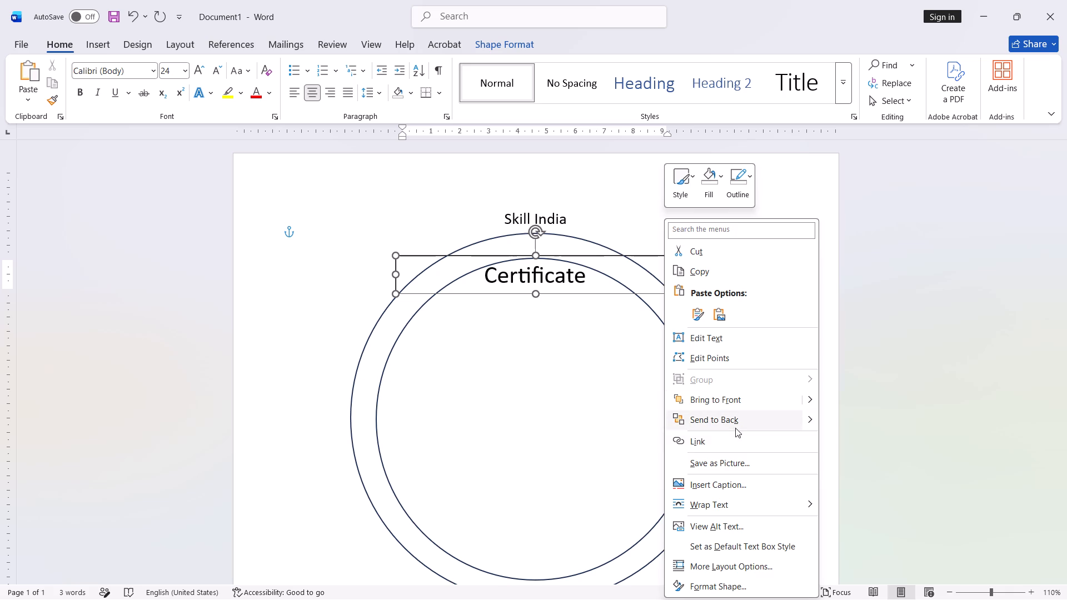
scroll(735, 459, "down", 2)
left_click(767, 582)
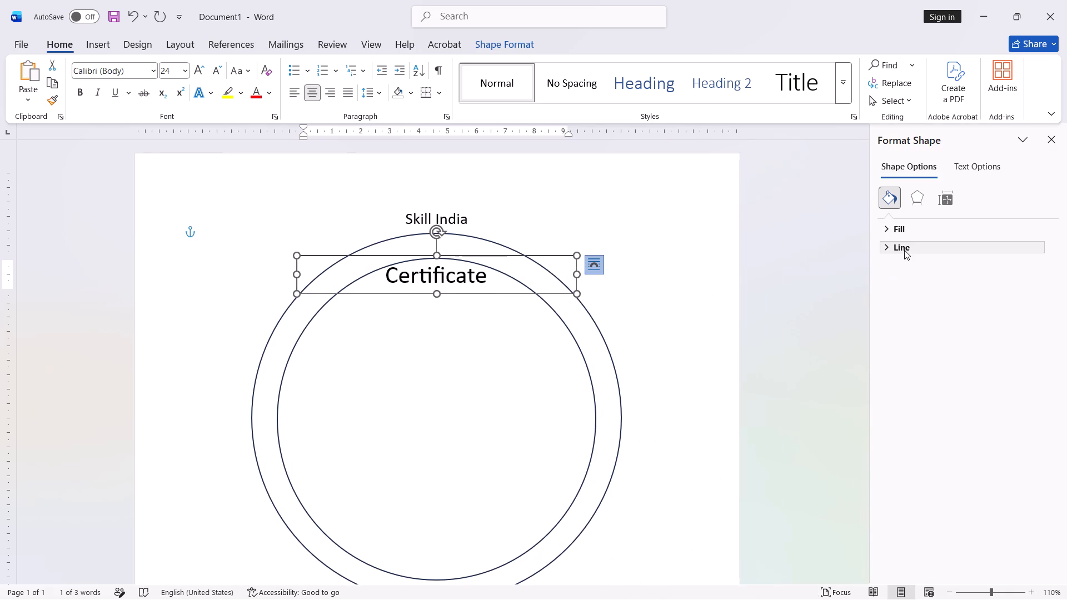
left_click(904, 246)
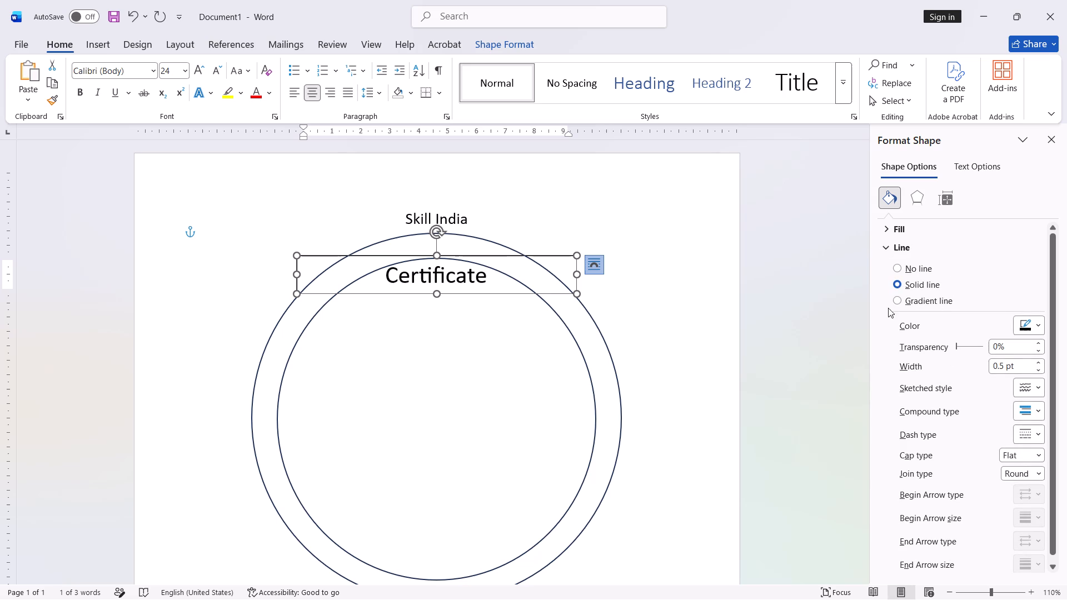
left_click(896, 265)
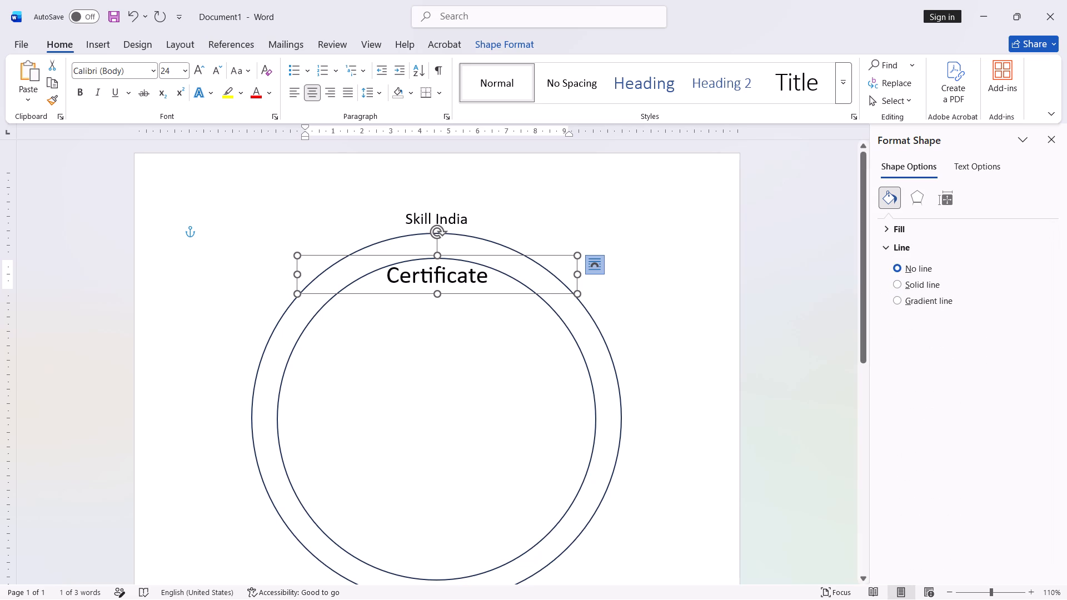
left_click(830, 328)
left_click(701, 327)
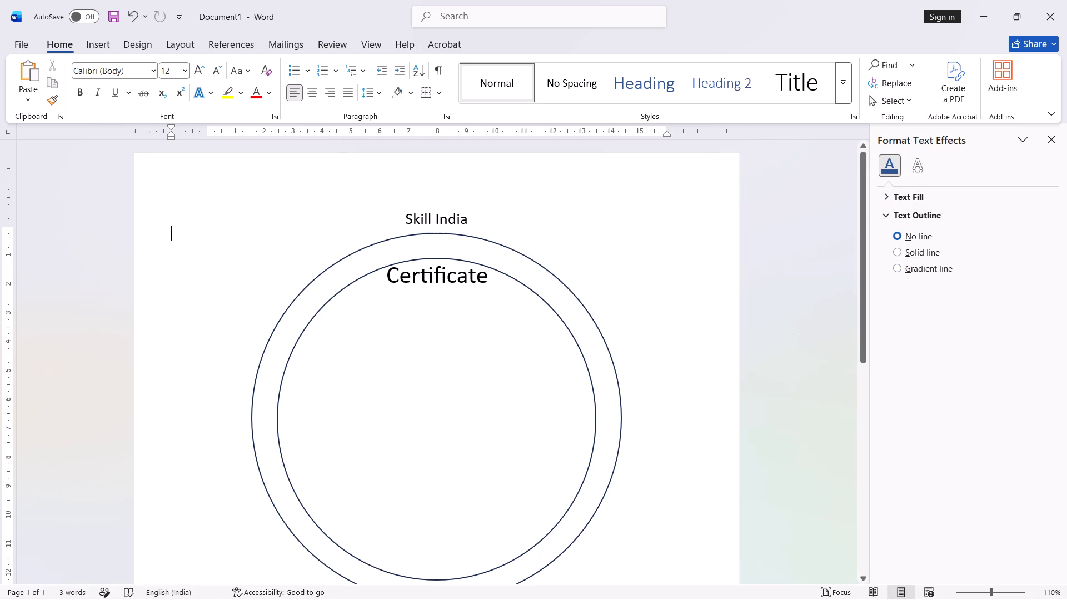
Deselect the "Certificate" text box and close the text effects formatting options.
left_click(461, 282)
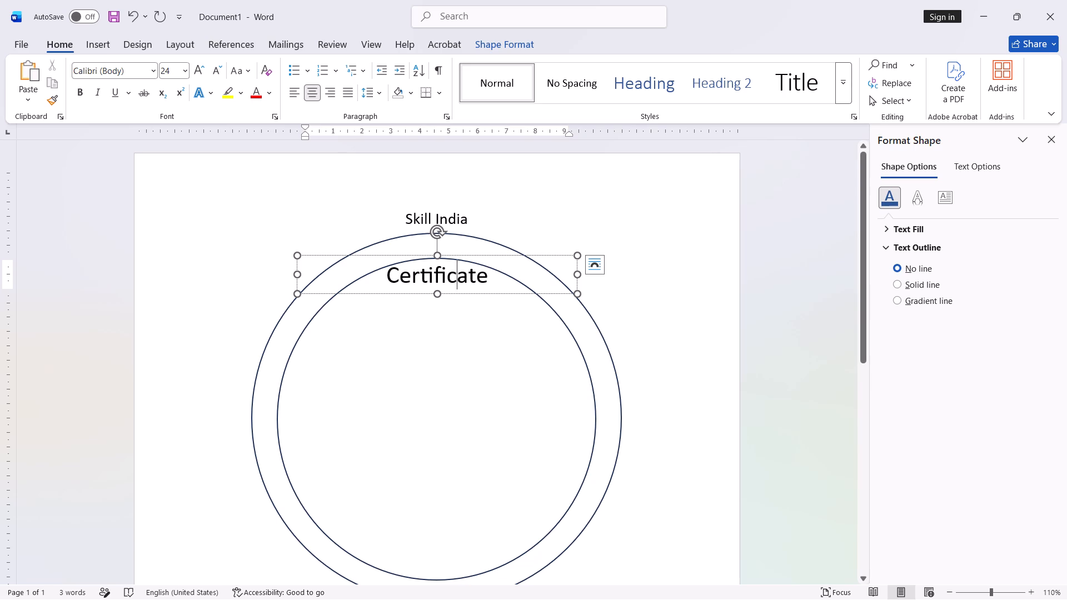
left_click(698, 303)
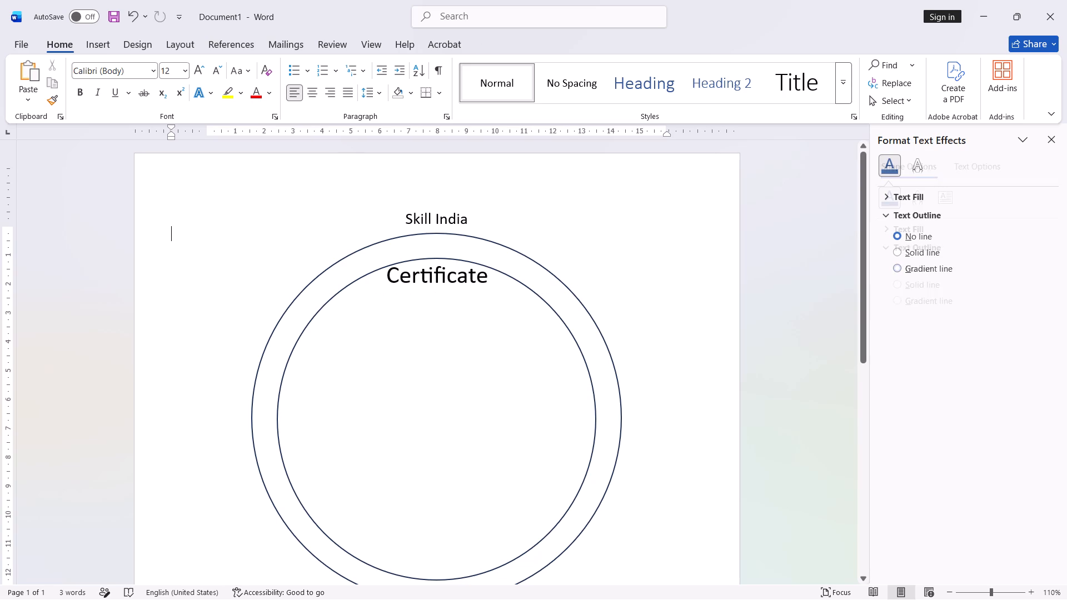
left_click(1052, 137)
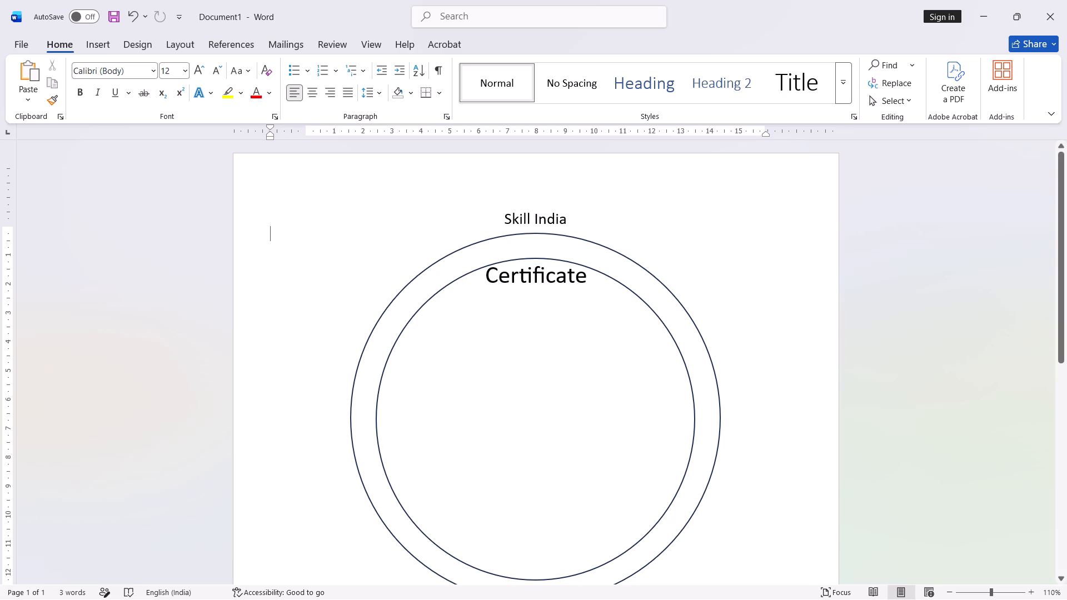
Draw a text box about 4.35 cm wide and 0.54 cm high below the "Certificate" heading, and lower it slightly.
left_click(87, 44)
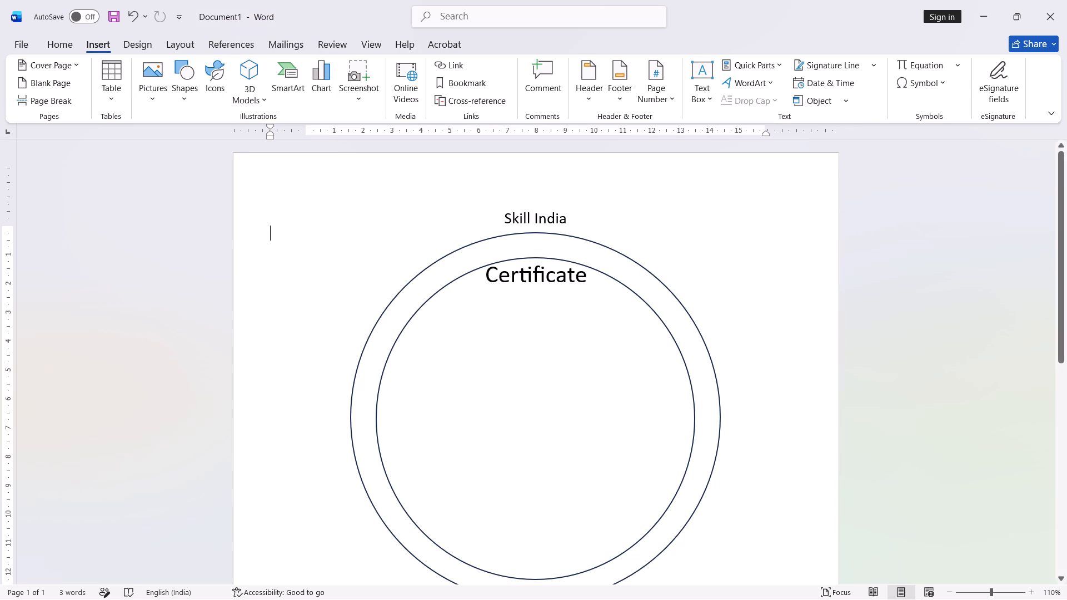
left_click(710, 67)
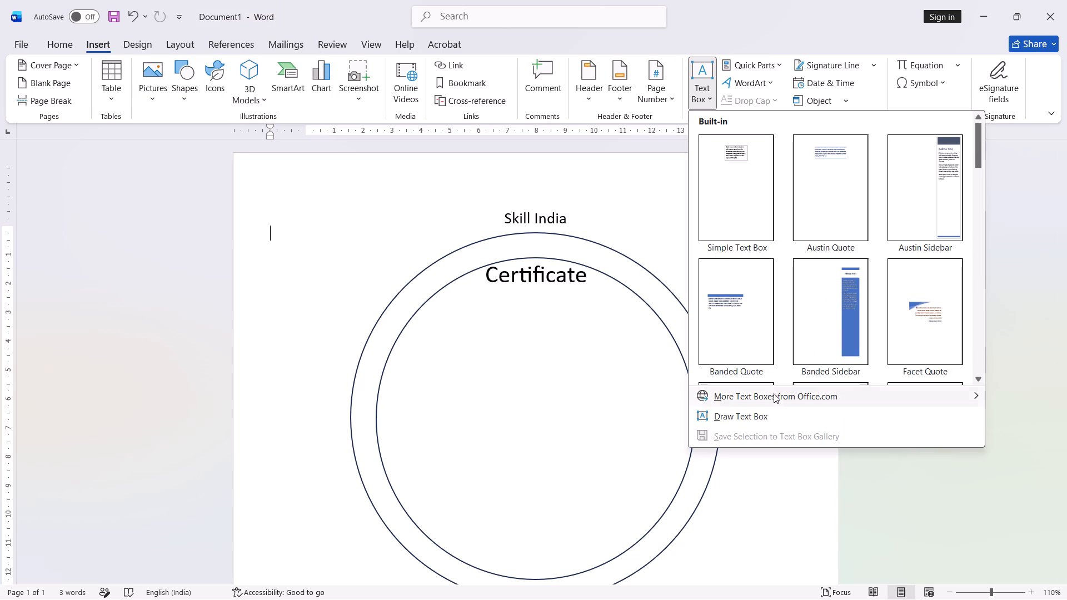
left_click(761, 413)
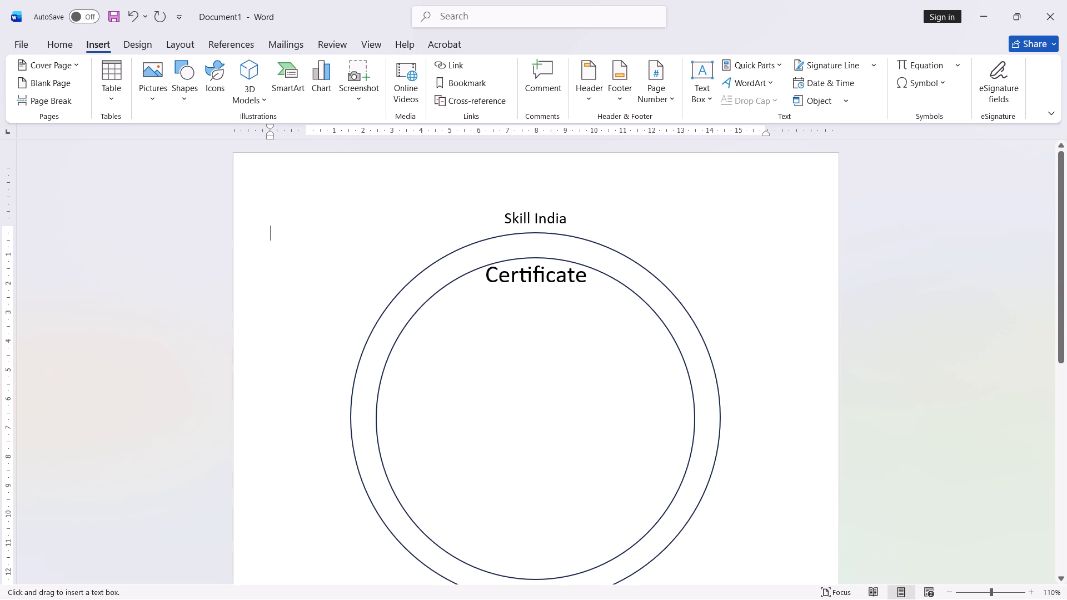
left_click_drag(467, 312, 585, 312)
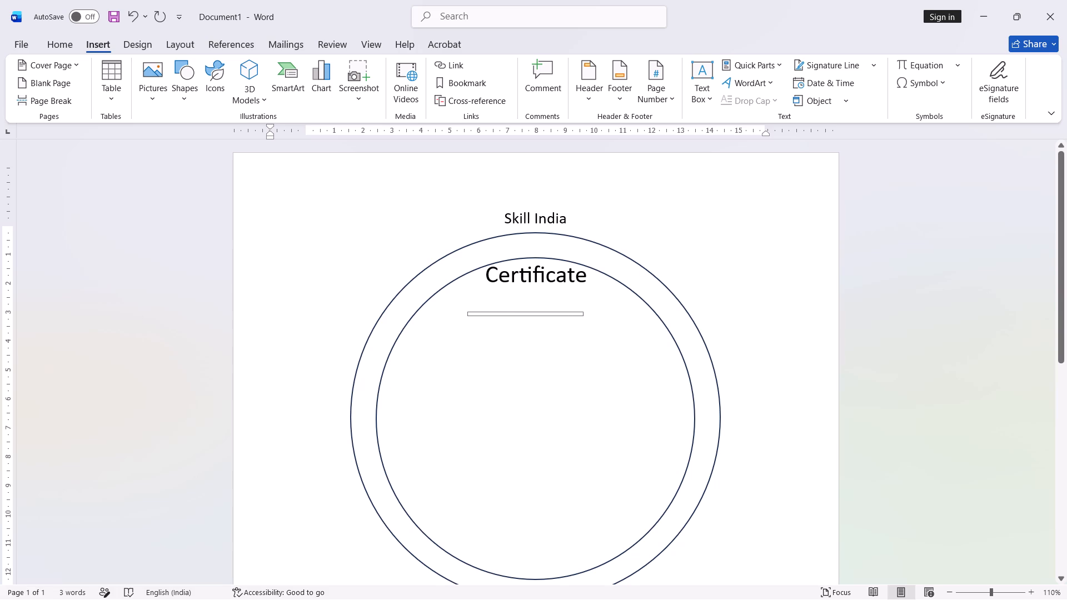
left_click_drag(585, 312, 592, 304)
left_click_drag(592, 304, 593, 299)
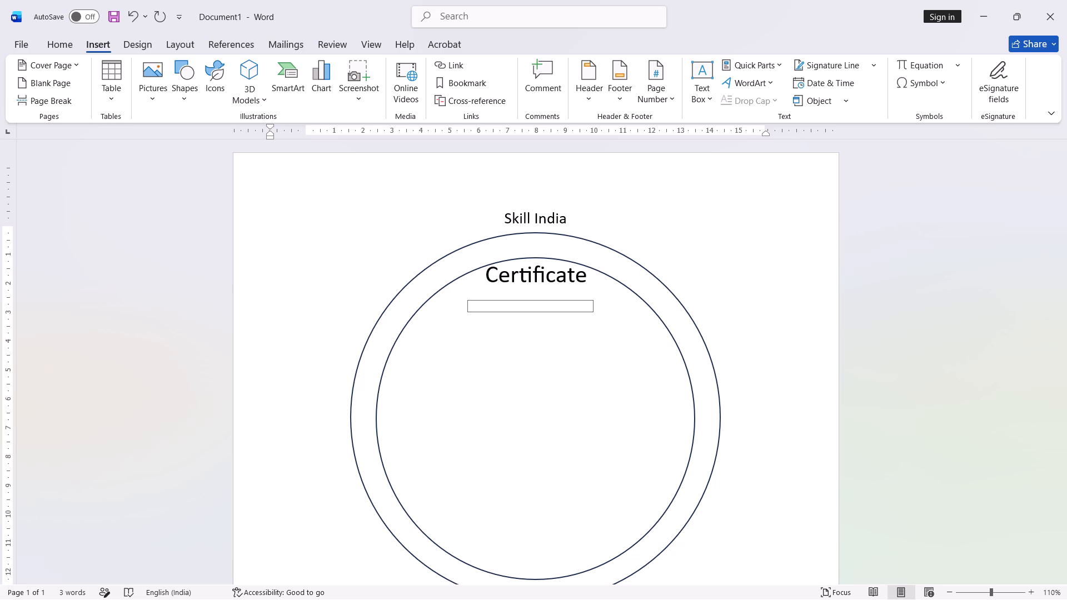
left_click_drag(593, 299, 593, 296)
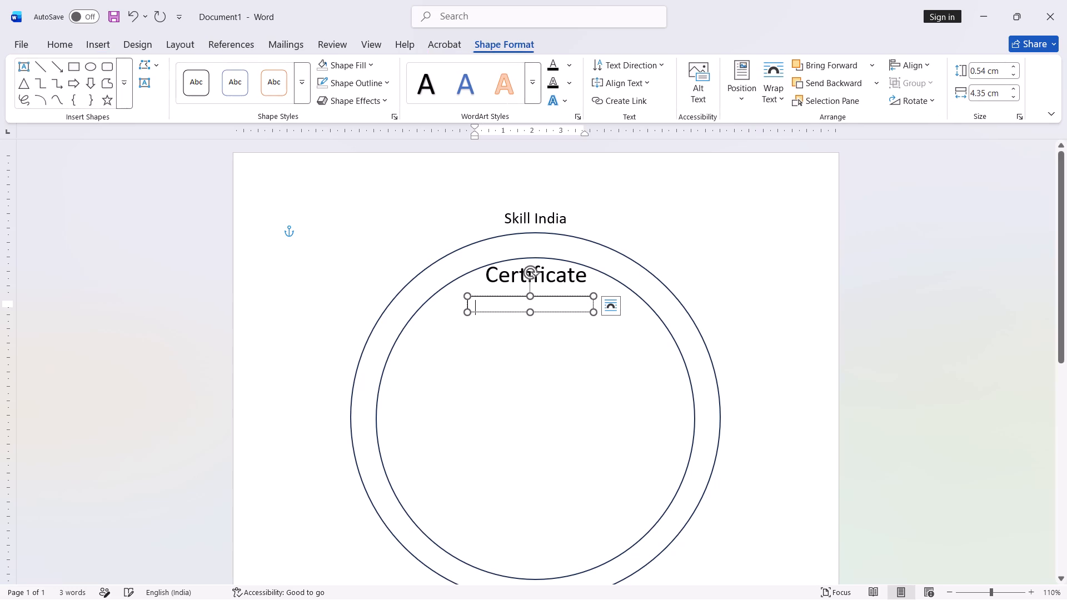
left_click_drag(559, 311, 559, 316)
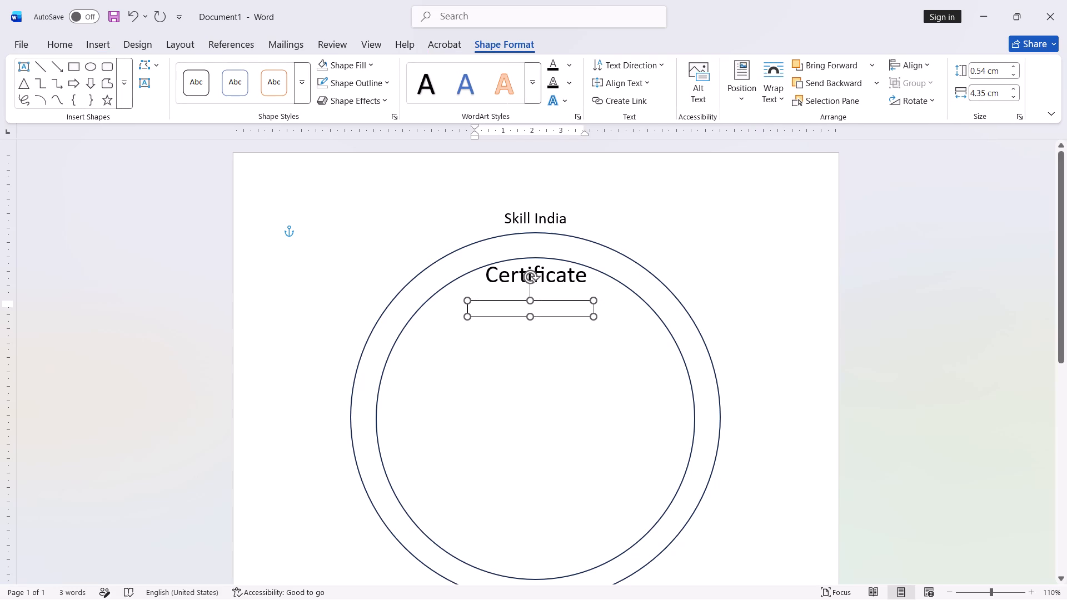
left_click_drag(559, 316, 559, 319)
Enter the text "This is to certify that" in the new text box below the heading.
left_click(480, 316)
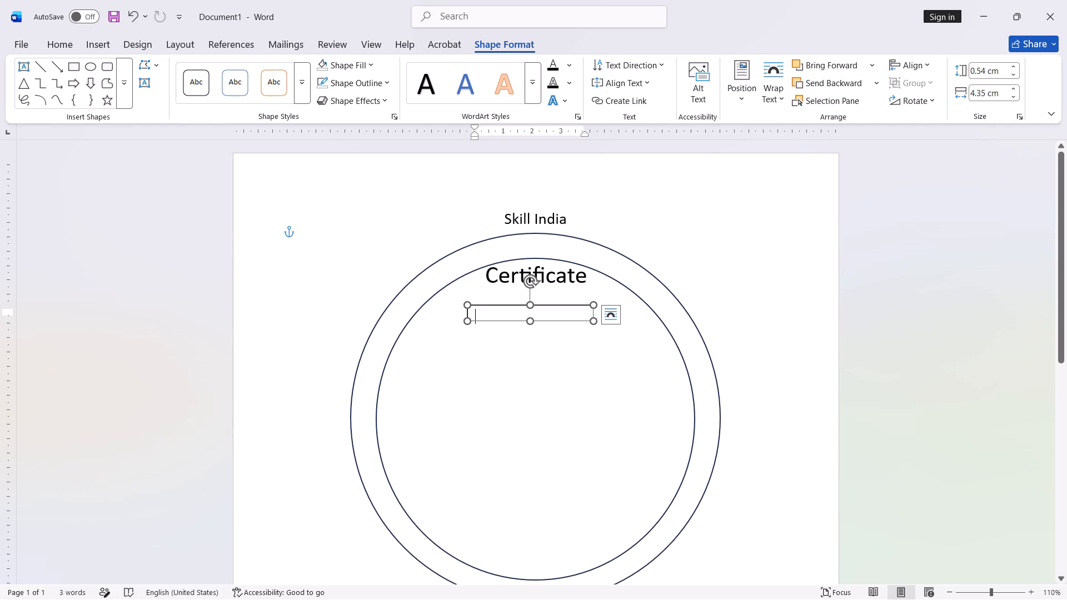
type("TH")
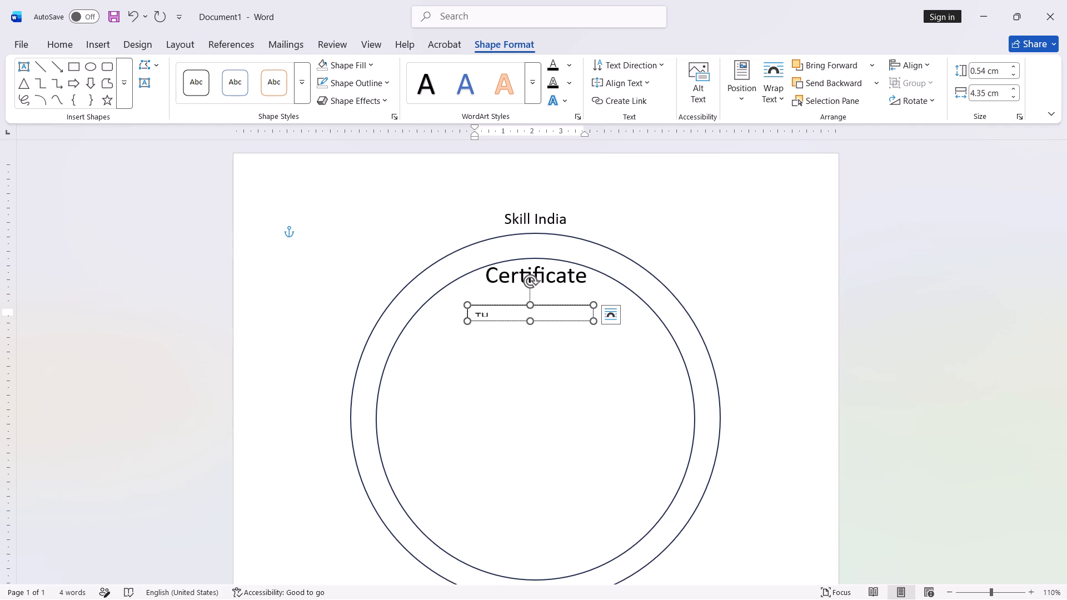
key("BackSpace")
type("hi")
type("s")
key("space")
type("to")
key("space")
key("BackSpace")
key("BackSpace")
key("BackSpace")
type("is")
key("space")
type("to")
key("space")
type("certi")
key("f")
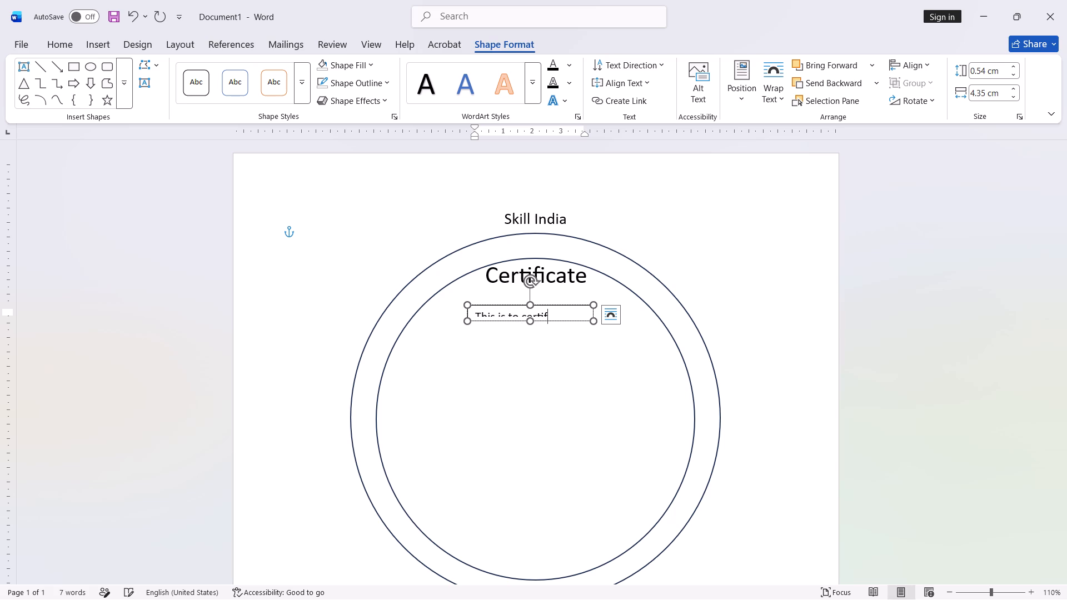
type("y")
key("space")
type("that")
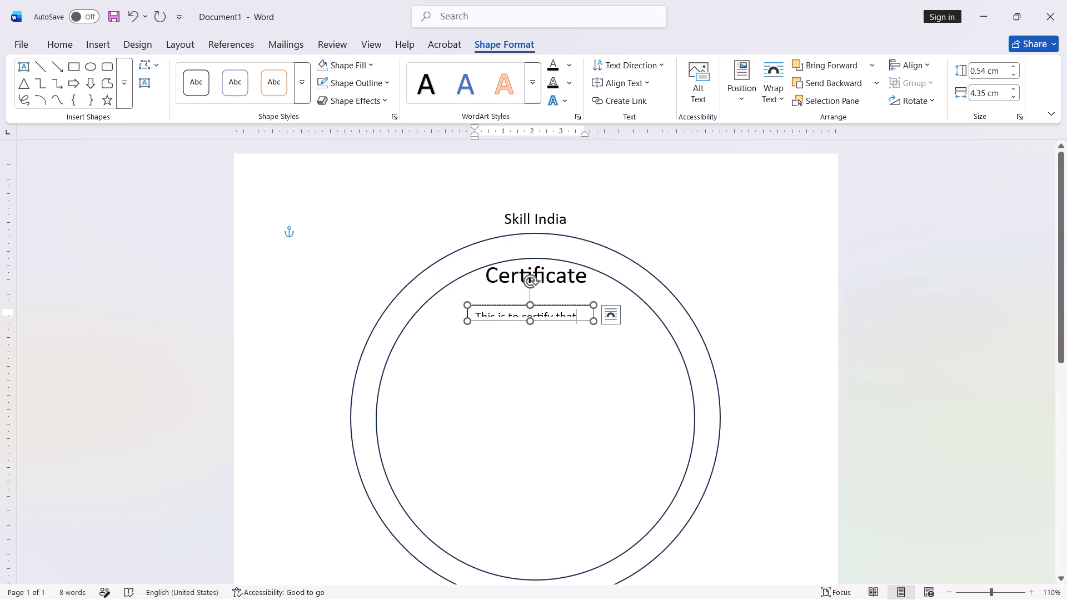
Move the "This is to certify that" box closer to the heading and increase its height to about 0.79 cm.
left_click_drag(576, 321, 581, 314)
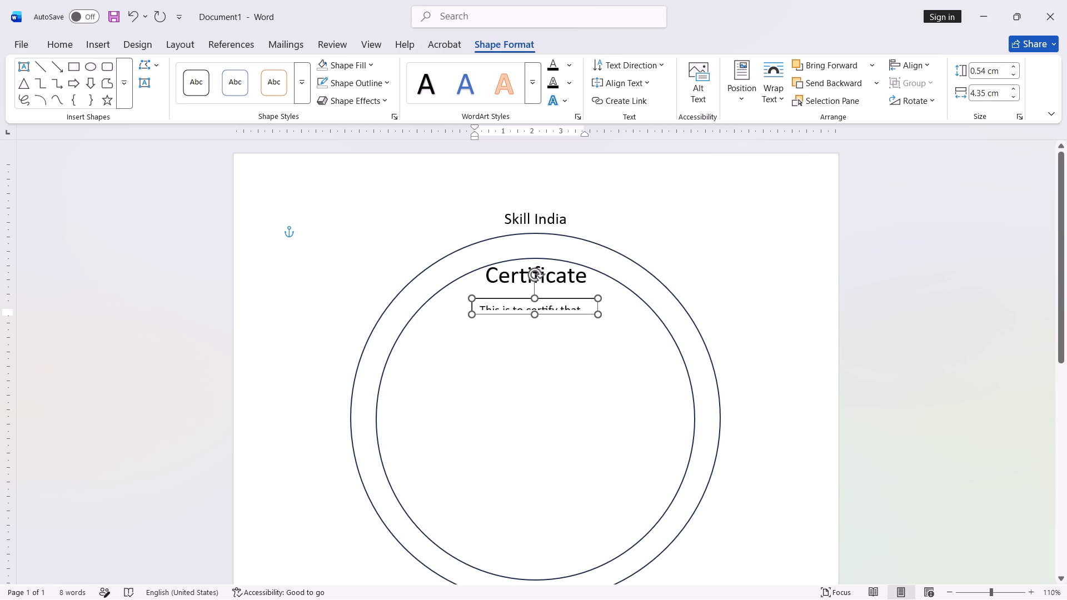
left_click_drag(581, 314, 581, 311)
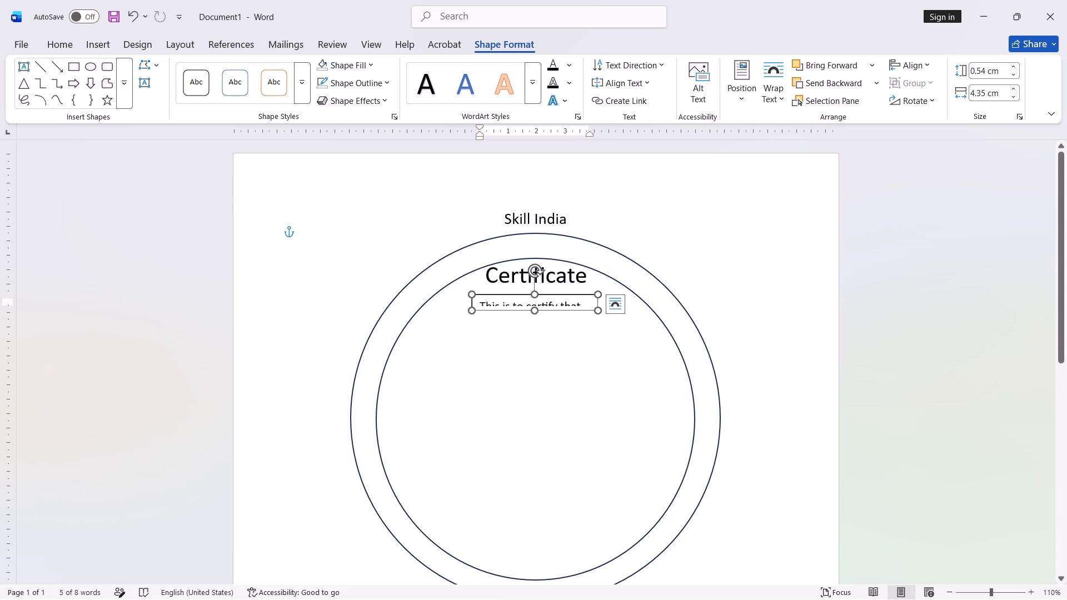
left_click_drag(536, 312, 536, 316)
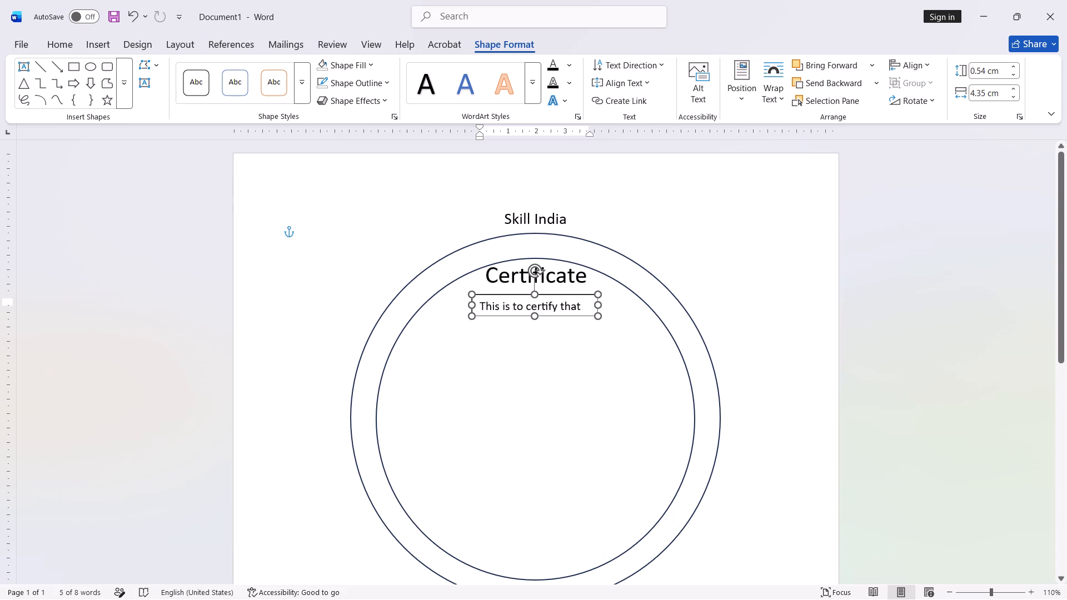
left_click_drag(536, 316, 536, 317)
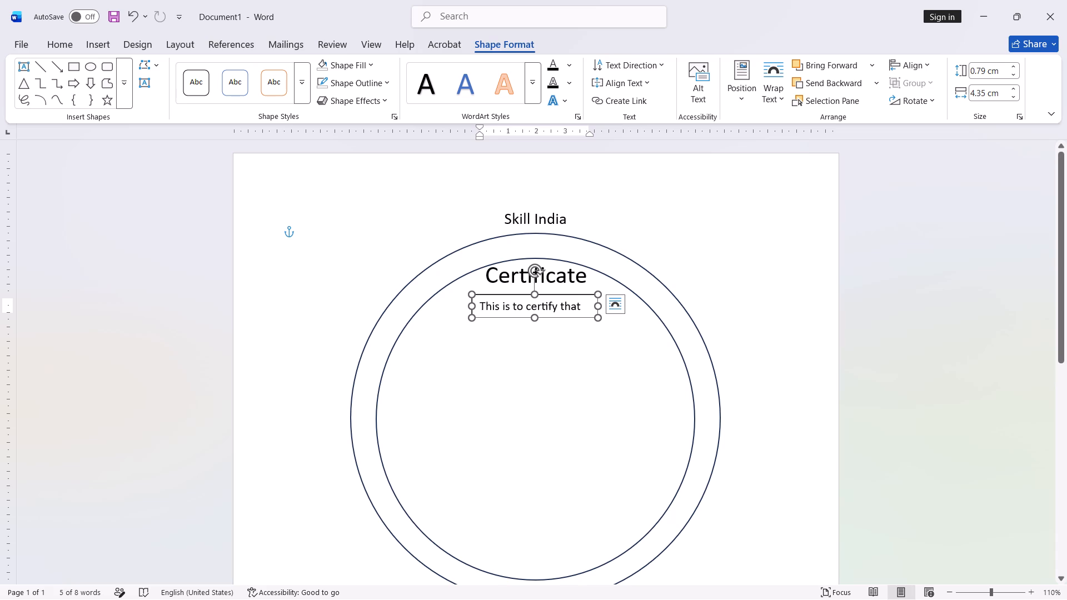
Remove the outline of the "This is to certify that" text box.
left_click(372, 81)
left_click(380, 316)
Align the "This is to certify that" box with the page's vertical centre line, lower it slightly below the heading, and deselect it.
left_click_drag(566, 317, 575, 317)
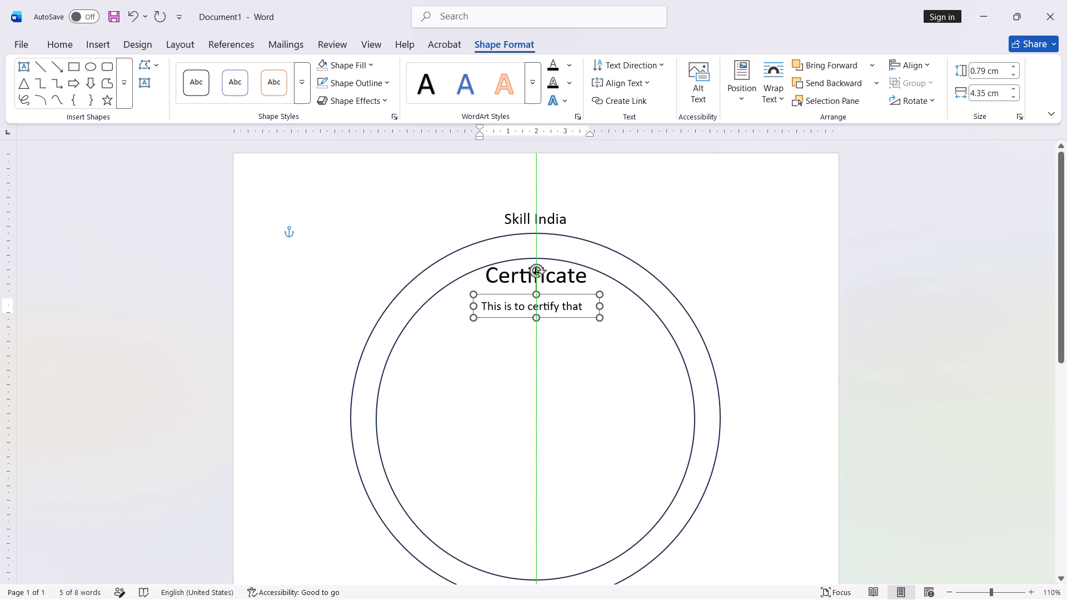
left_click_drag(575, 317, 575, 323)
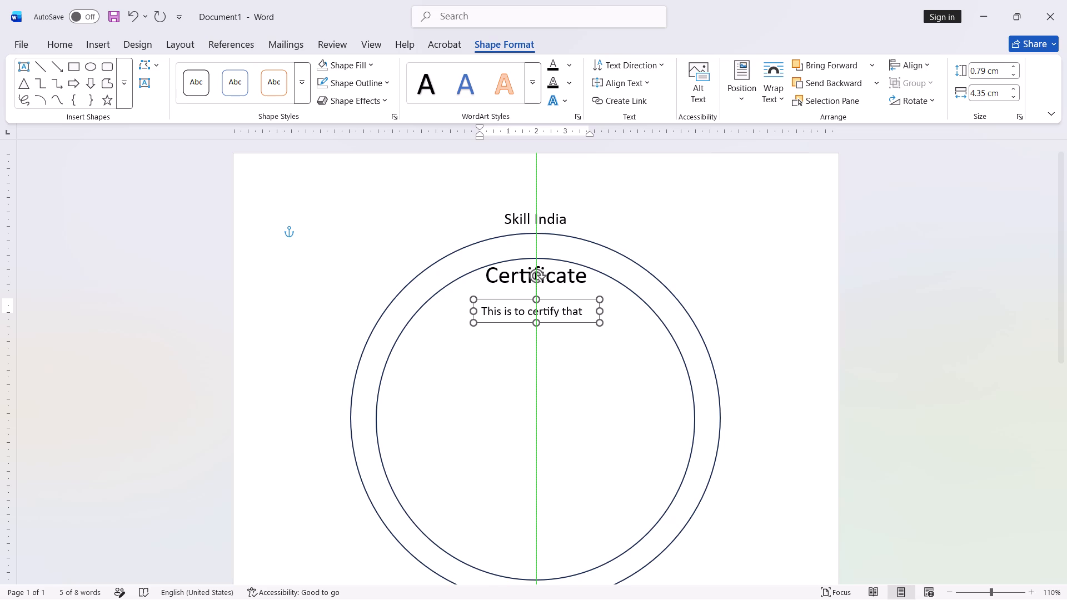
left_click_drag(575, 323, 576, 323)
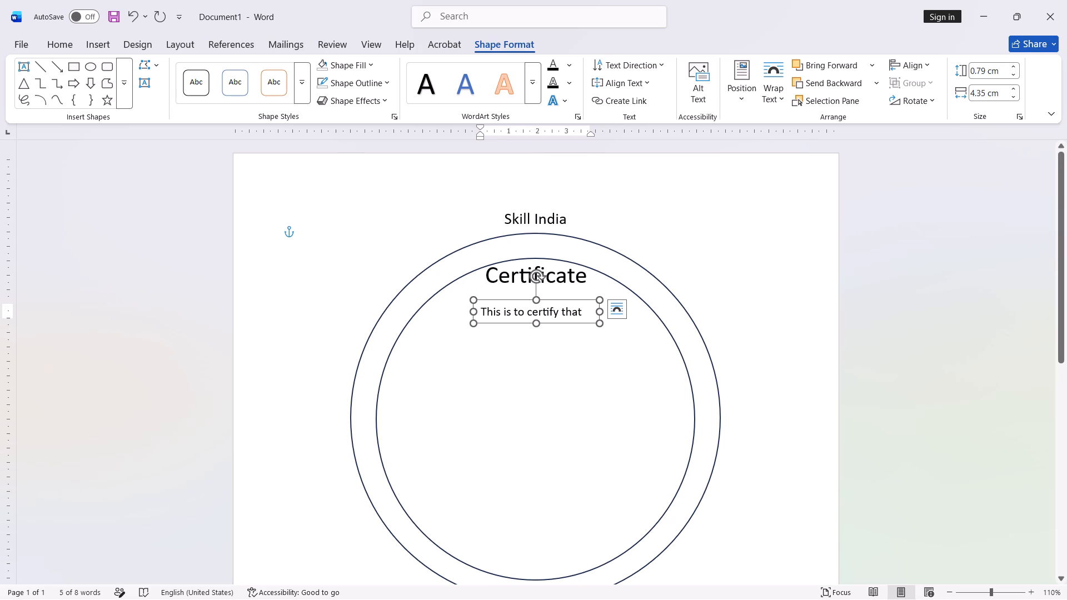
left_click(539, 449)
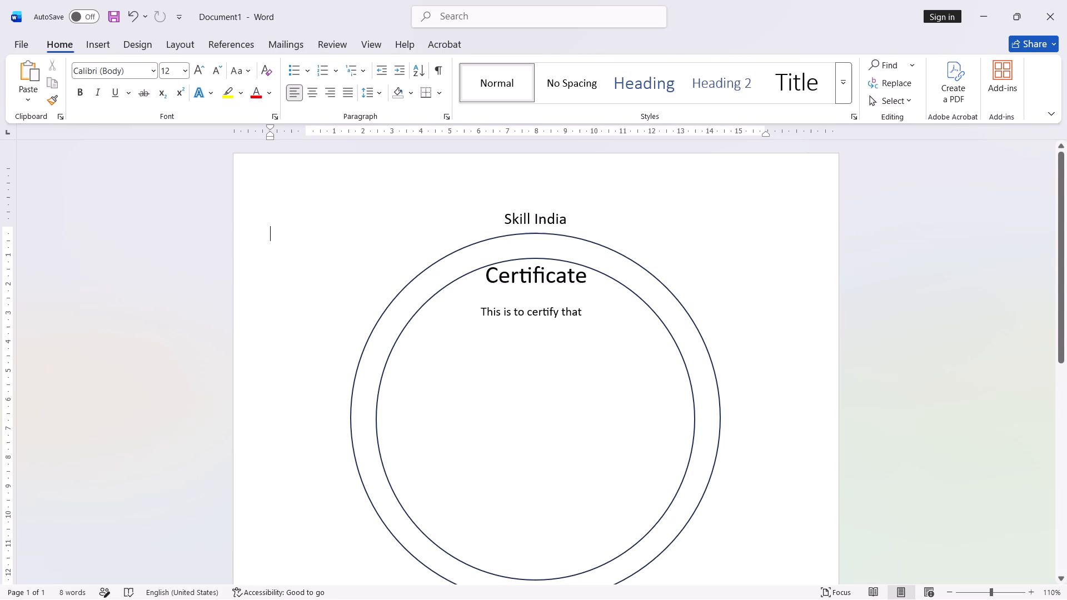
Reduce the inner circle's height to about 10.04 cm by raising its bottom edge, keeping the width.
left_click(613, 561)
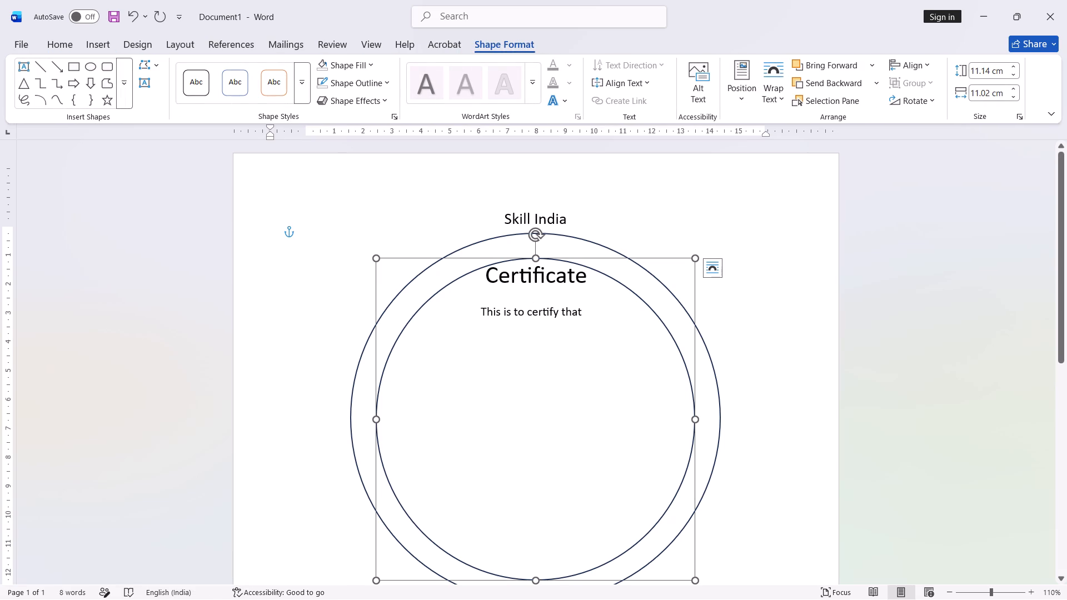
left_click_drag(536, 581, 538, 564)
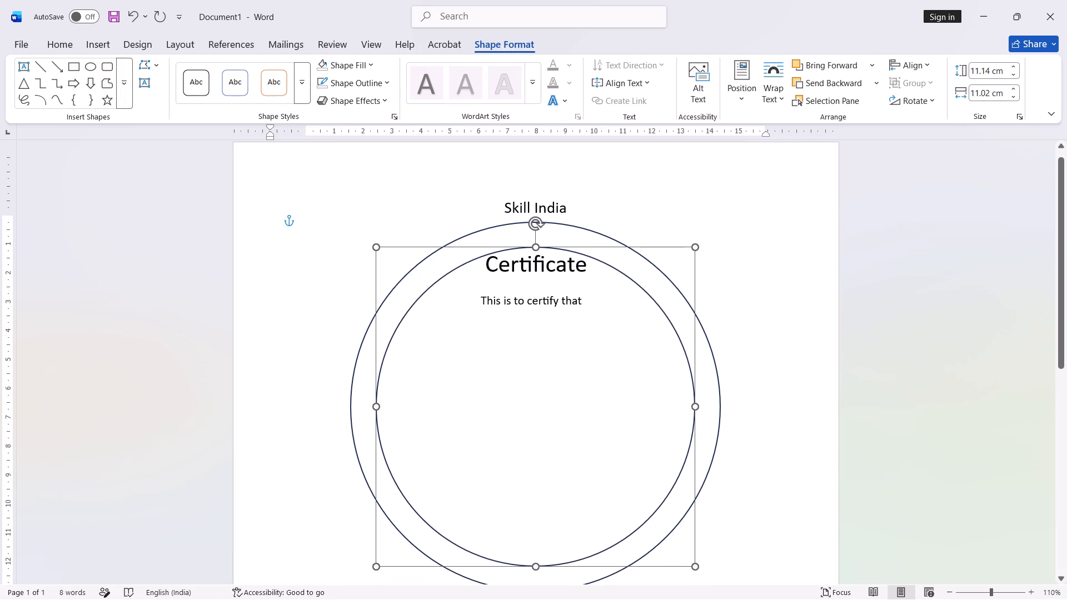
left_click_drag(538, 564, 539, 539)
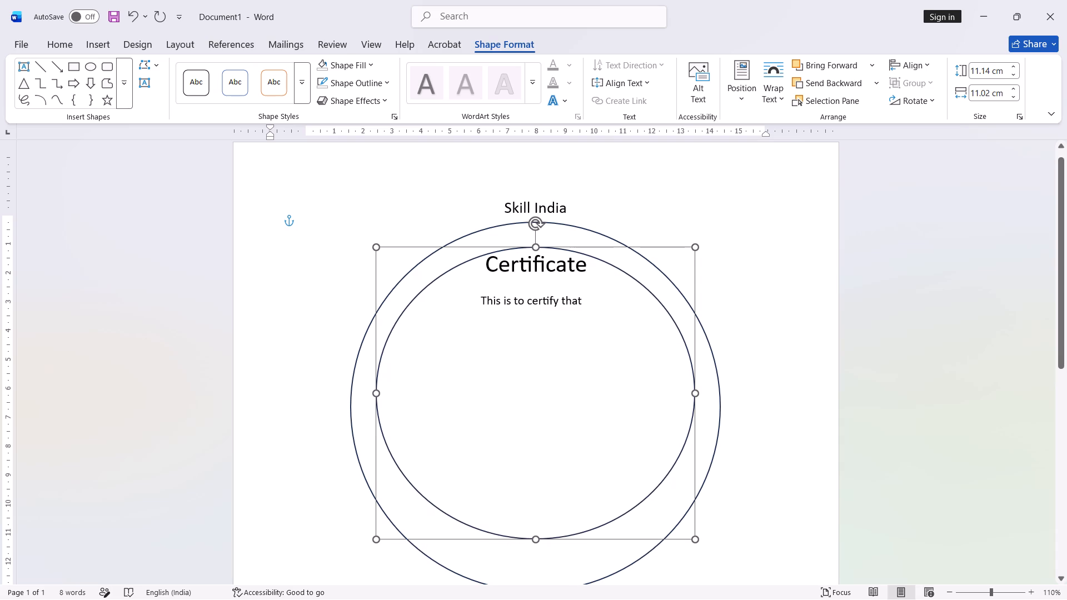
left_click_drag(539, 539, 540, 537)
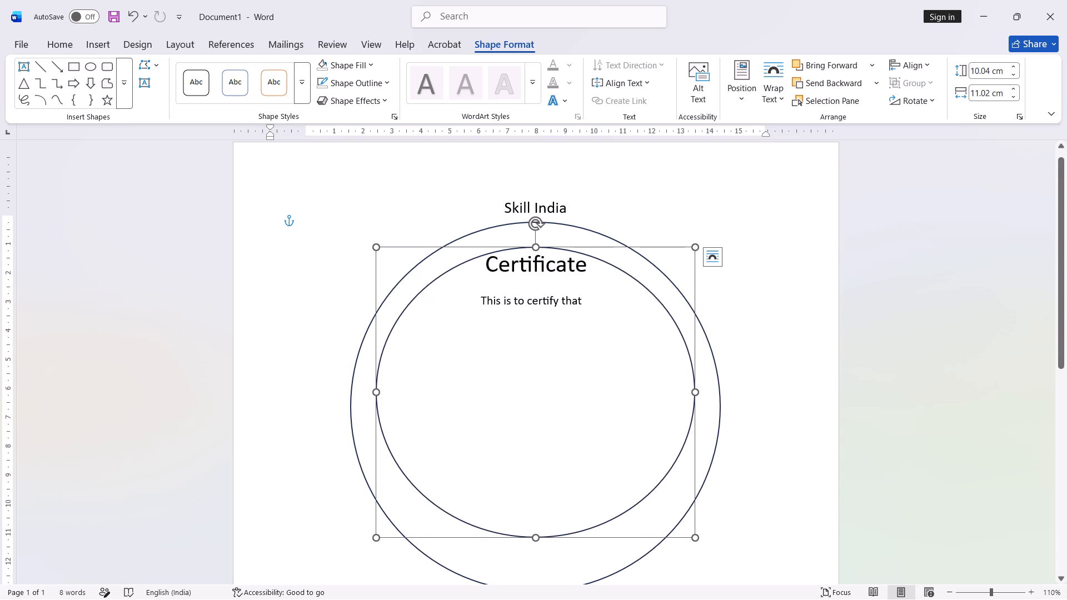
Reduce the outer circle's height to about 11.74 cm by raising its bottom edge, keeping the width.
scroll(574, 571, "down", 1)
left_click(542, 555)
left_click_drag(533, 555, 542, 528)
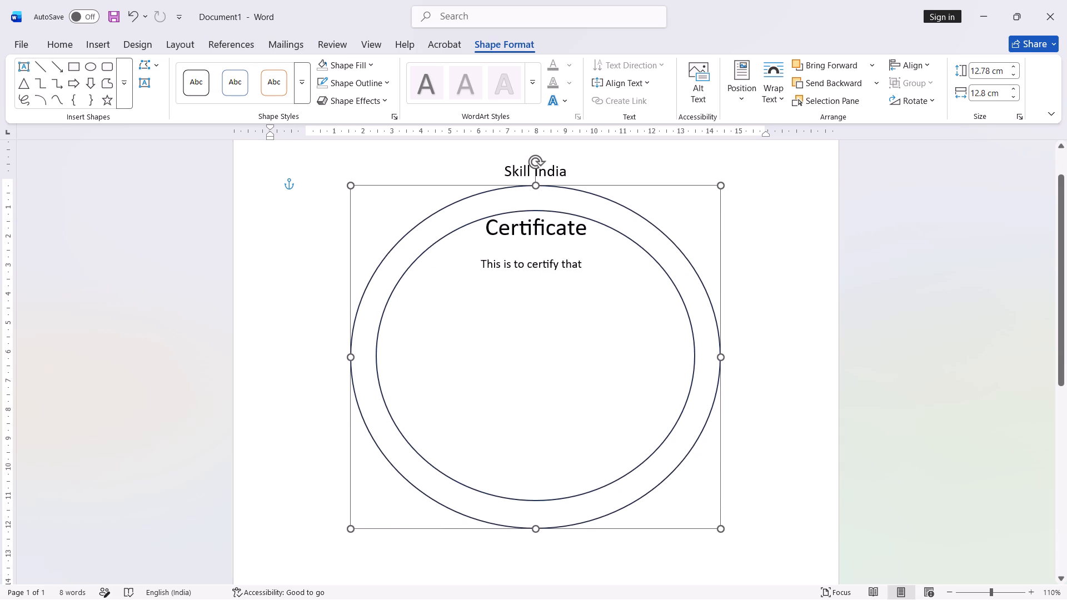
left_click_drag(542, 528, 544, 525)
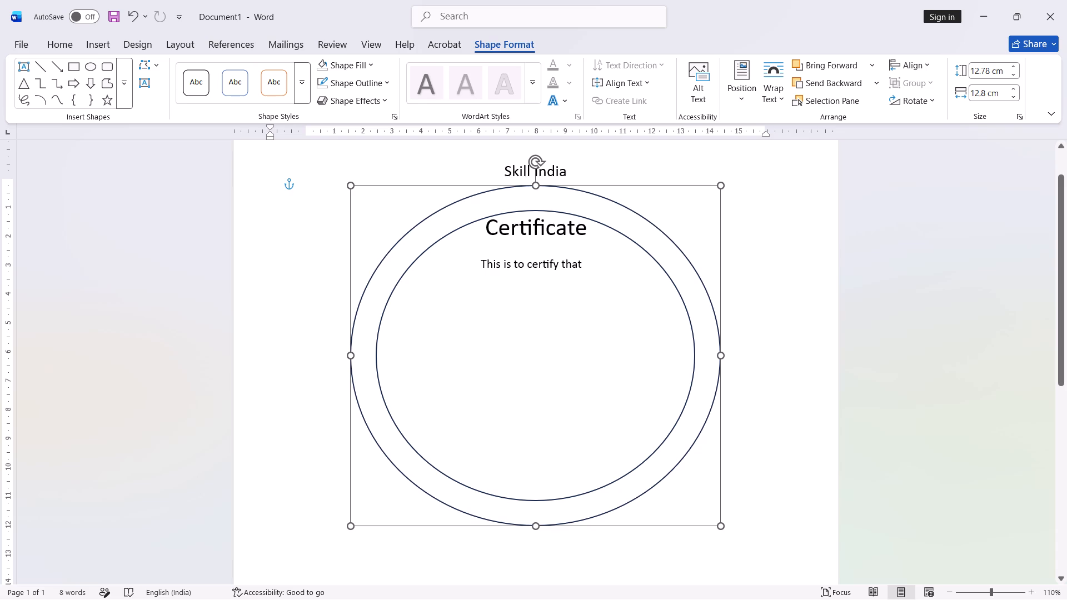
left_click_drag(544, 525, 544, 524)
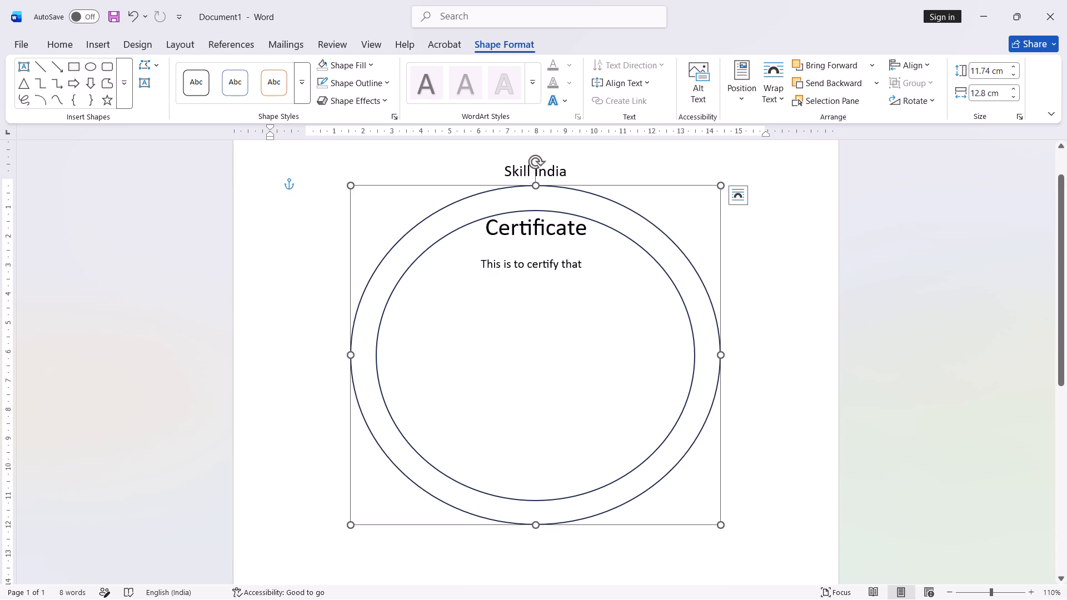
Move the "Certificate" heading box slightly upward inside the circles and deselect it.
left_click(530, 229)
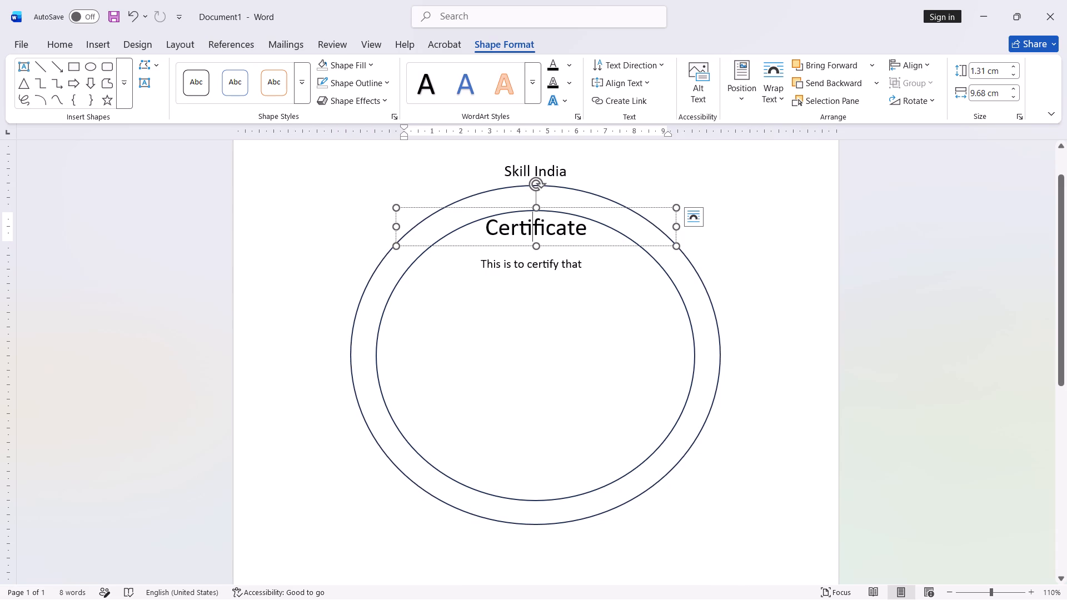
left_click(576, 209)
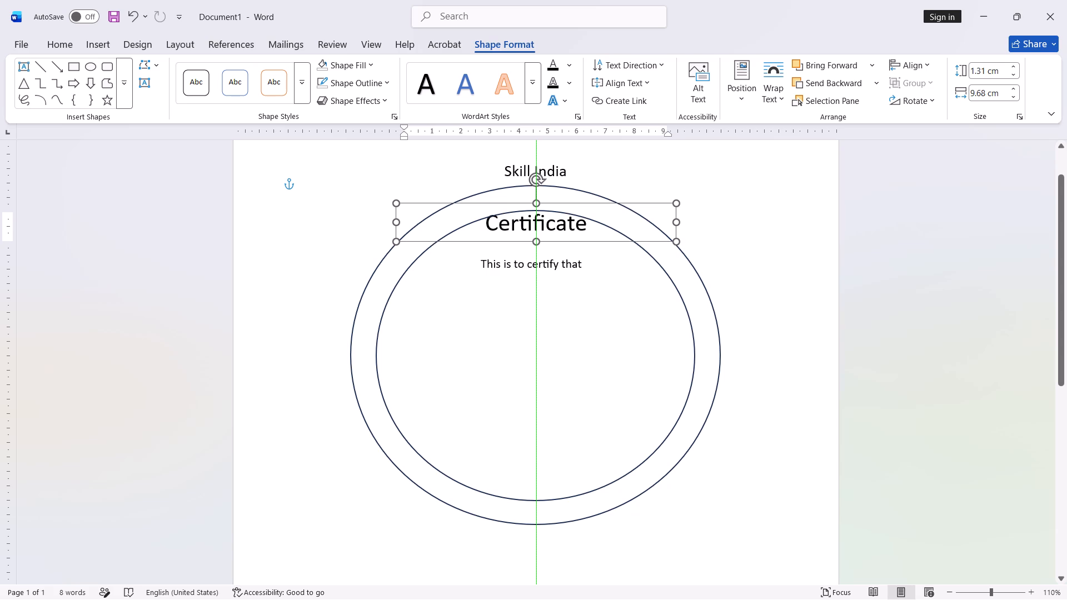
left_click(573, 318)
Move the "This is to certify that" box slightly up towards the heading, keeping it on the vertical centre line, and deselect it.
left_click(537, 268)
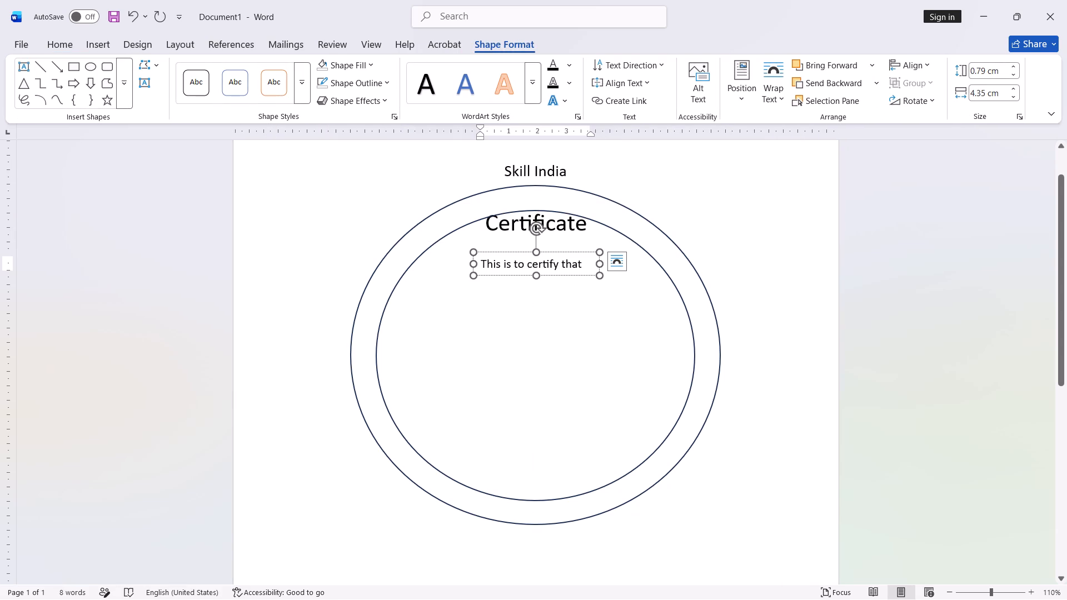
left_click(554, 251)
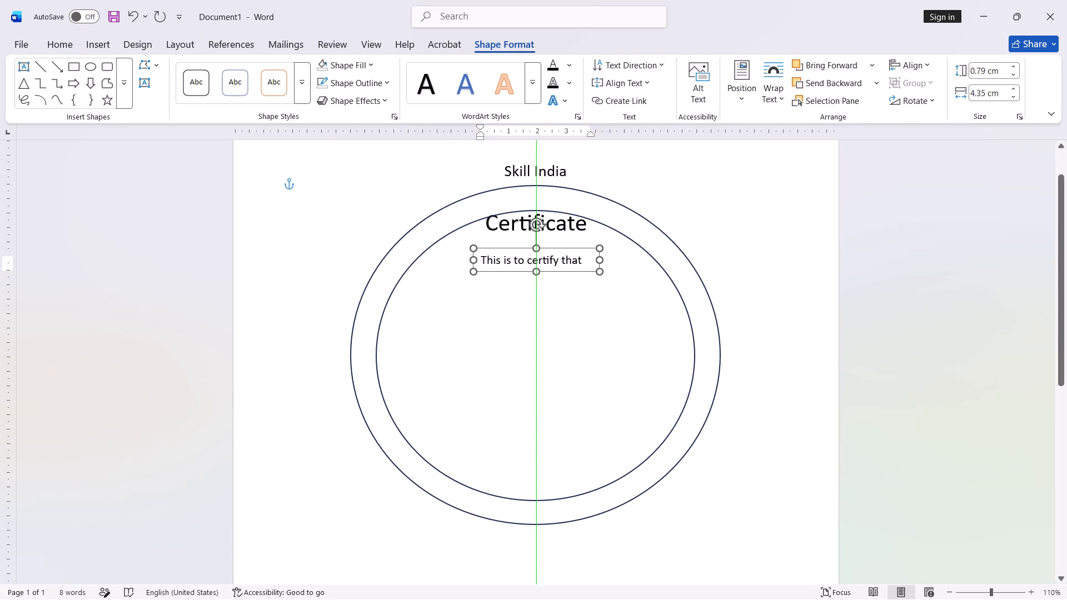
left_click(554, 247)
left_click(553, 249)
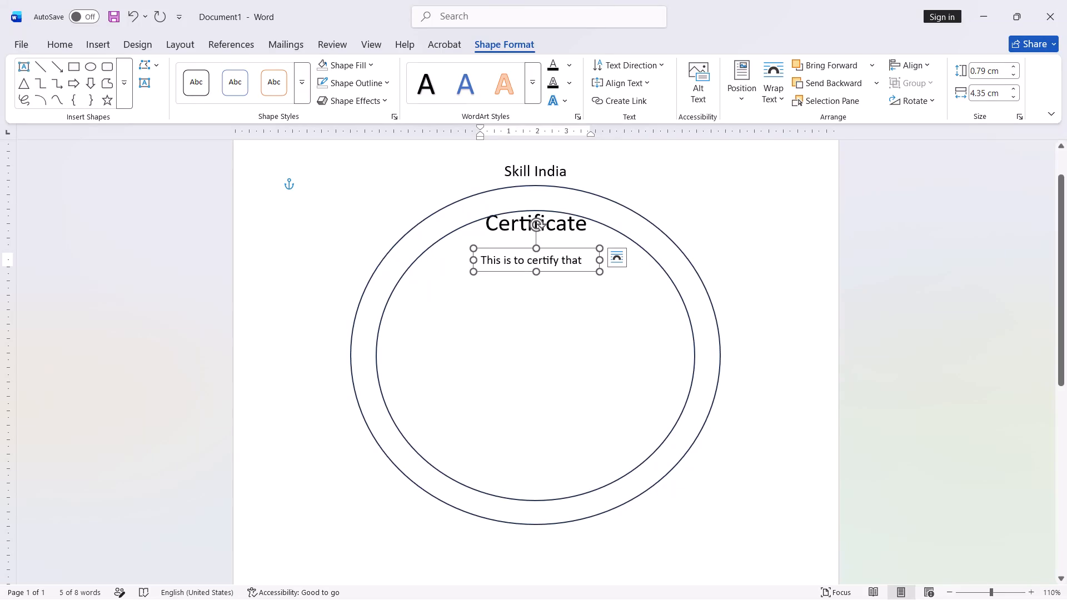
left_click(553, 249)
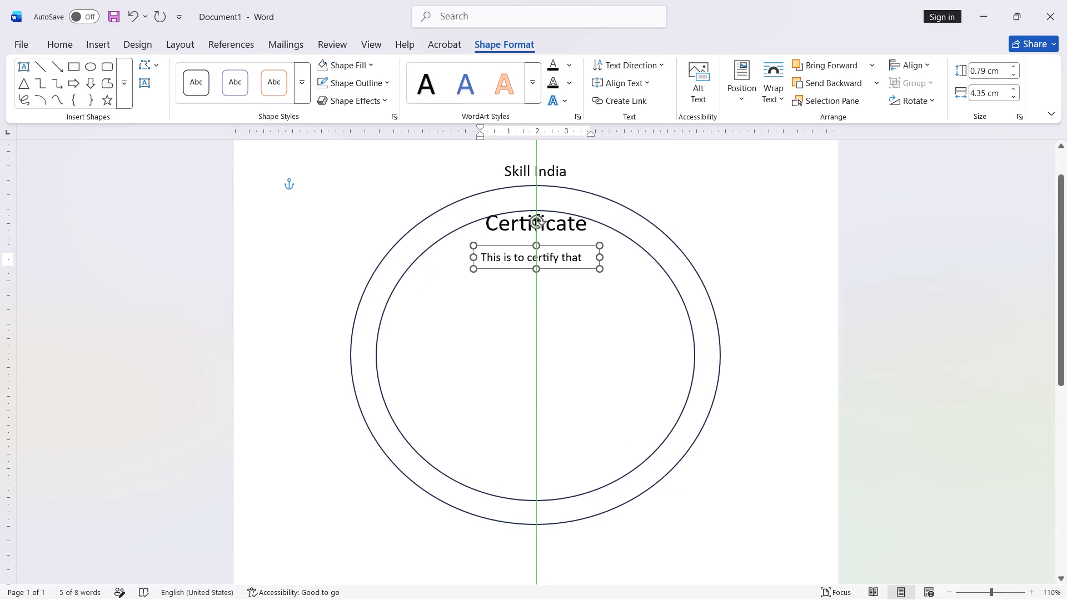
left_click(564, 302)
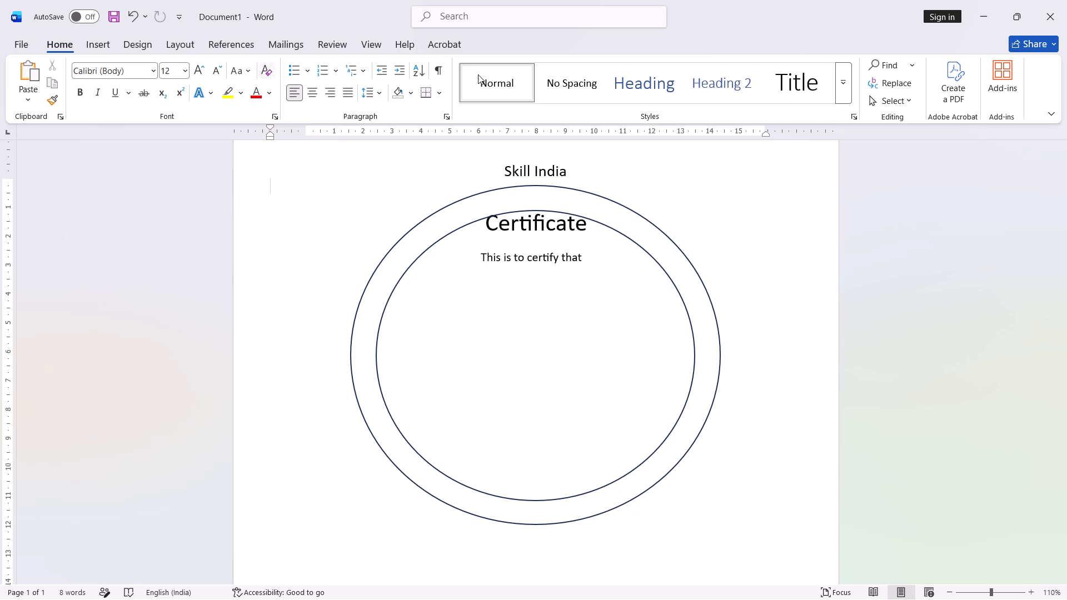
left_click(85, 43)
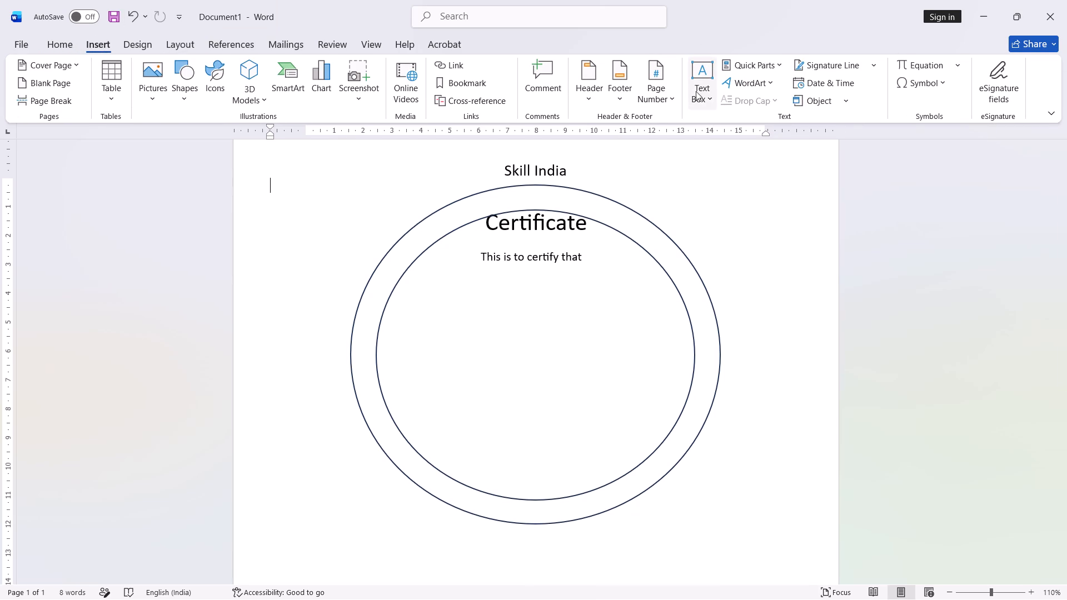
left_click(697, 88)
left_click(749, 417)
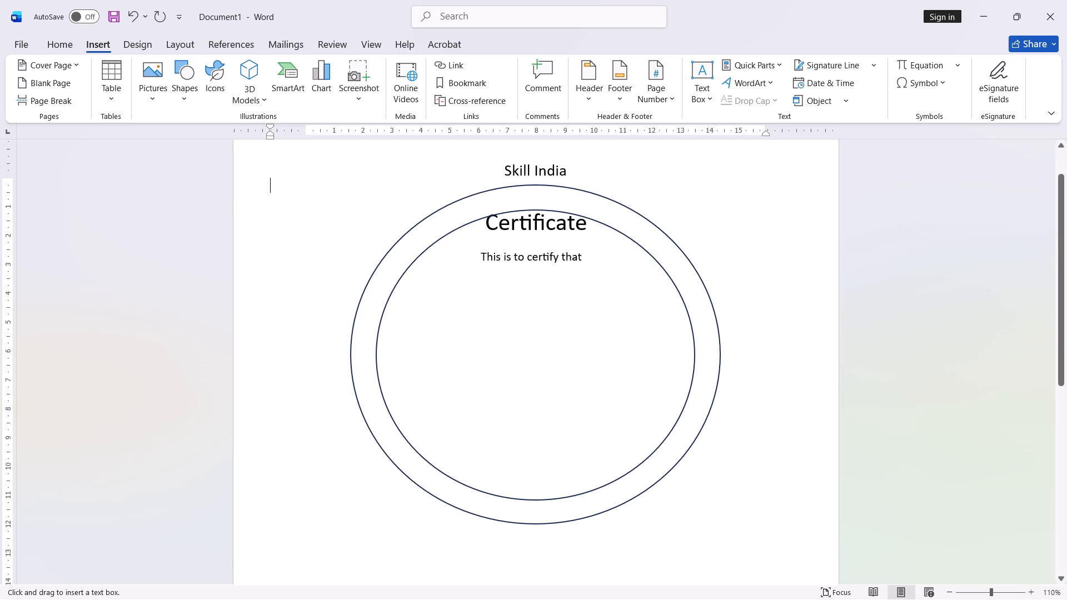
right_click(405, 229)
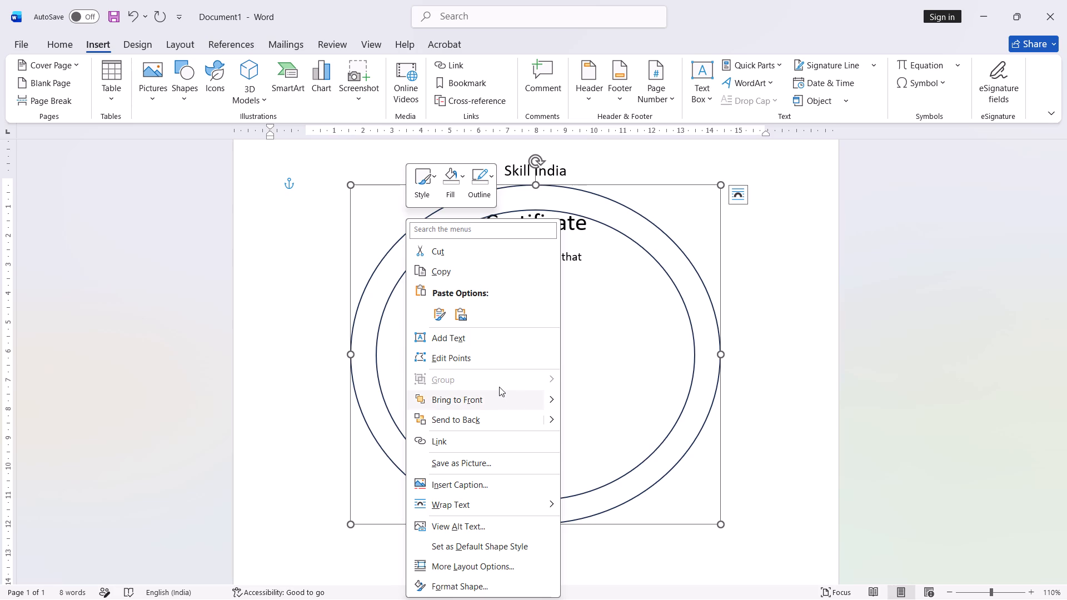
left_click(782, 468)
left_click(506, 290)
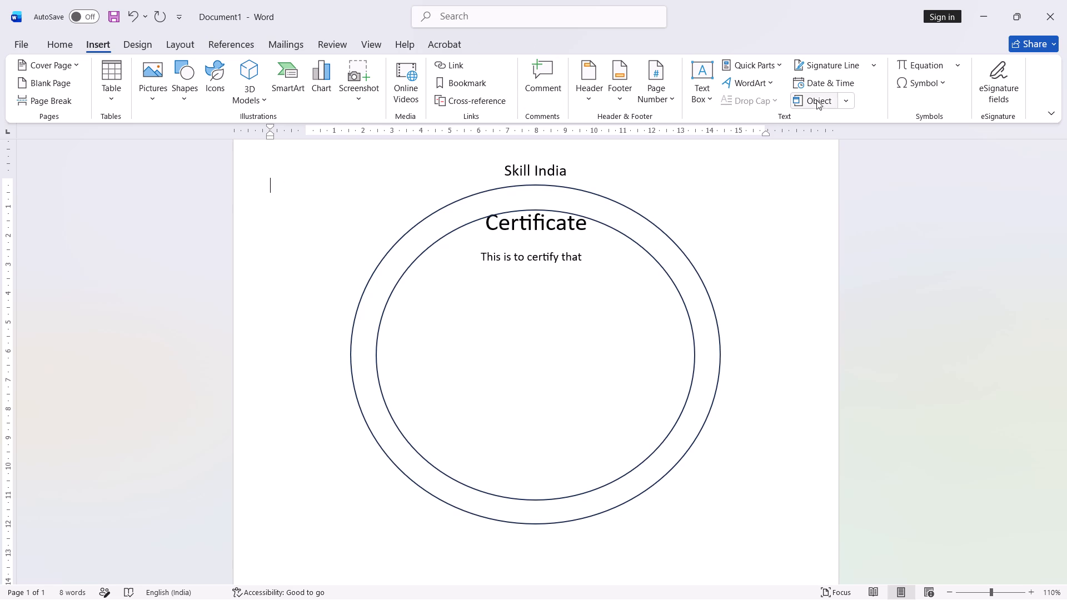
Draw a text box about 9.72 cm wide and 0.71 cm high below "This is to certify that", and shift it slightly upward.
left_click(704, 83)
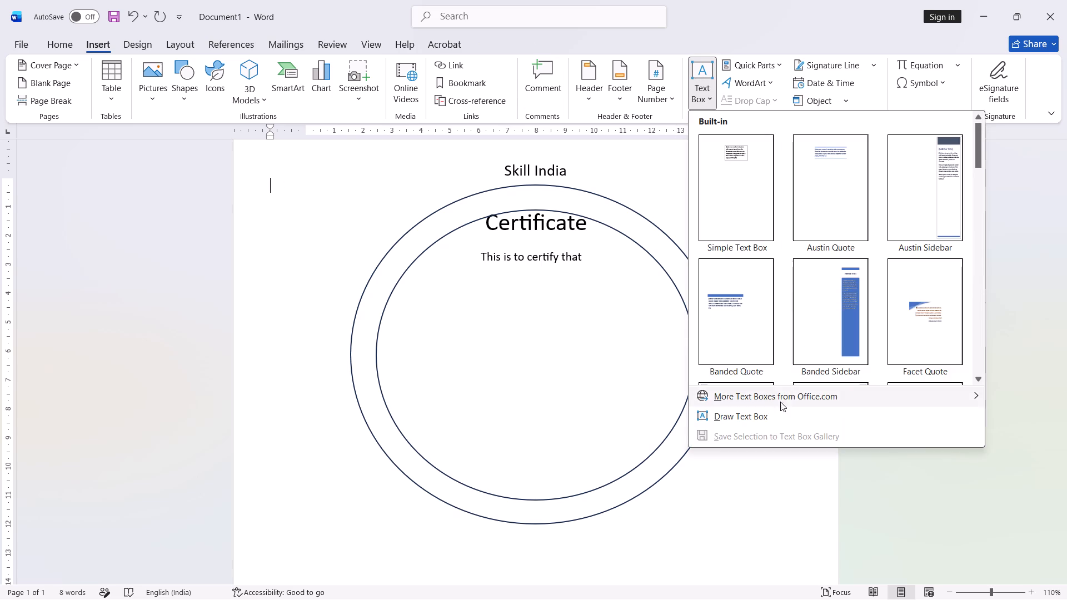
left_click(776, 409)
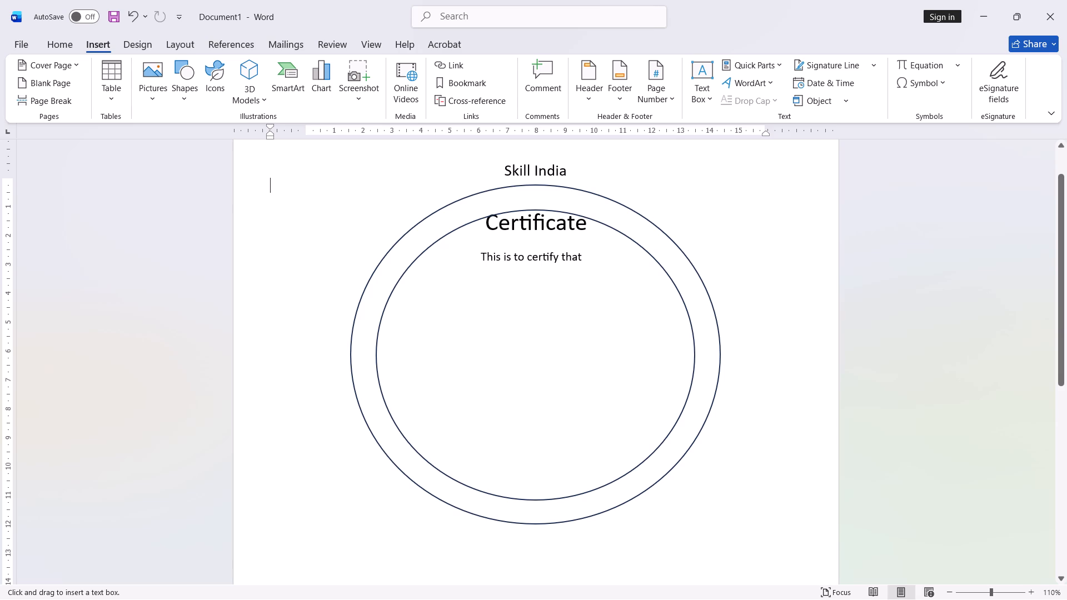
left_click_drag(397, 301, 674, 288)
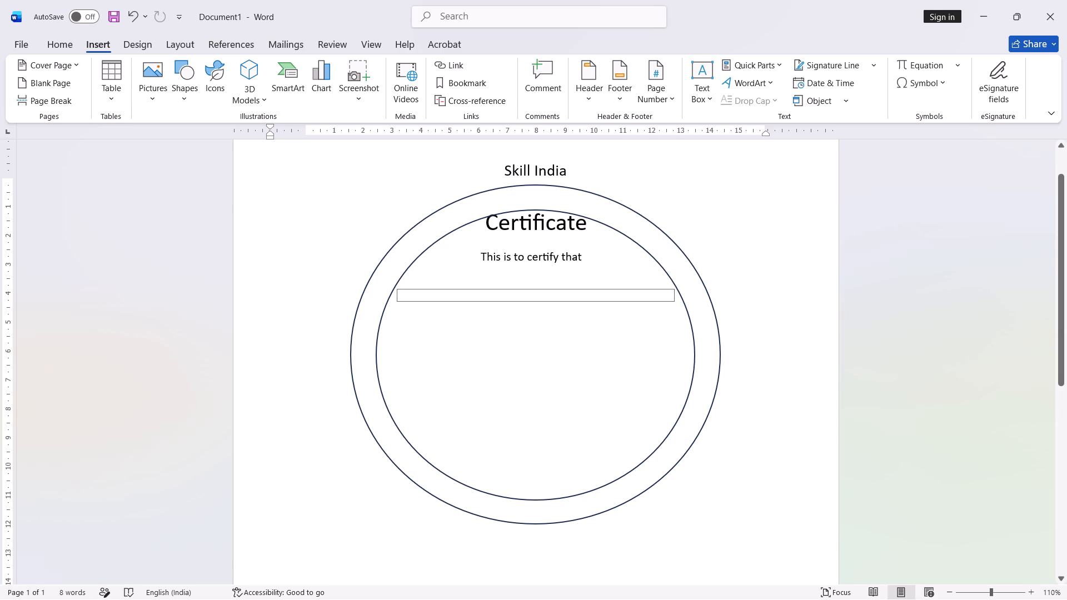
left_click_drag(674, 288, 664, 328)
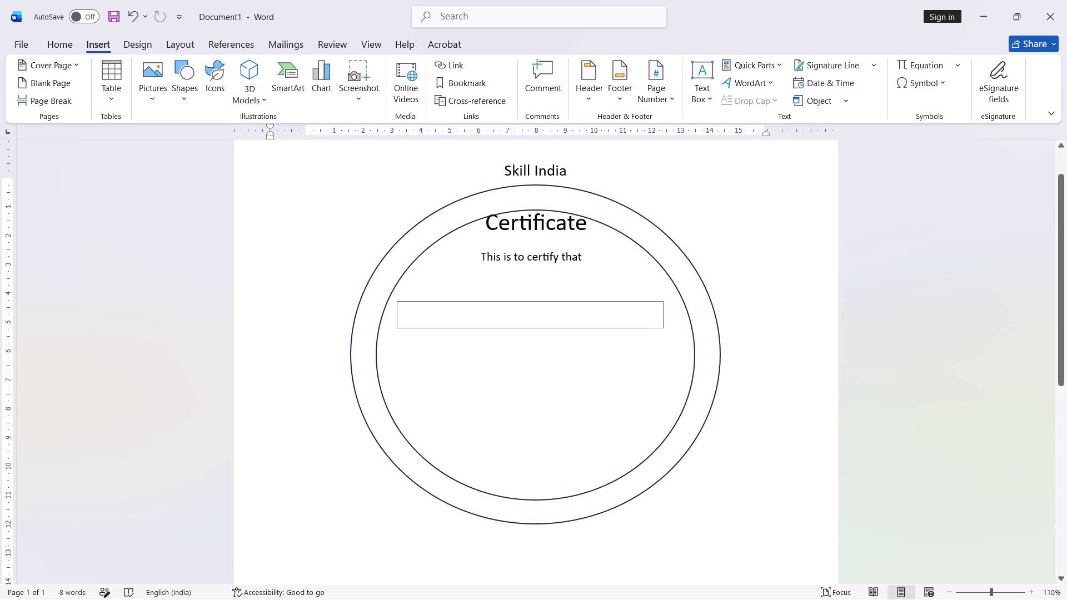
left_click_drag(664, 328, 676, 322)
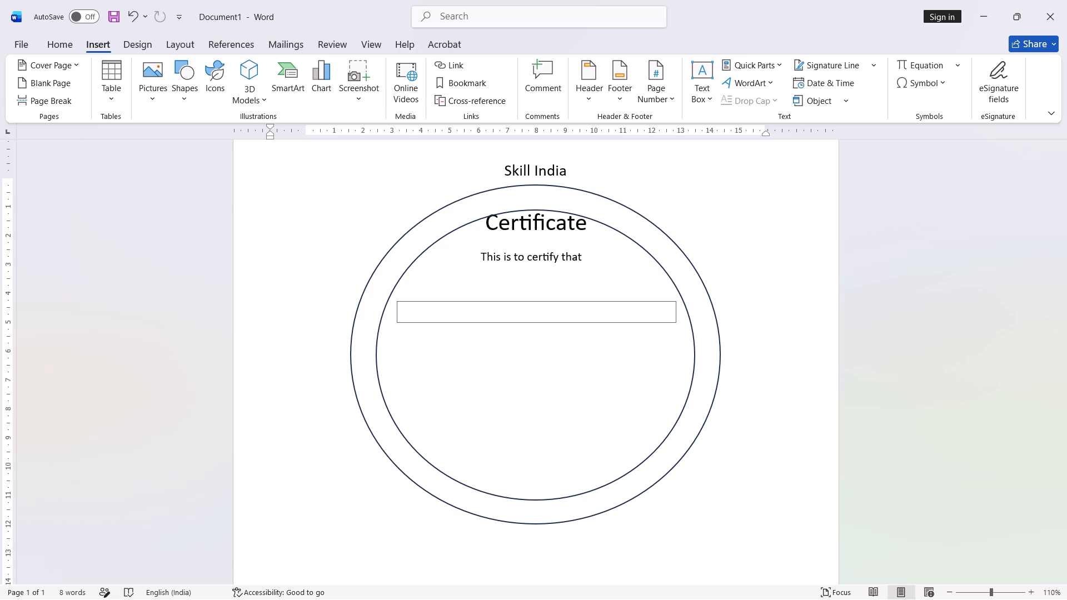
left_click_drag(676, 322, 677, 322)
left_click_drag(577, 301, 574, 291)
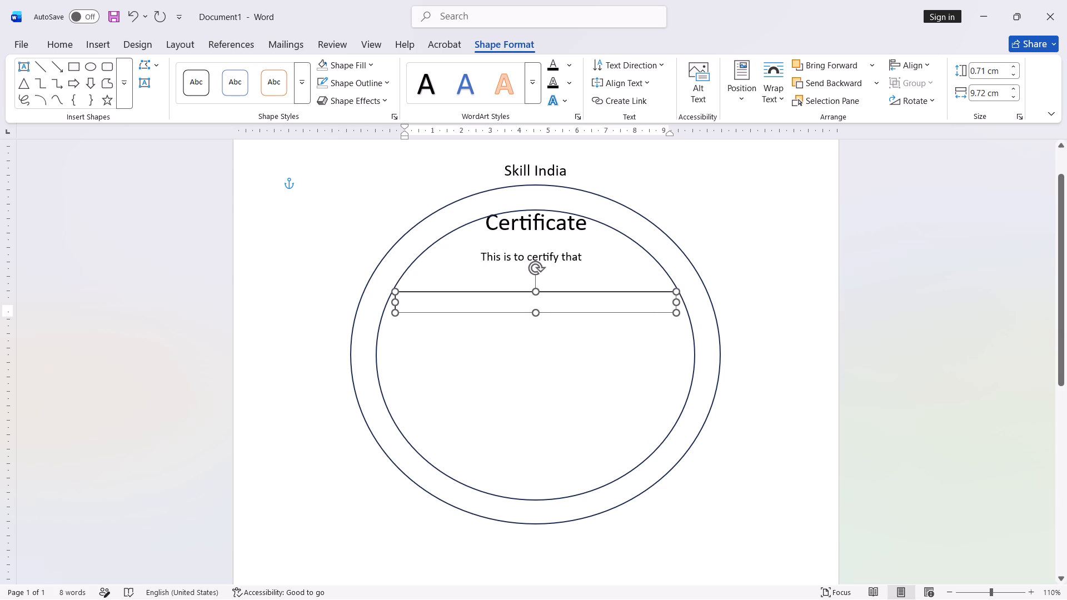
left_click_drag(574, 291, 574, 291)
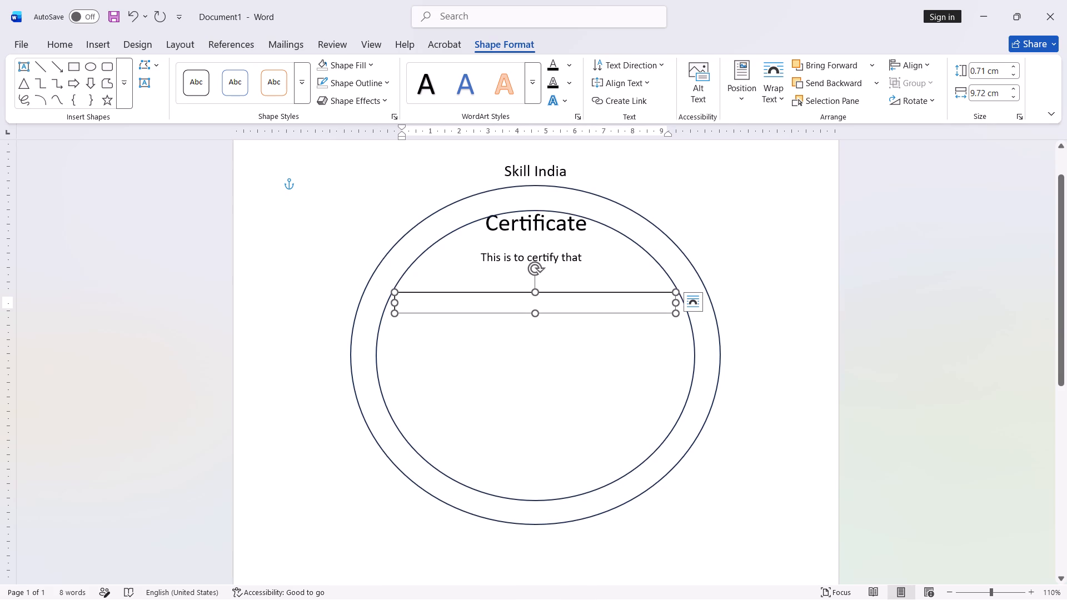
Enter "Has successfully completed a certificate course in" in the empty text box below "This is to certify that".
left_click(416, 301)
key("shift+h")
type("as")
key("space")
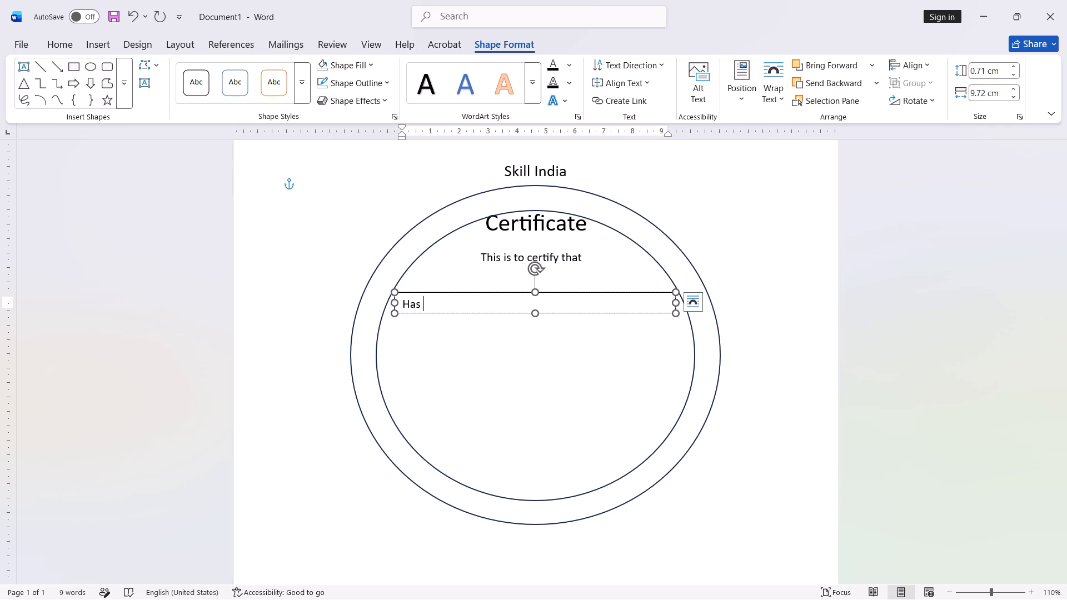
type("su")
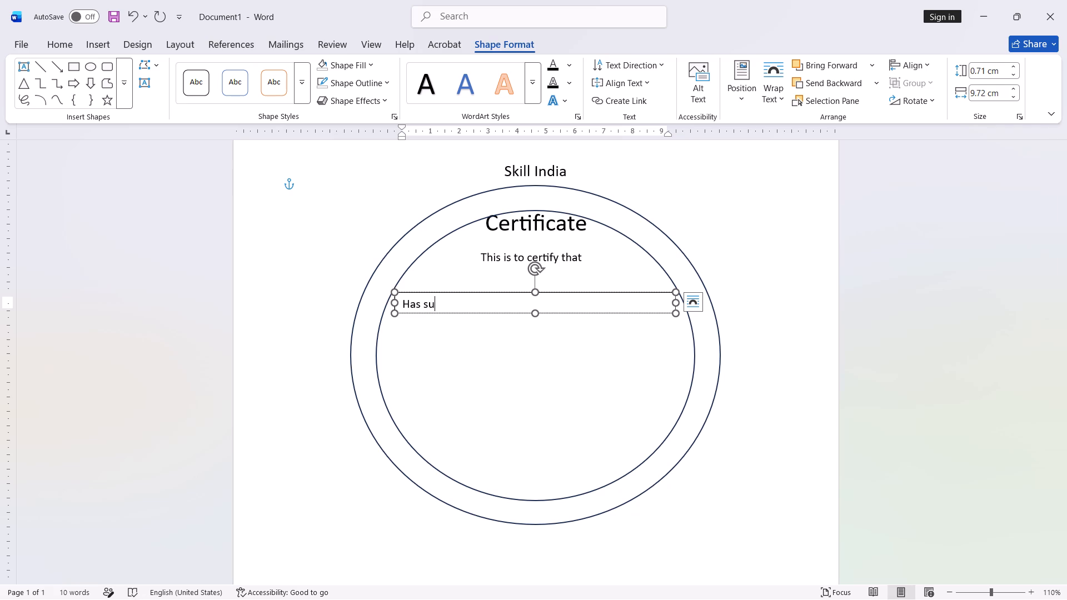
type("ccess")
type("fu")
type("lly")
key("space")
type("compl")
type("eted")
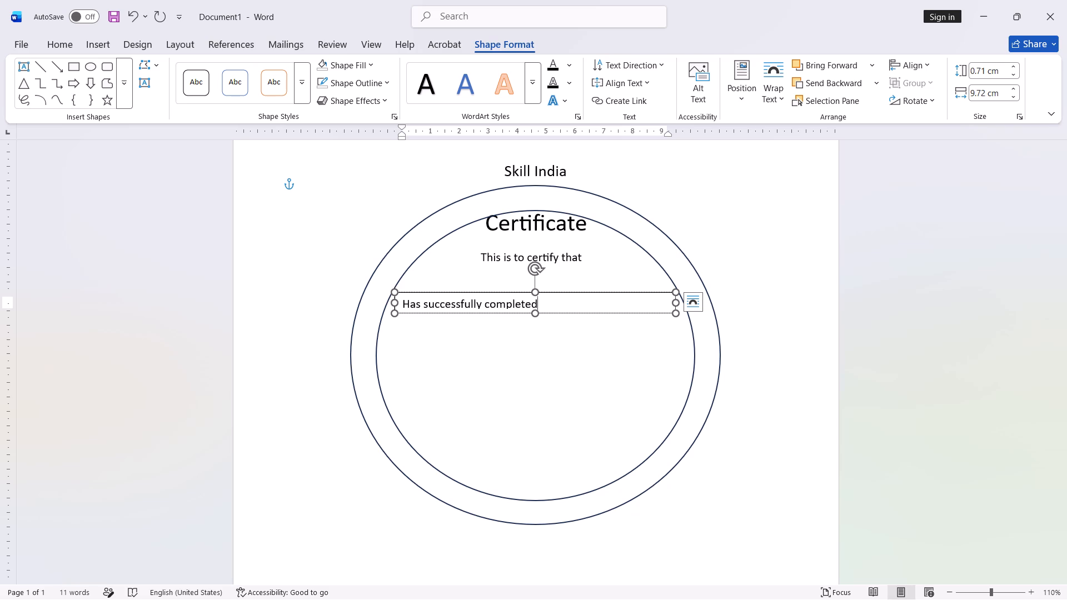
key("space")
type("a")
key("space")
type("cert")
key("i")
type("fied")
key("BackSpace")
key("BackSpace")
key("BackSpace")
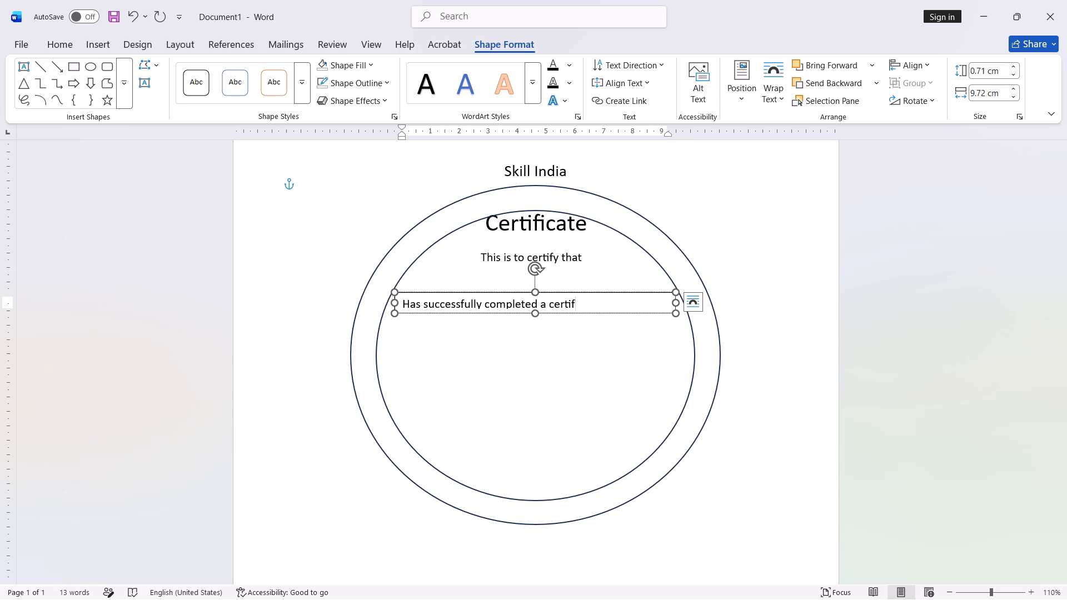
key("i")
type("cate")
key("space")
type("cou")
key("r")
type("se")
key("space")
type("in")
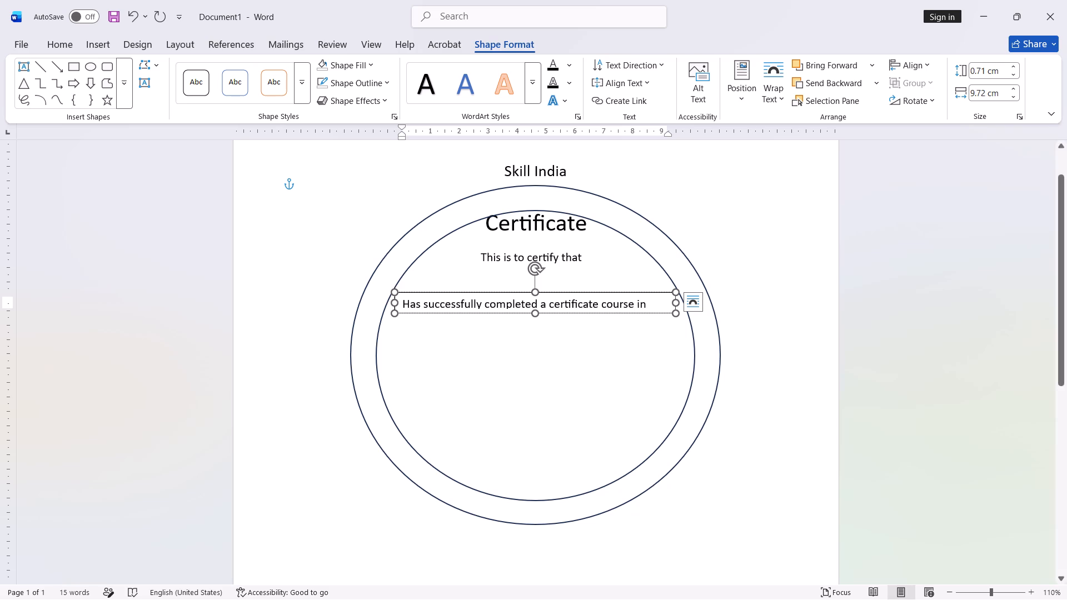
Centre the course-completion line horizontally within its text box.
left_click(65, 39)
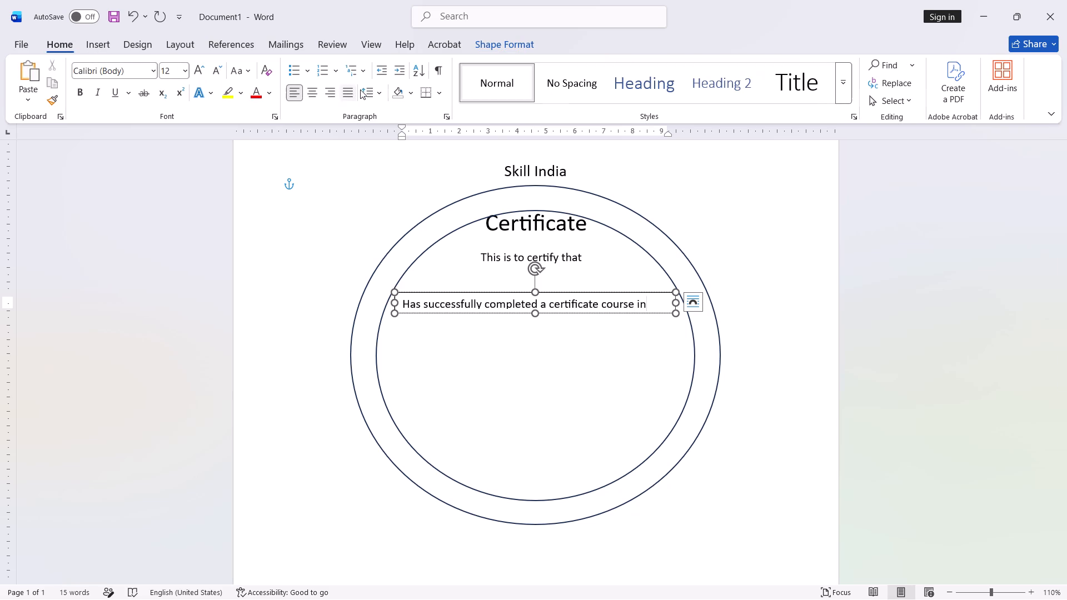
left_click(310, 92)
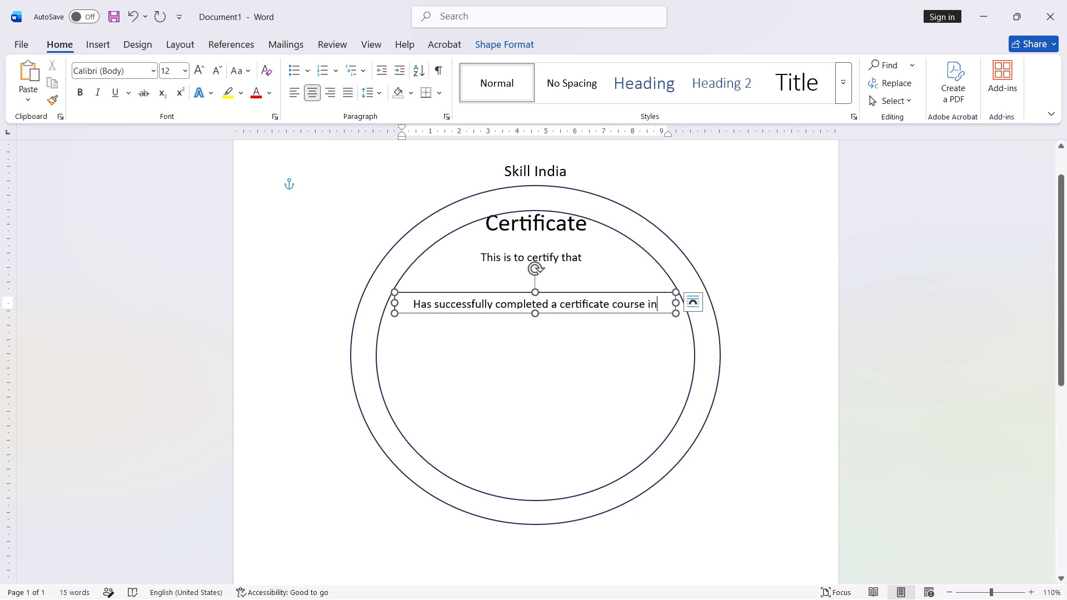
Move the course-completion text box slightly up towards "This is to certify that" and make it slightly taller by lowering its bottom edge.
left_click_drag(509, 292, 511, 287)
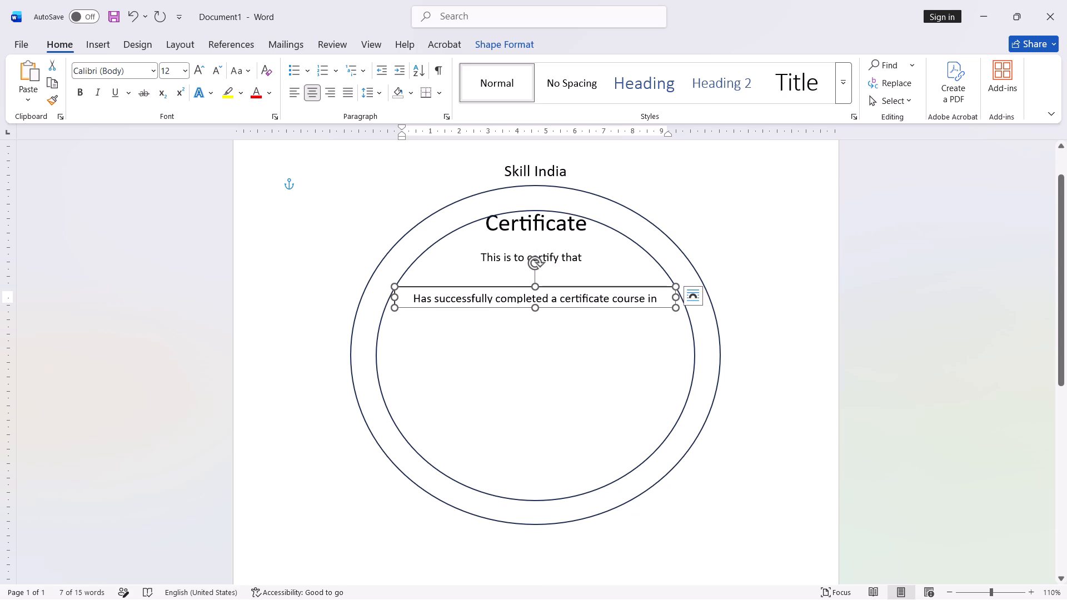
left_click(535, 309)
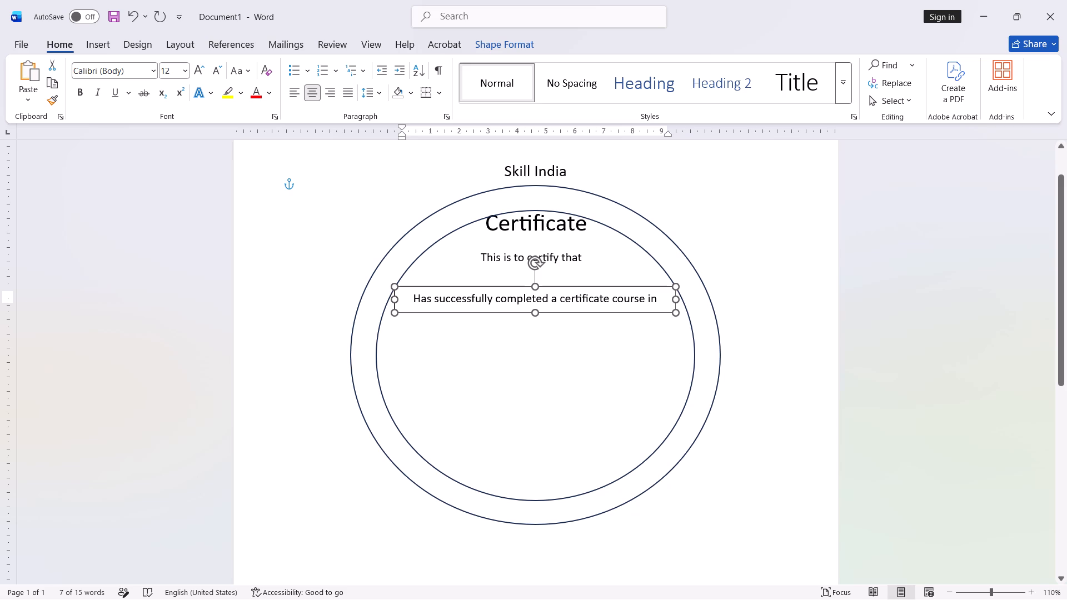
left_click(519, 287)
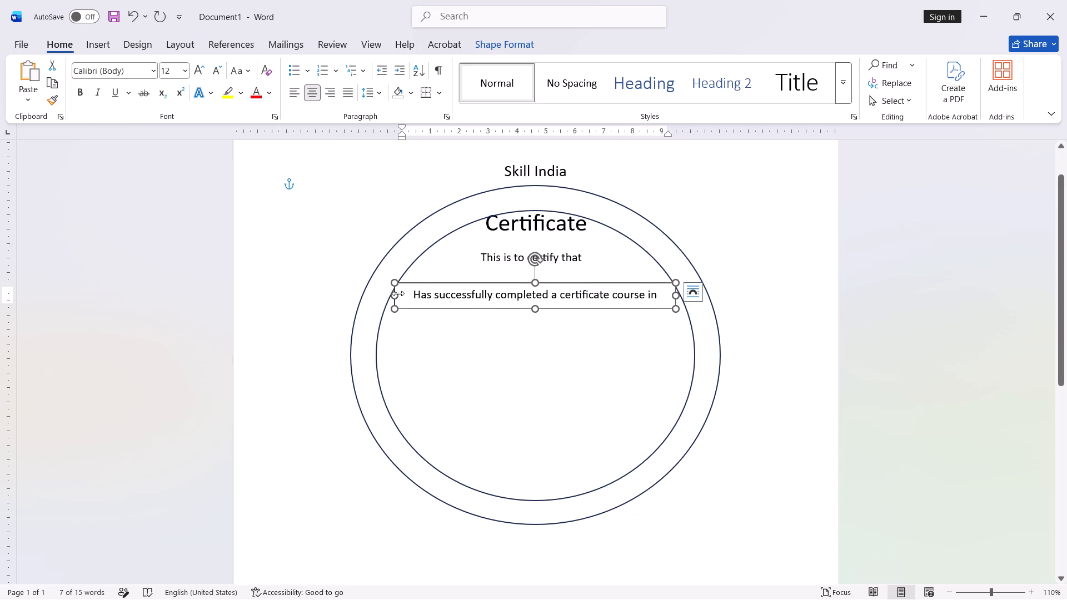
Widen the course-completion text box, extending its left edge to about the outer ring and its right edge just past that ring.
left_click_drag(398, 293, 365, 293)
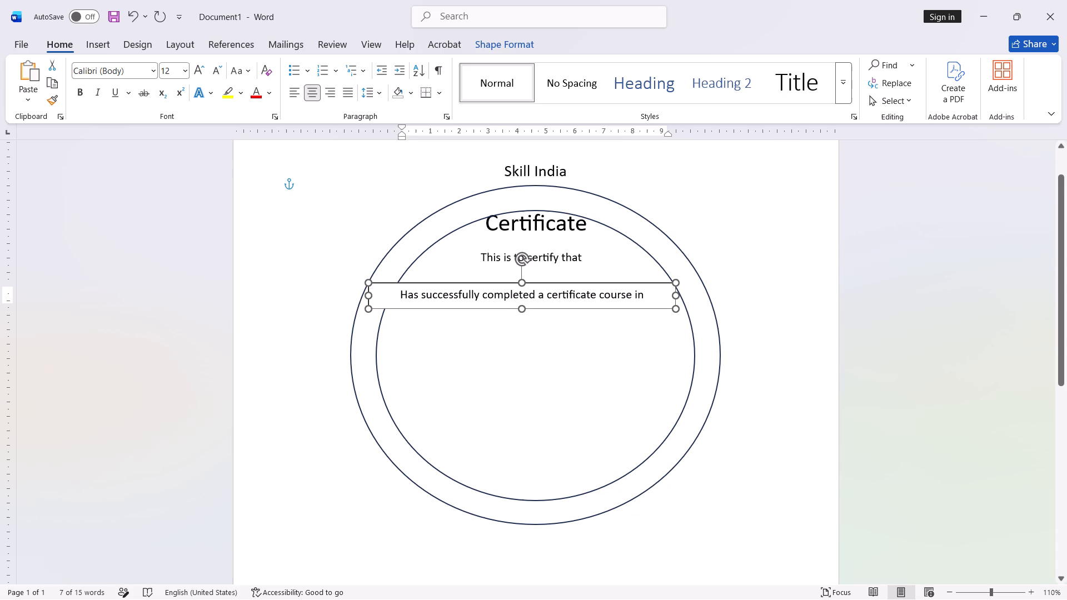
left_click_drag(365, 293, 360, 293)
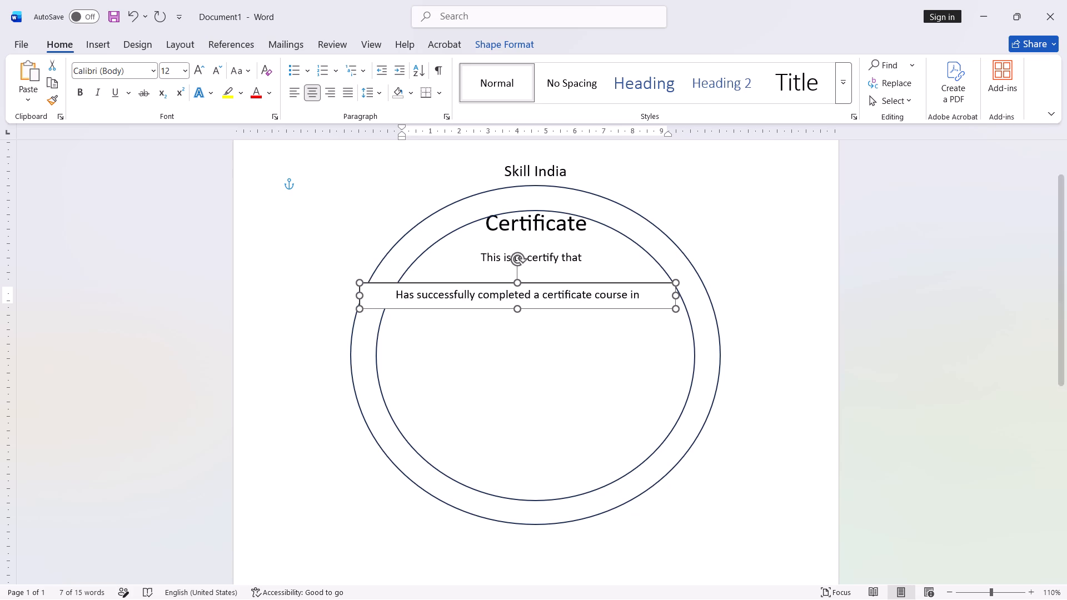
left_click_drag(360, 293, 365, 296)
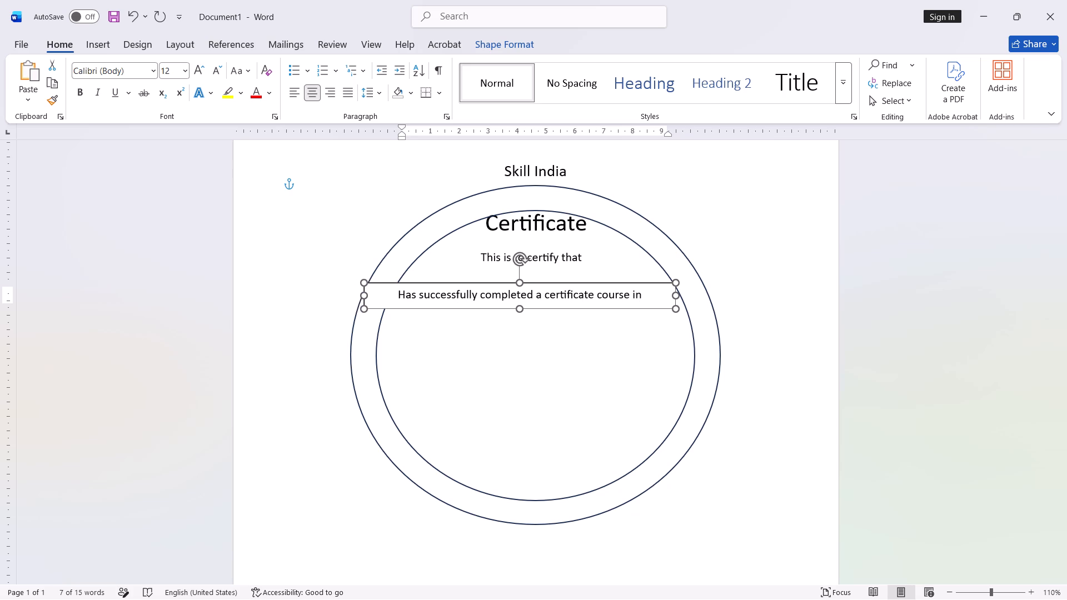
left_click_drag(365, 296, 370, 297)
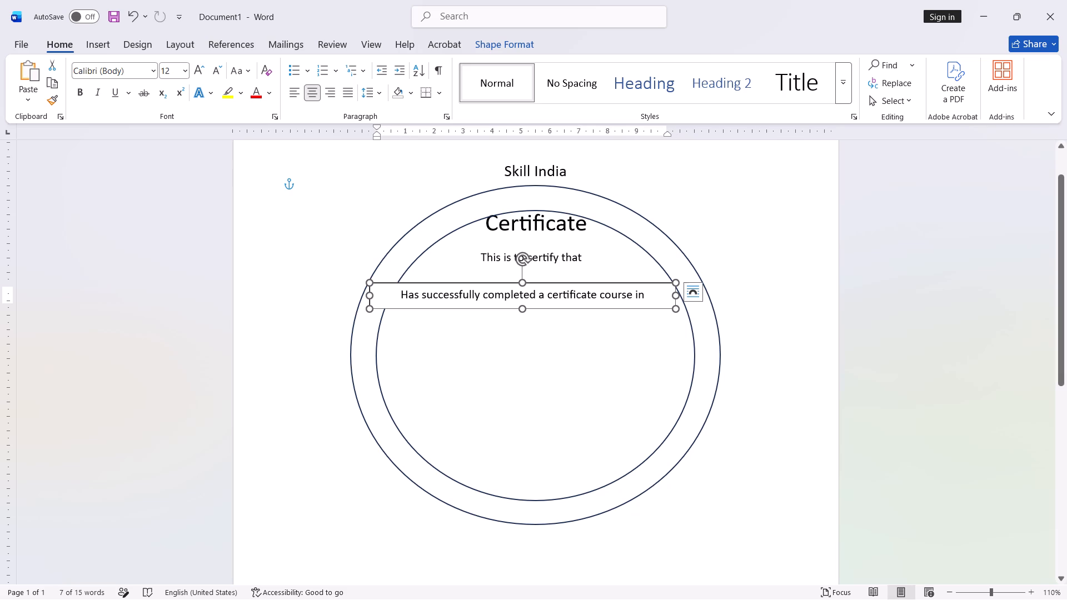
left_click_drag(677, 296, 689, 296)
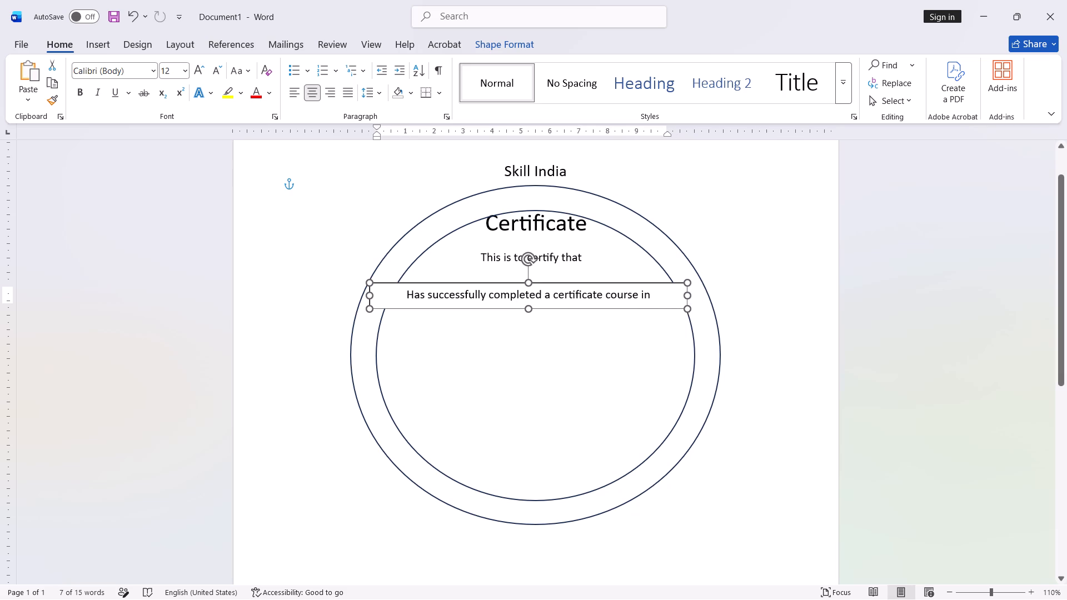
left_click_drag(689, 296, 712, 295)
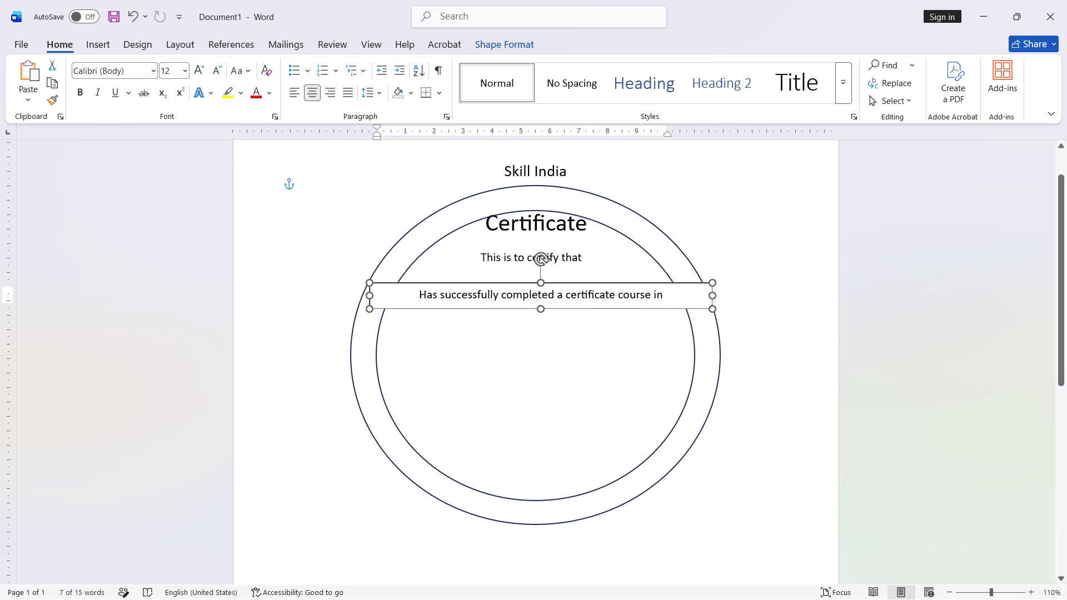
left_click_drag(712, 295, 732, 295)
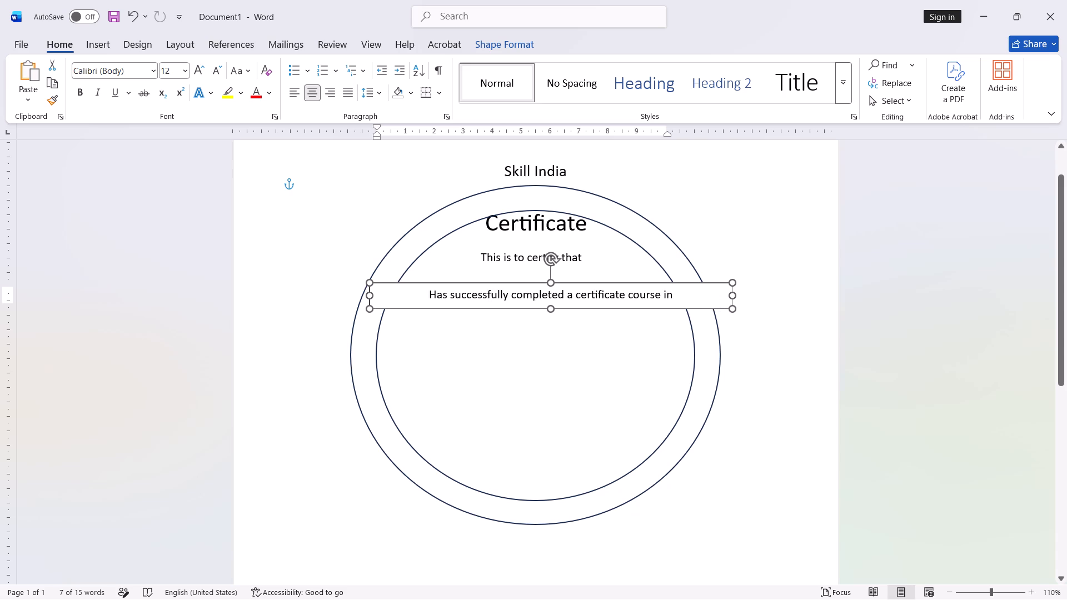
left_click_drag(732, 295, 734, 295)
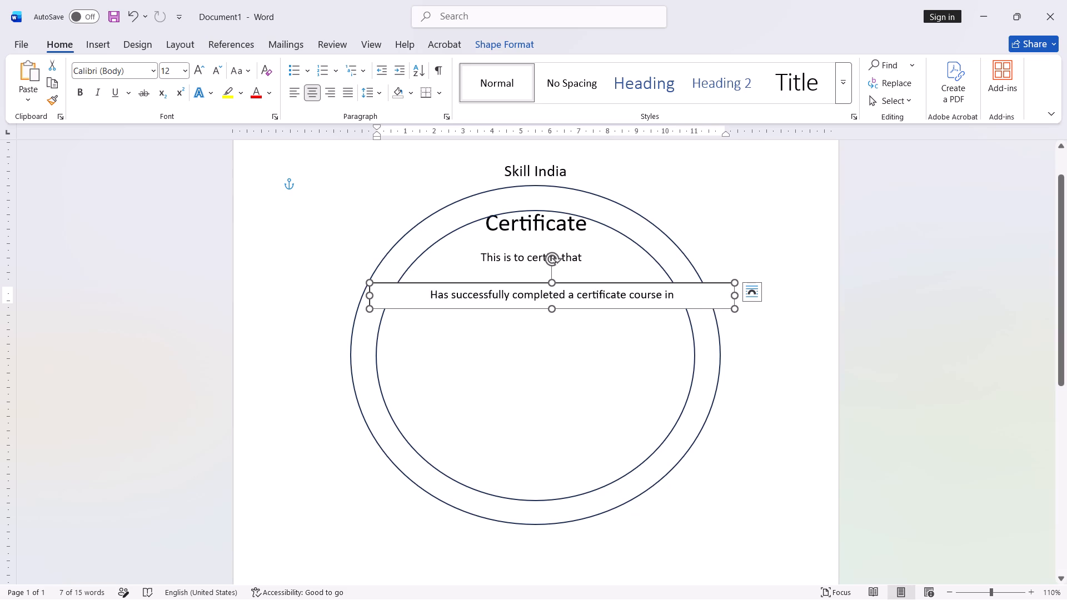
Extend the left edge of the course-completion text box further outward, past the outer ring.
left_click_drag(369, 296, 361, 297)
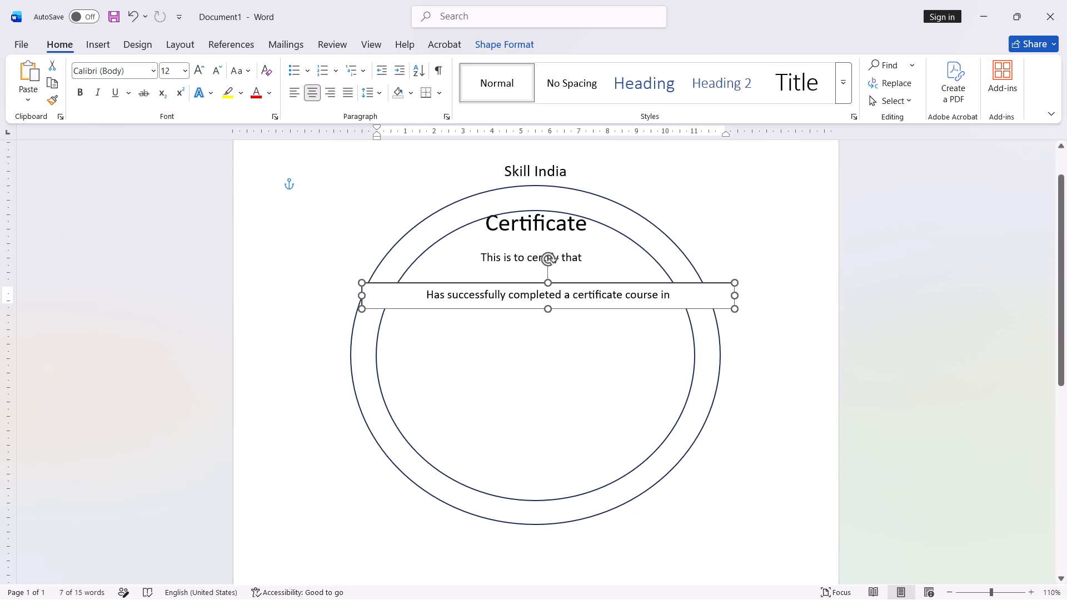
left_click_drag(361, 297, 323, 298)
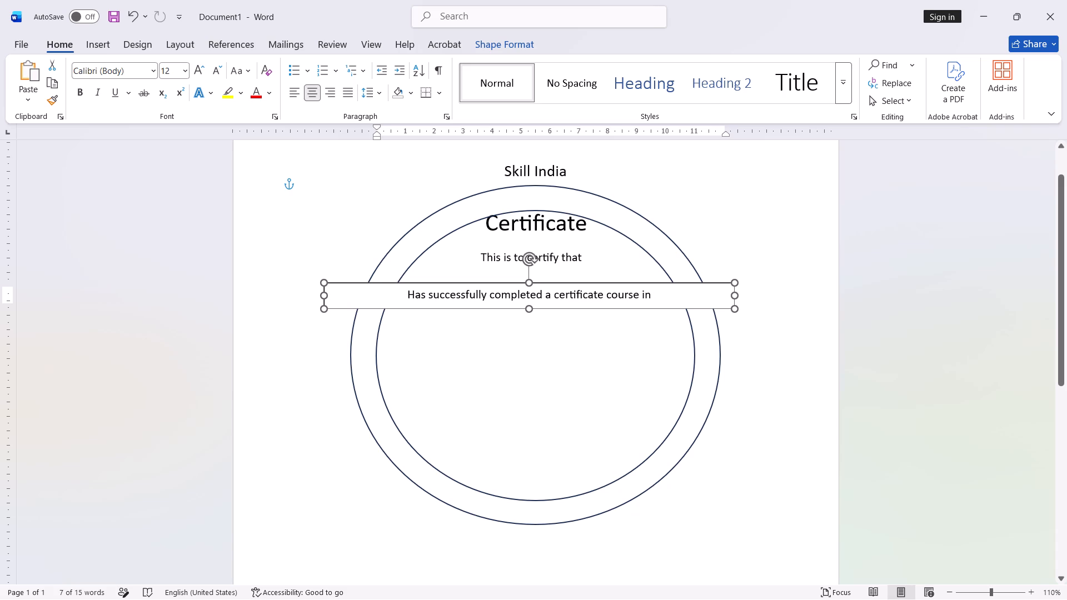
left_click_drag(323, 298, 318, 298)
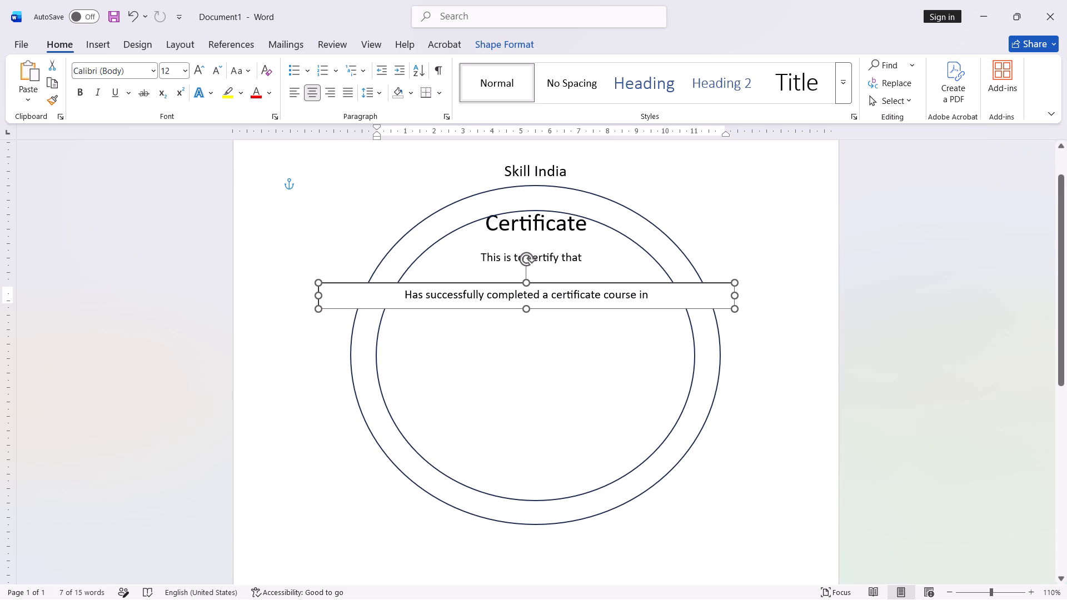
left_click_drag(318, 298, 359, 299)
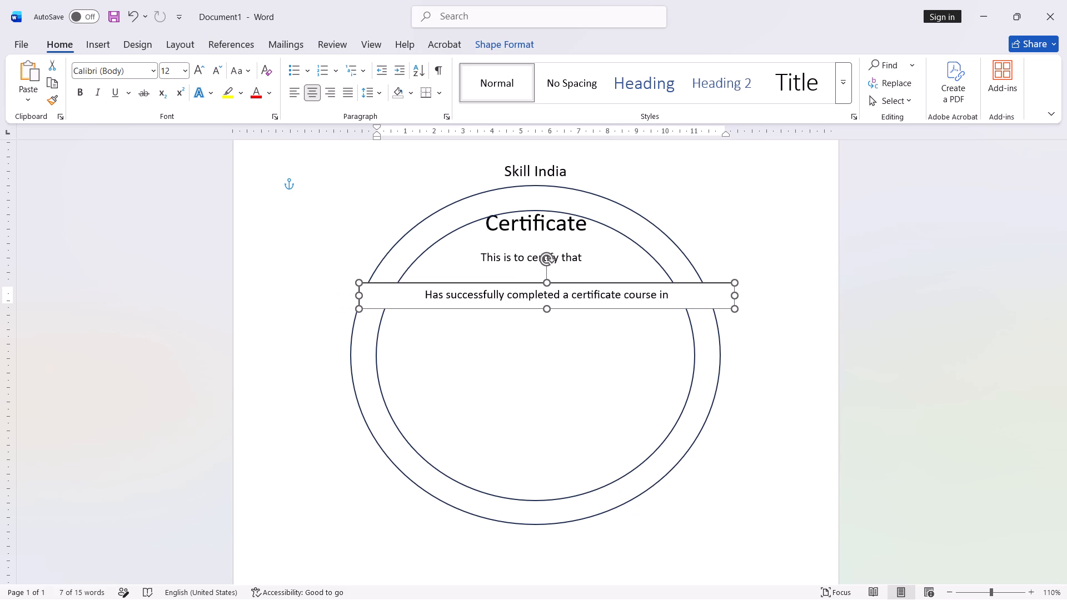
left_click_drag(359, 299, 319, 301)
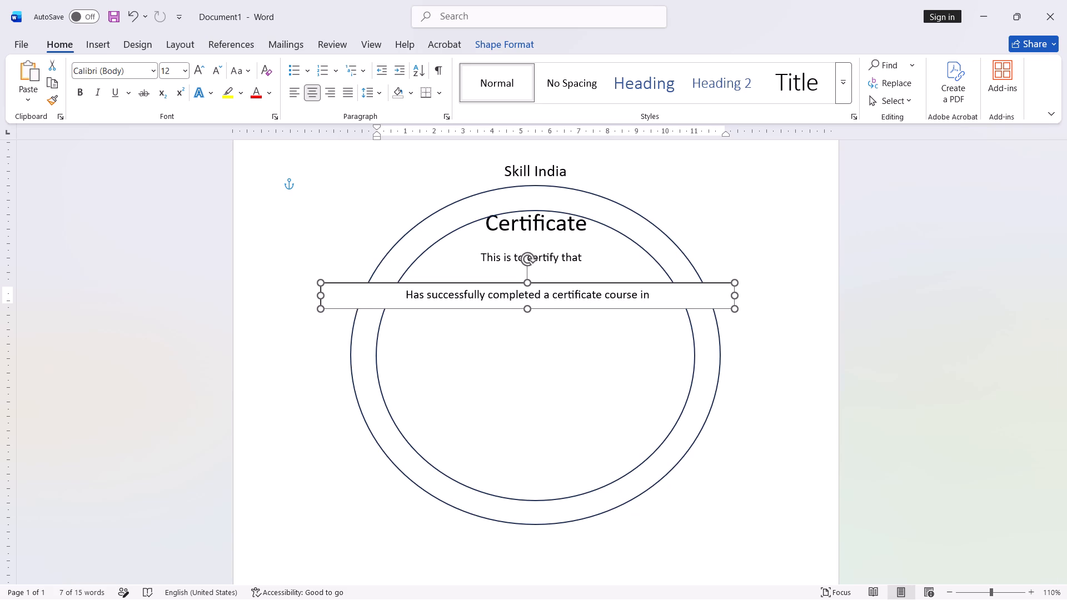
left_click_drag(319, 301, 313, 301)
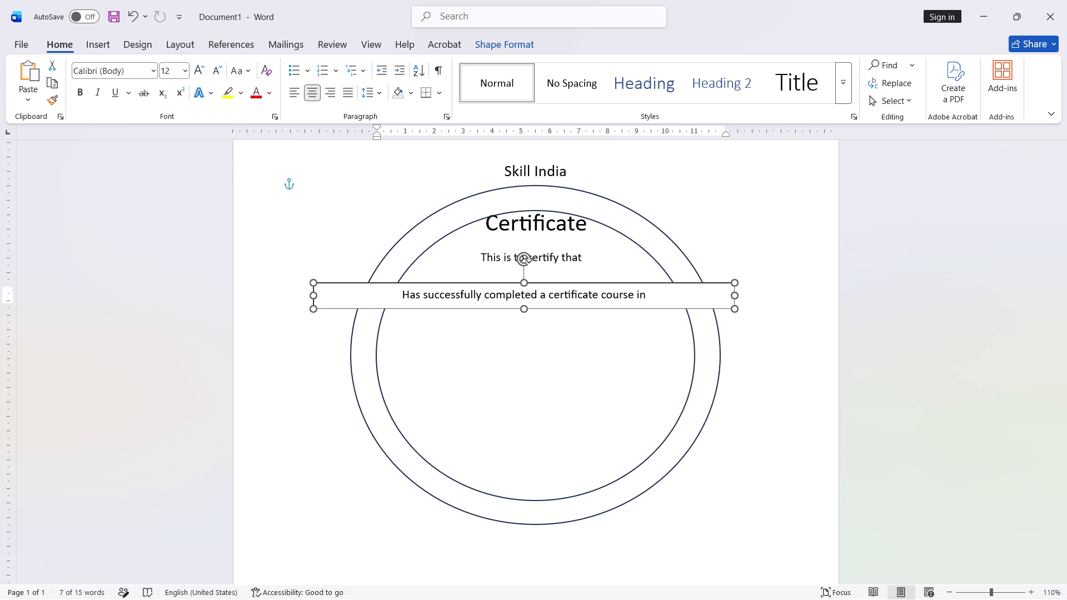
left_click_drag(313, 301, 317, 303)
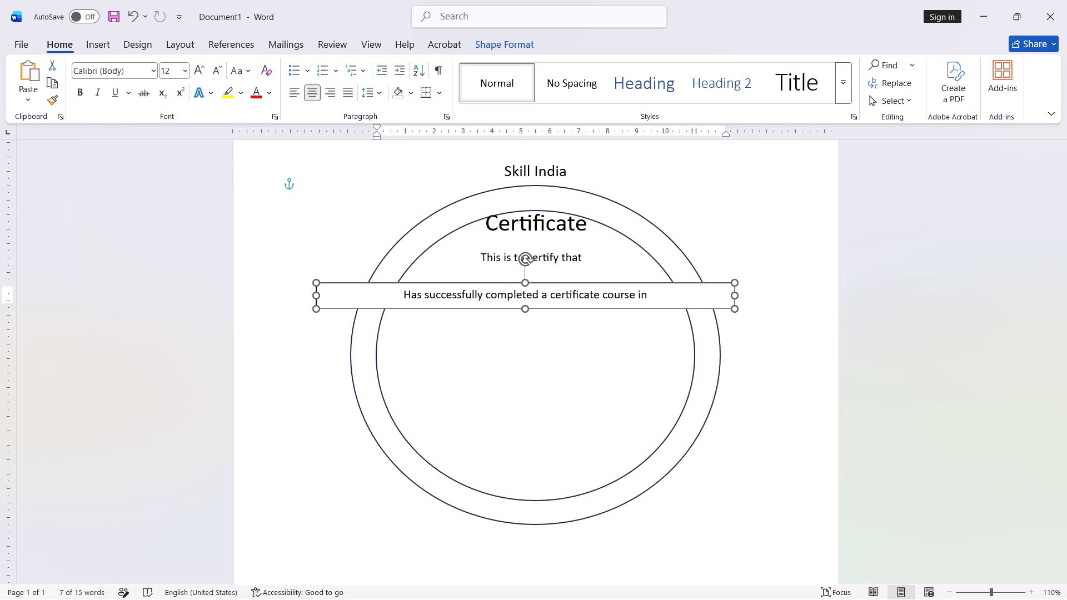
left_click_drag(317, 303, 317, 303)
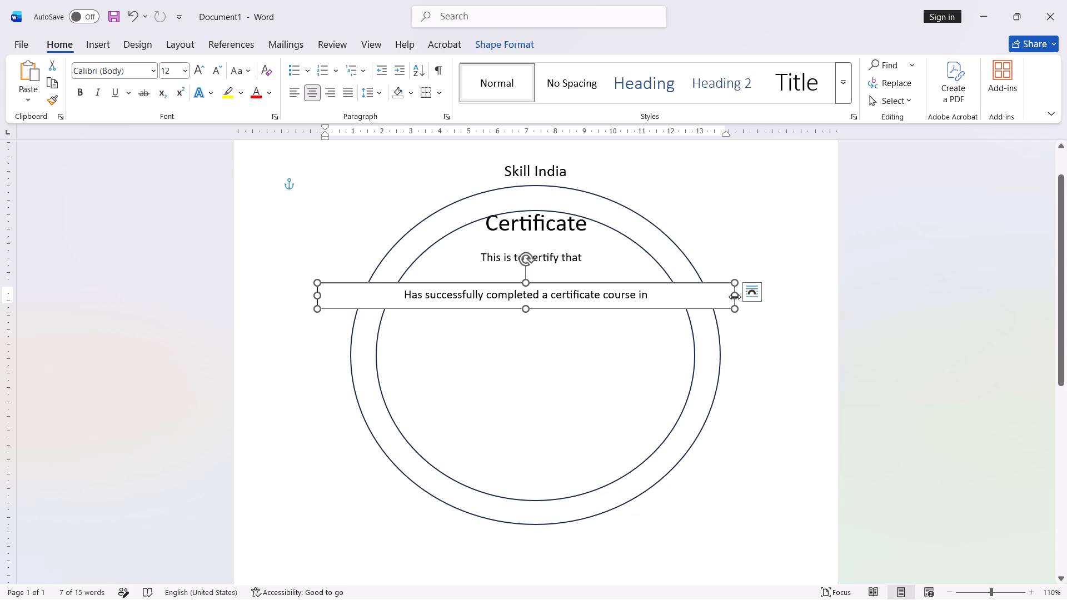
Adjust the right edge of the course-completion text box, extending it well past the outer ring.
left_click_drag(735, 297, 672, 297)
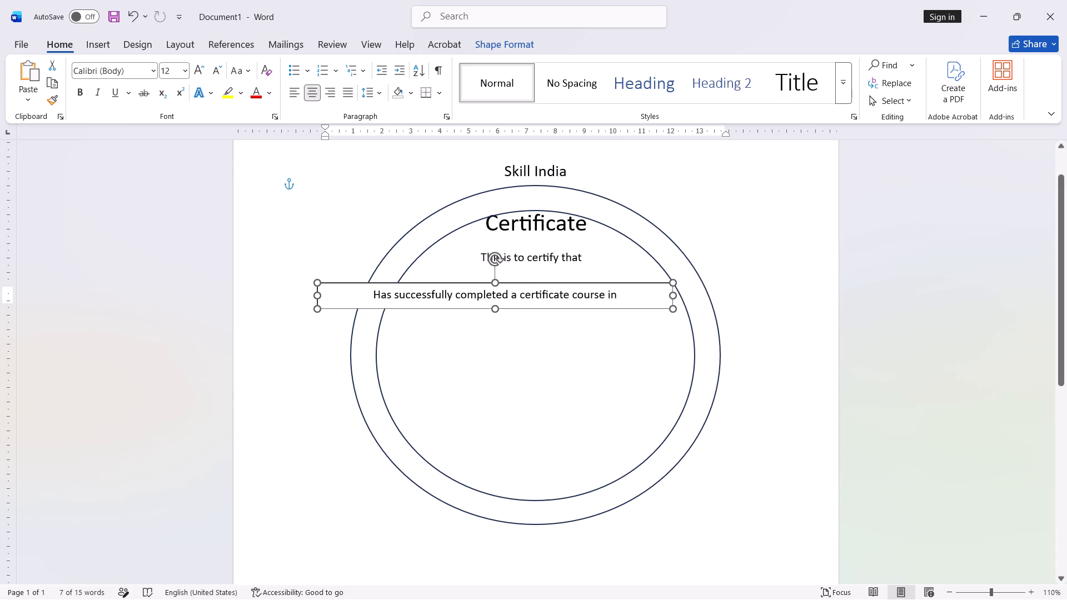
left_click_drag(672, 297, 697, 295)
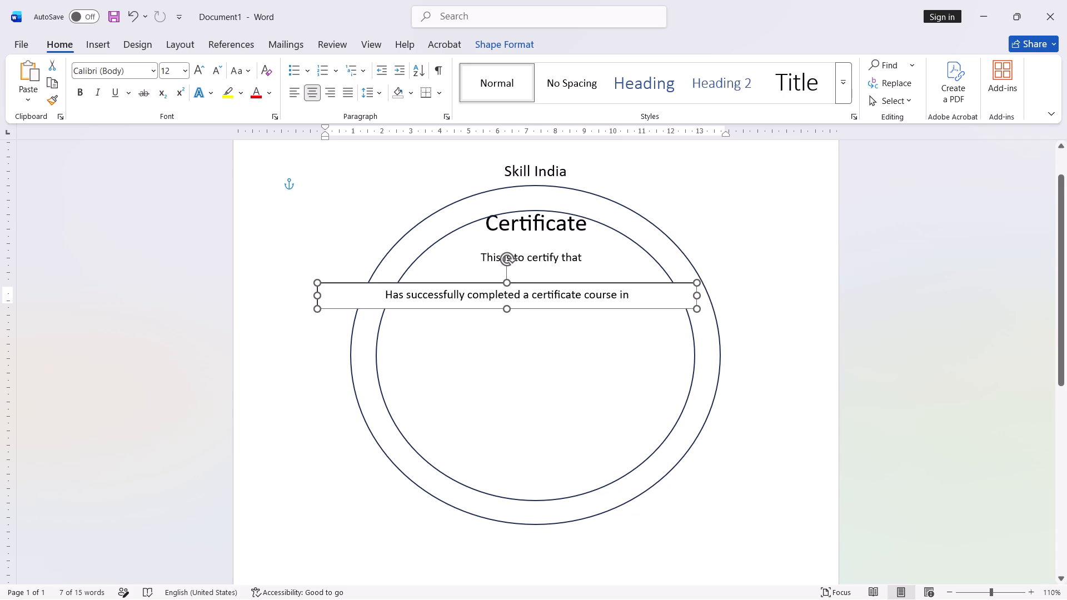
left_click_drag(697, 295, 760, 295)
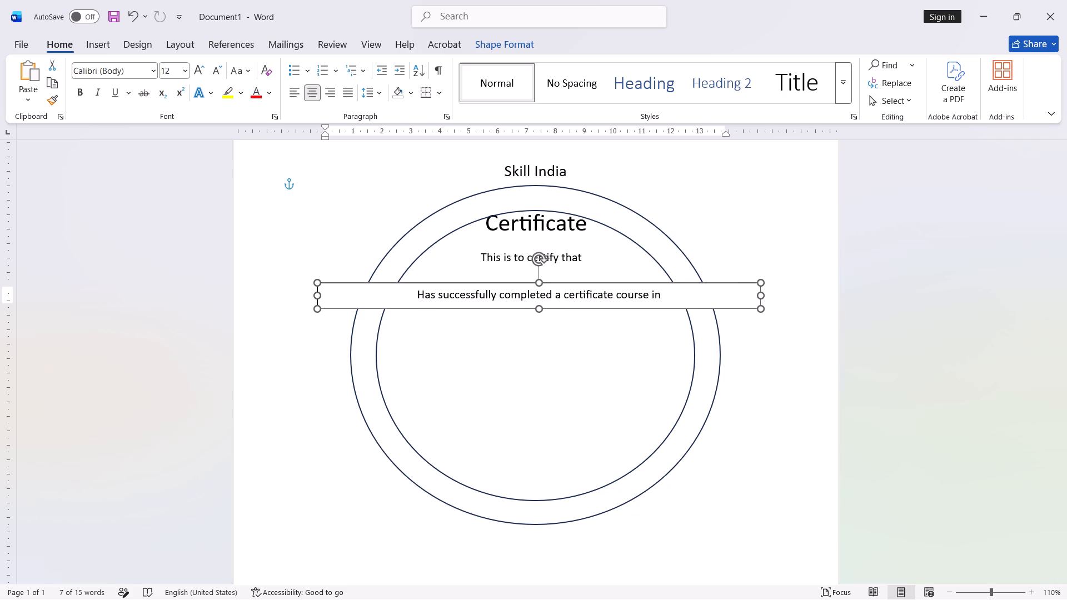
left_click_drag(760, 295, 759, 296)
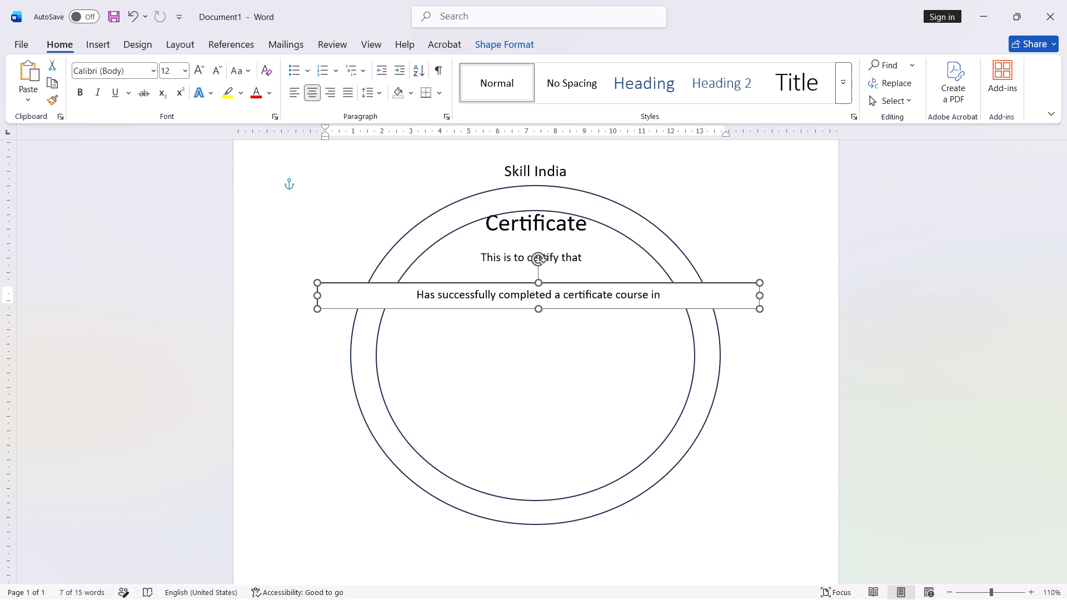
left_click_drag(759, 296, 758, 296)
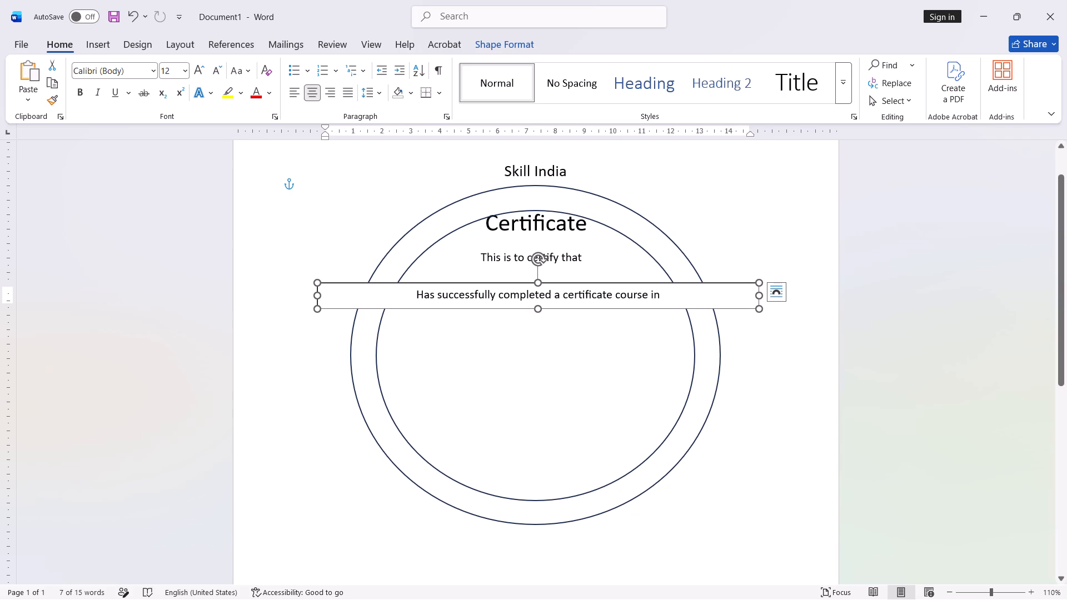
Make the course-completion text box slightly taller by lowering its bottom edge.
left_click(537, 311)
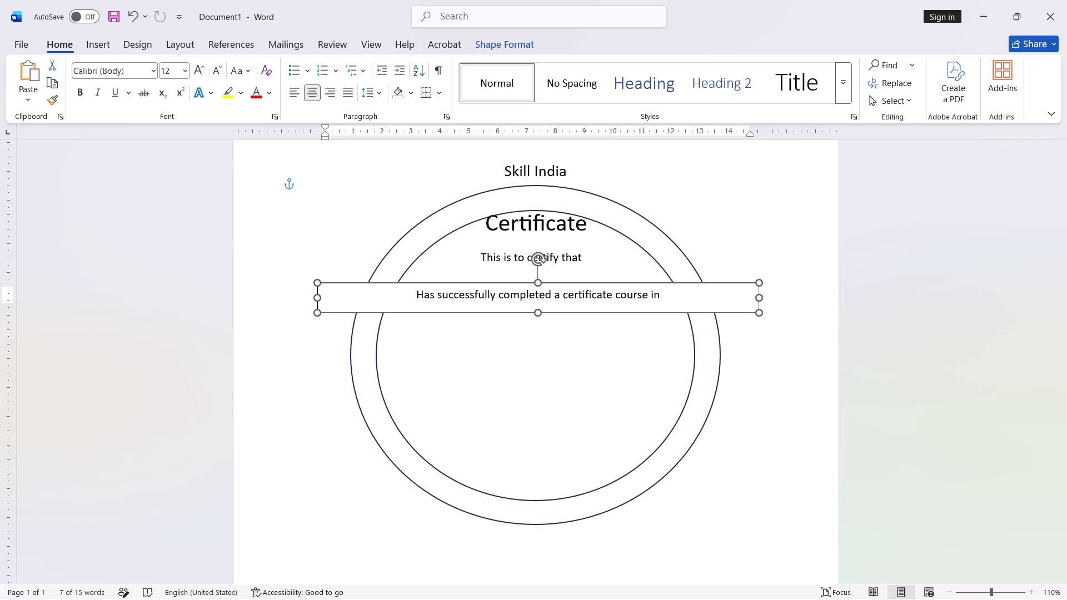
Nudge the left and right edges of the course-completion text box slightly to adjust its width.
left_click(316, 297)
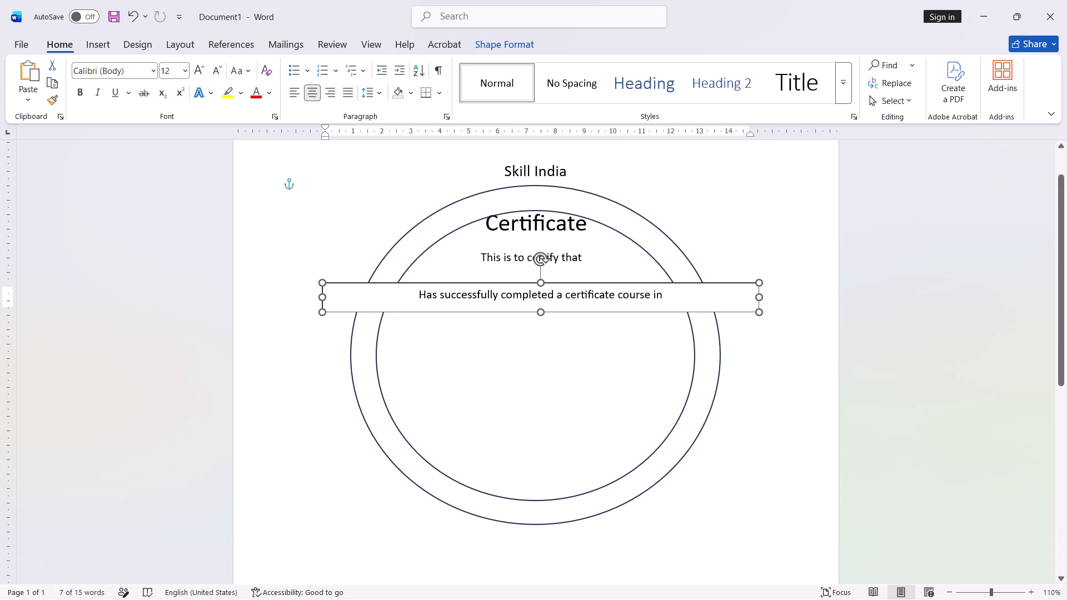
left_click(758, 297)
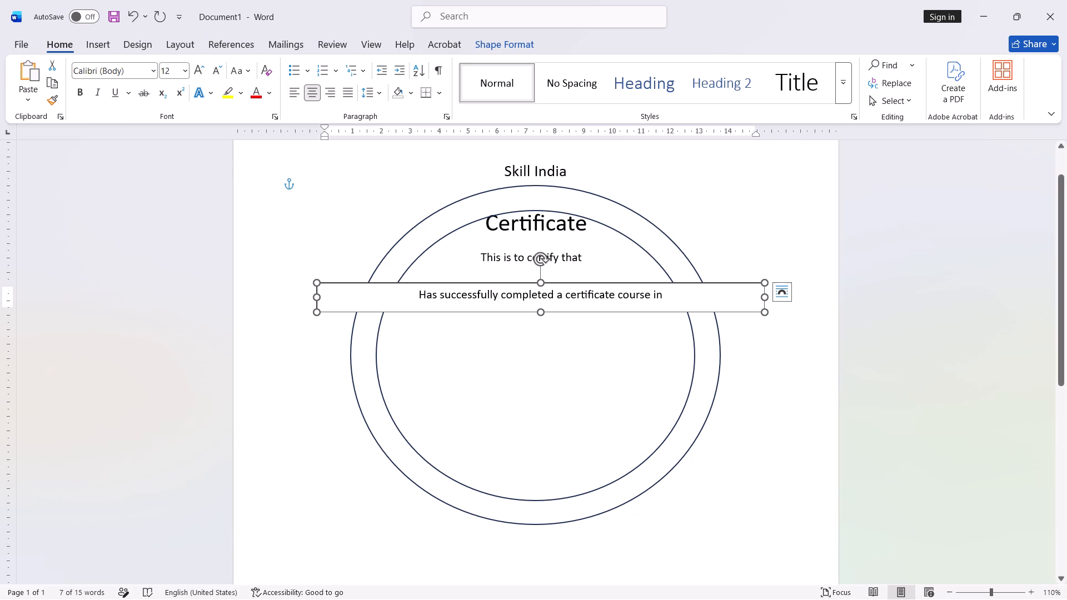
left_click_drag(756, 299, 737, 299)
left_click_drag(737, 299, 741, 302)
Narrow the course-completion text box from both sides so it spans about the outer ring's full width and its text sits centrally.
left_click_drag(765, 298, 738, 298)
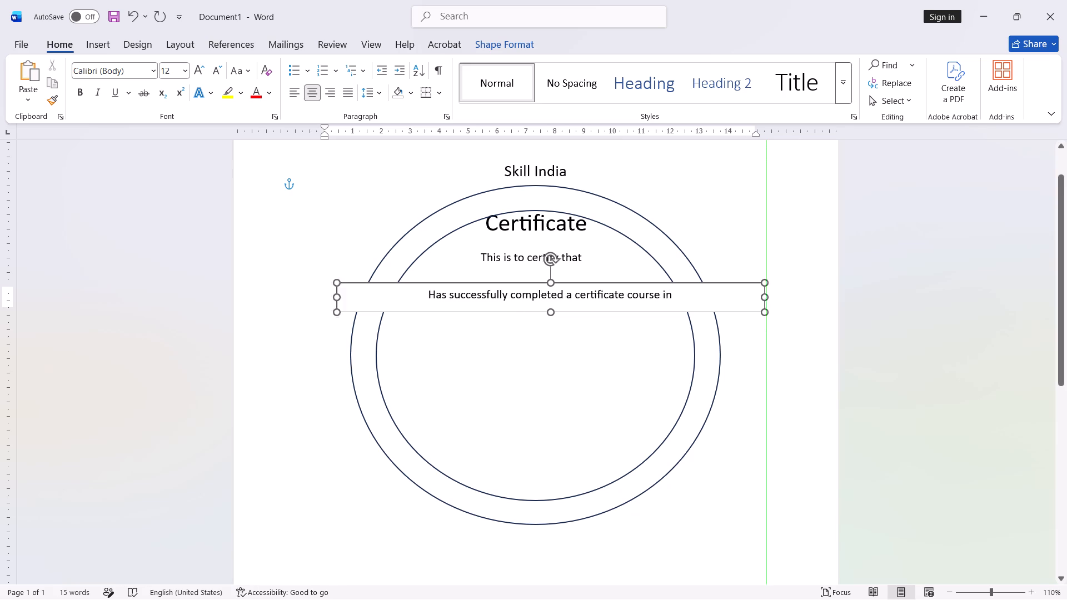
left_click_drag(738, 298, 706, 300)
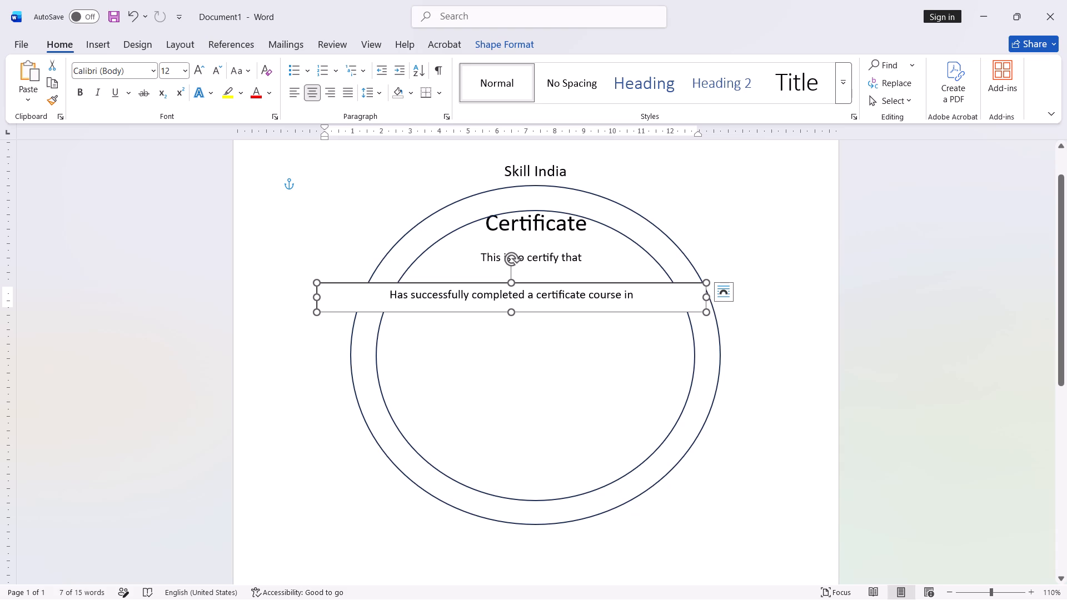
left_click_drag(317, 299, 361, 297)
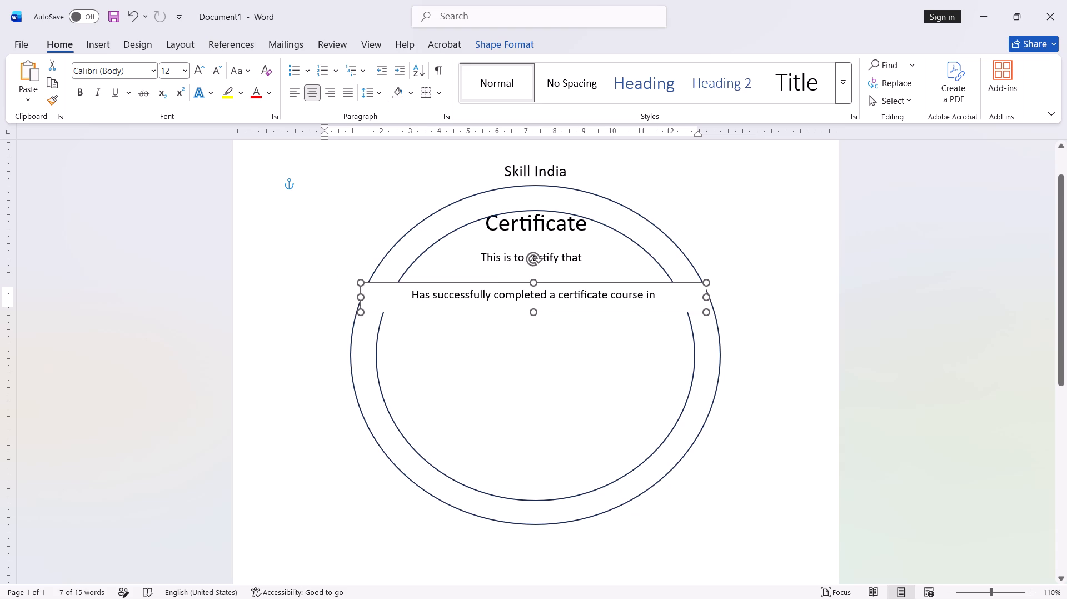
left_click_drag(361, 297, 352, 297)
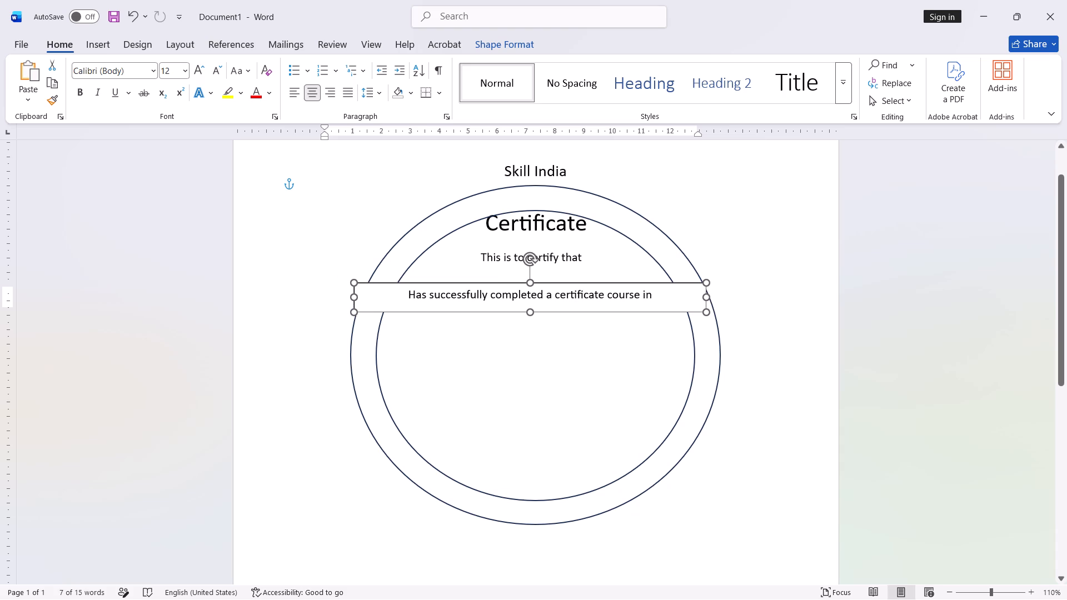
left_click_drag(352, 297, 349, 296)
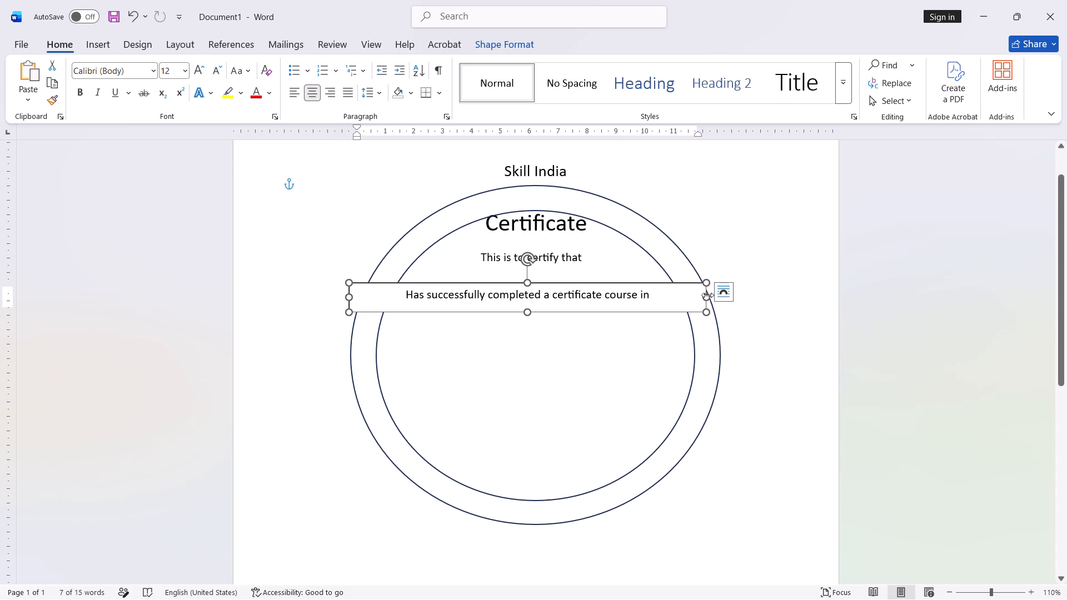
left_click_drag(706, 297, 721, 296)
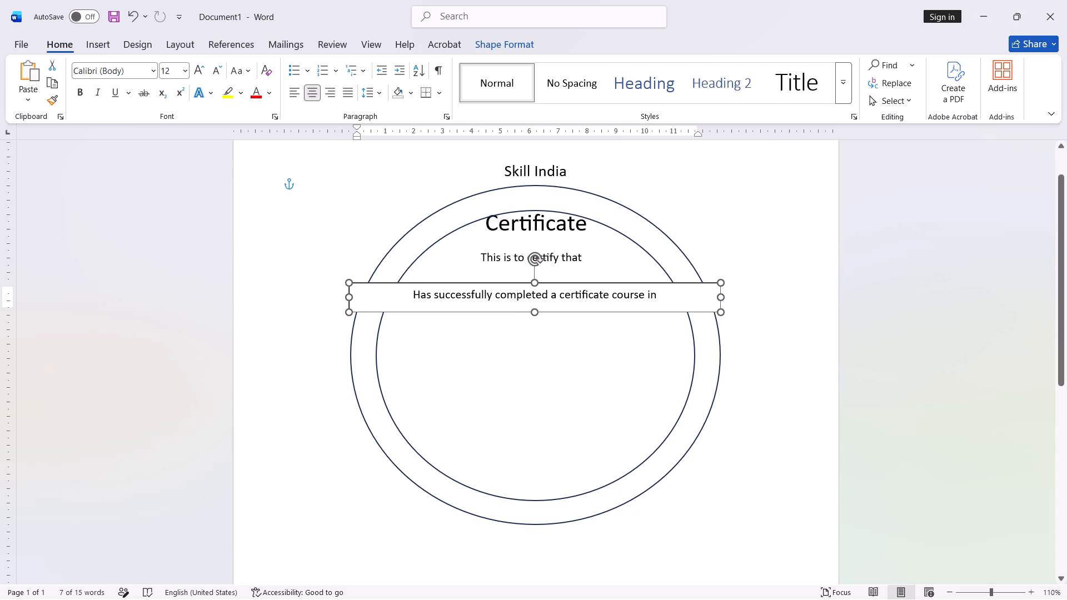
left_click_drag(721, 296, 717, 296)
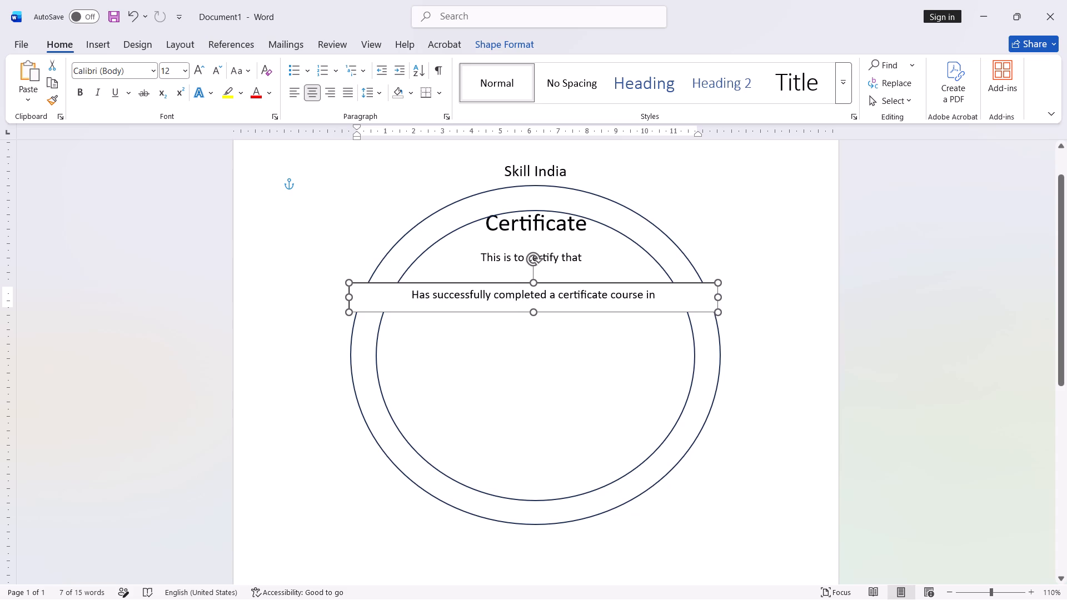
left_click_drag(717, 296, 717, 296)
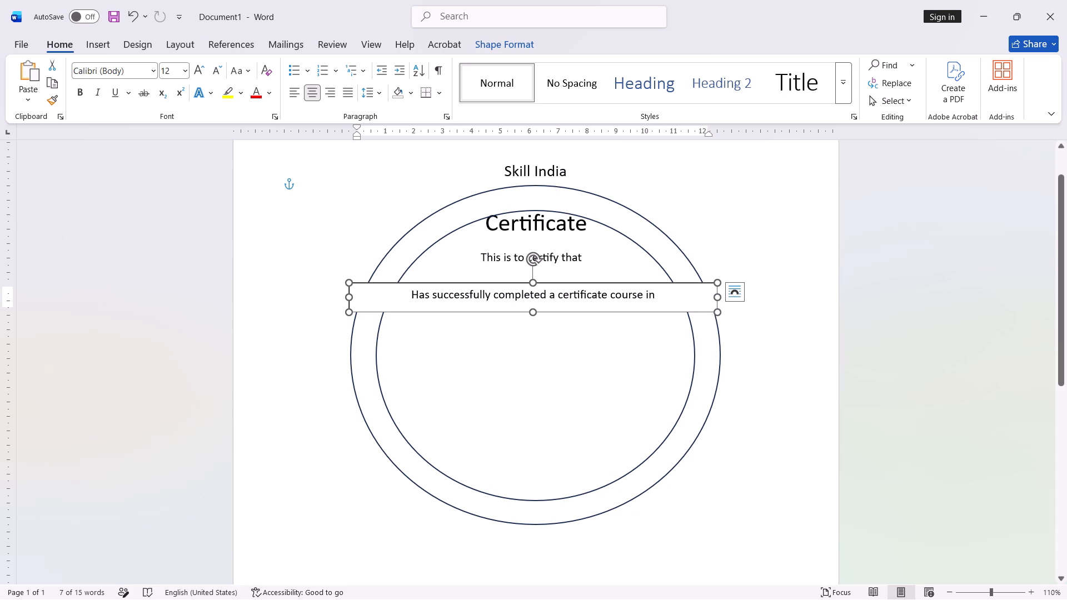
Remove the outline from the course-completion text box.
right_click(408, 284)
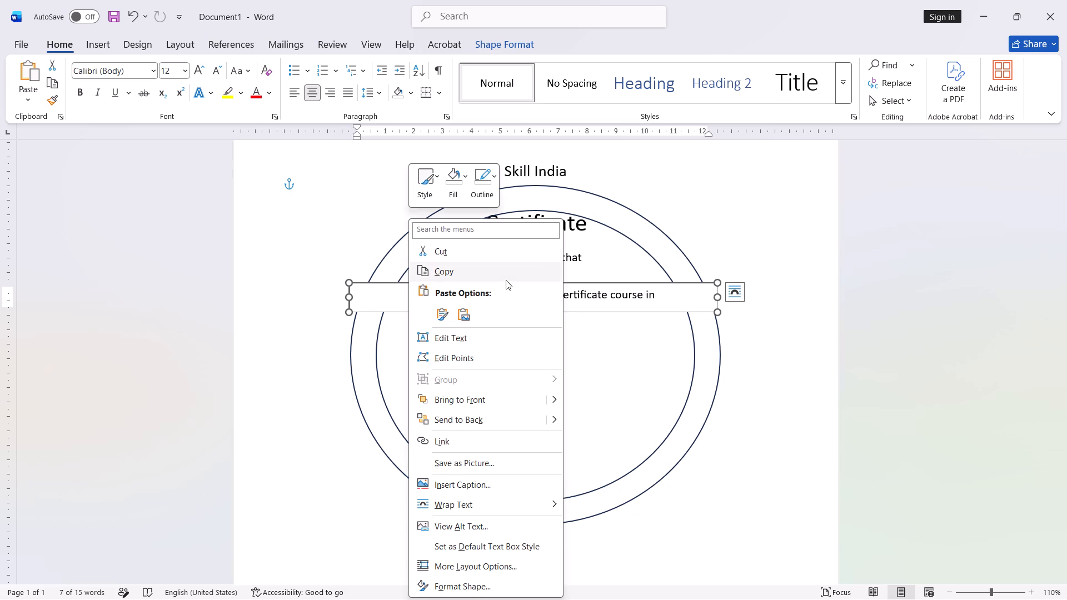
left_click(482, 198)
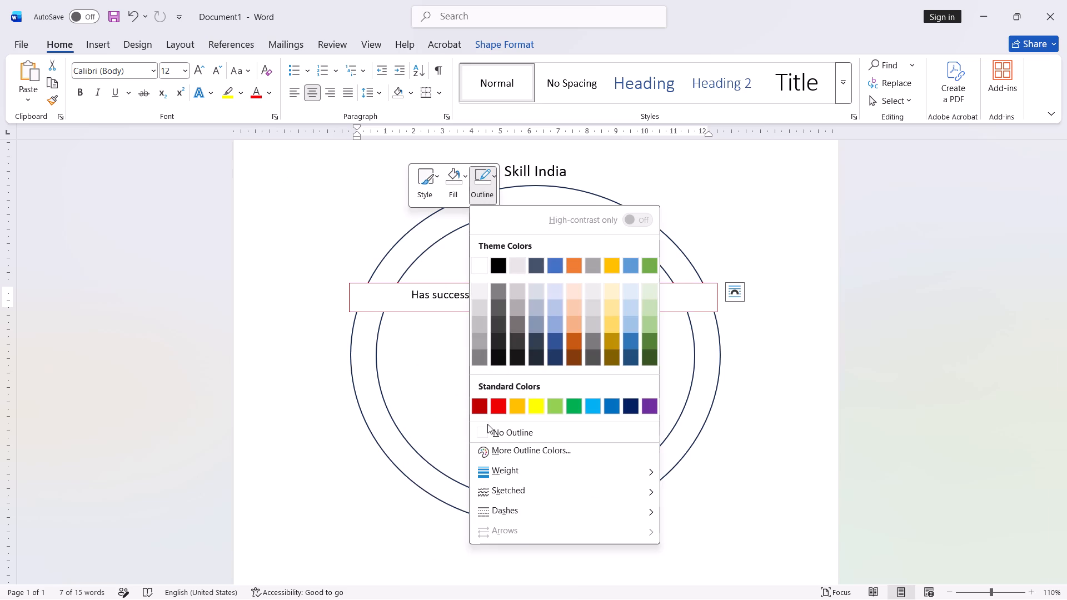
left_click(487, 428)
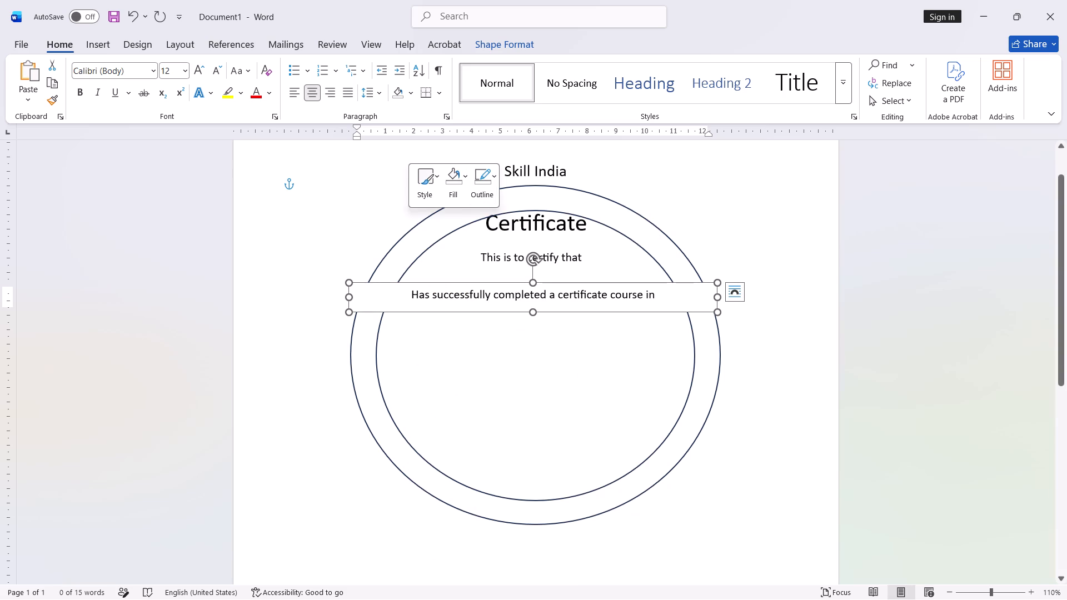
Send the course-completion text box to the back, behind the two oval rings.
right_click(460, 284)
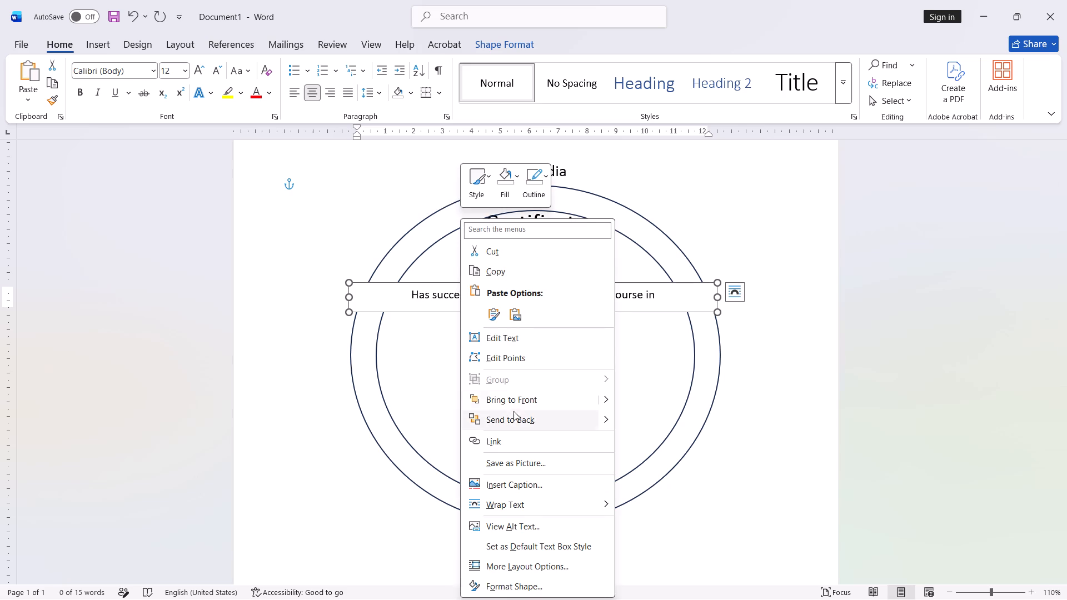
left_click(505, 421)
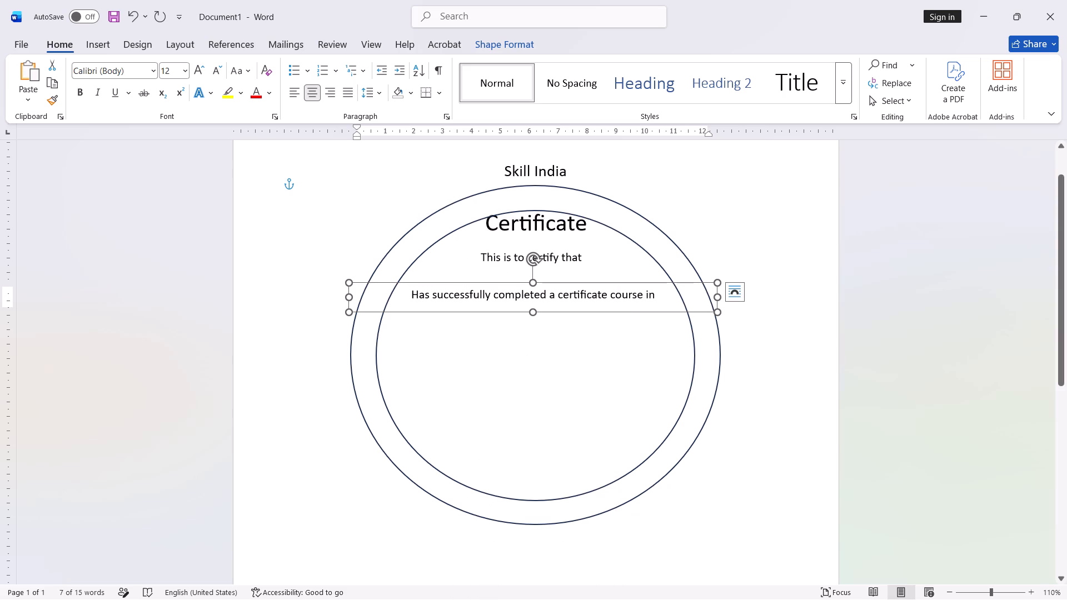
left_click(569, 345)
left_click(544, 257)
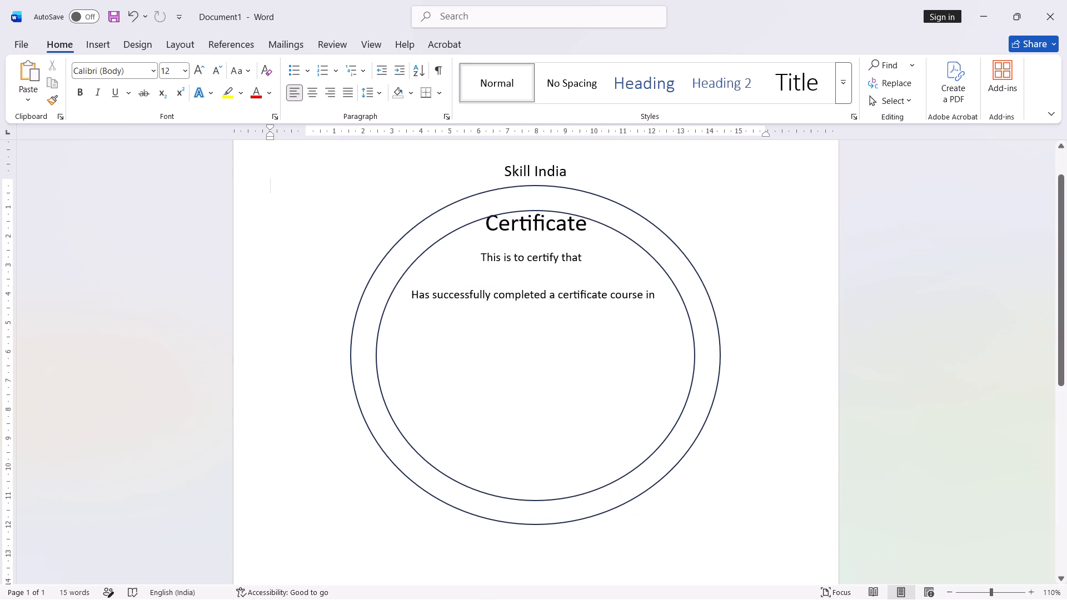
left_click(551, 342)
Move the course-completion text box slightly up towards "This is to certify that" and deselect it.
left_click(457, 299)
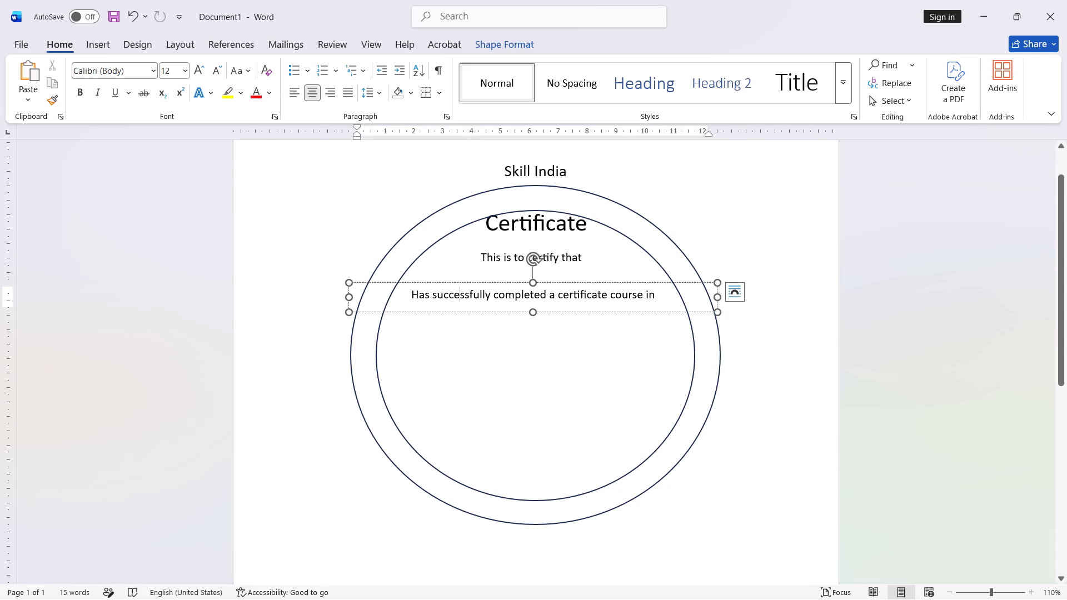
left_click(512, 283)
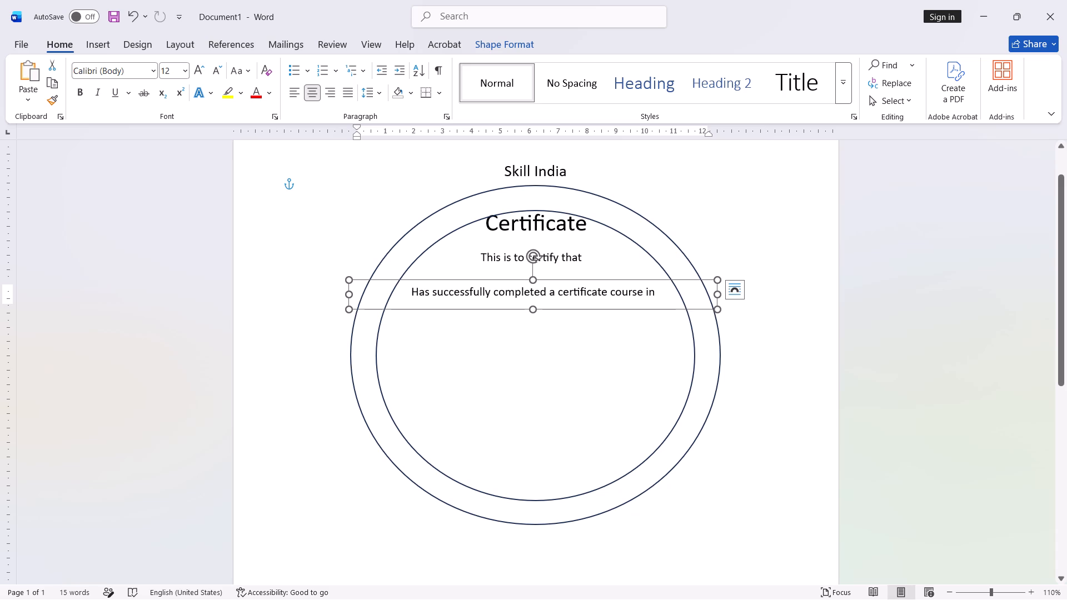
left_click(476, 344)
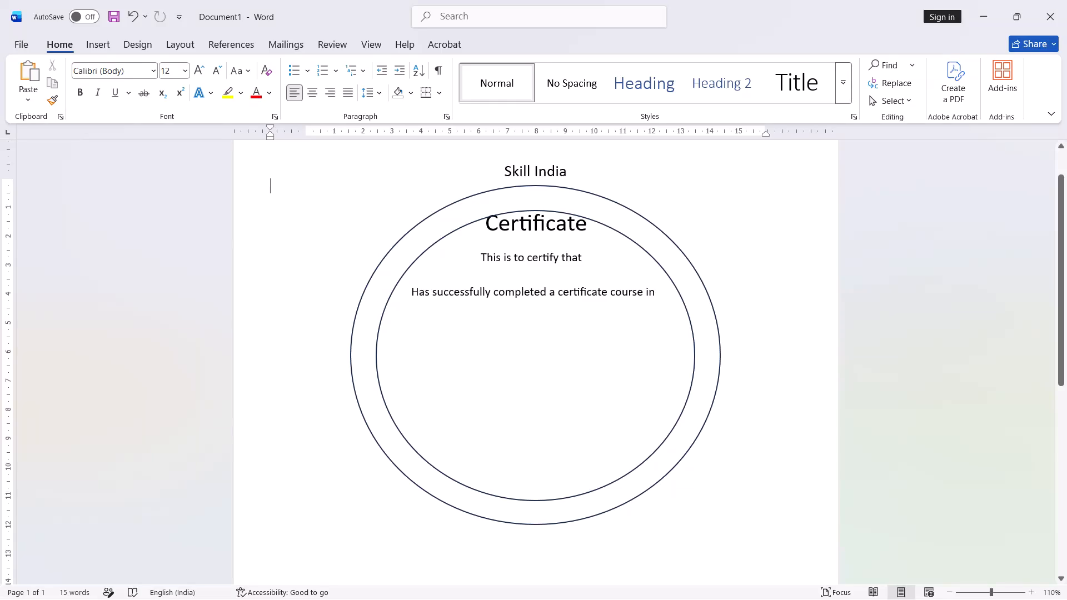
Draw a text box about 14 cm wide and 1.7 cm high across the rings, just below the course-completion line.
left_click(101, 38)
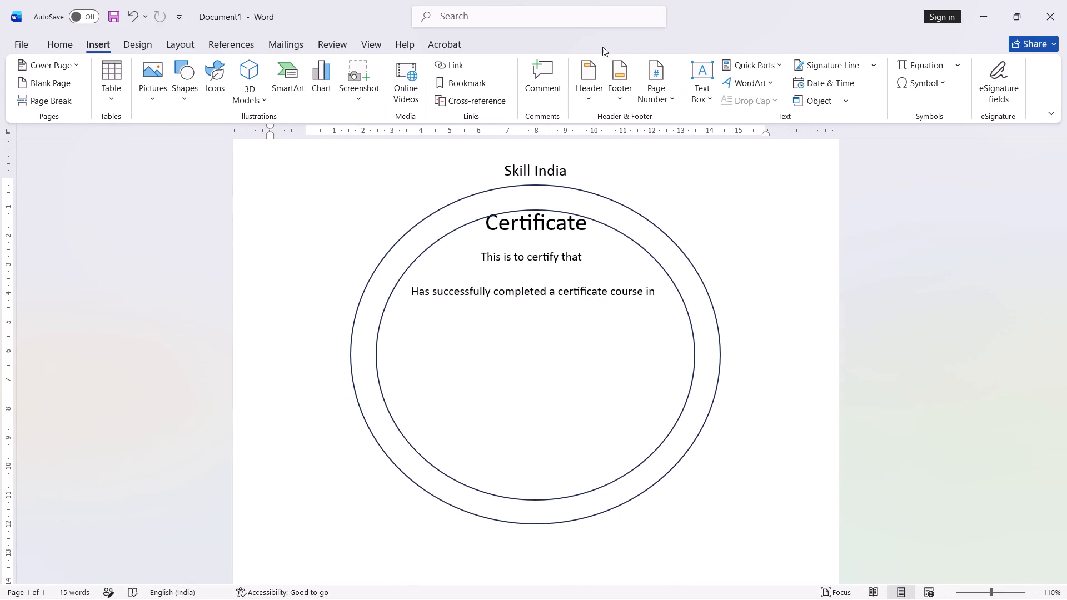
left_click(704, 93)
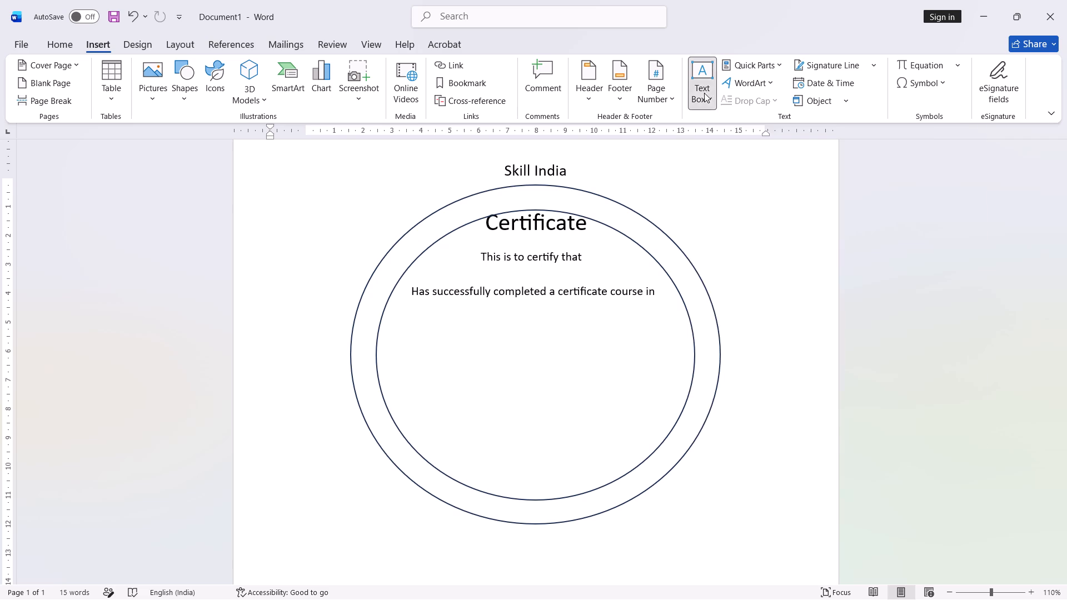
left_click(816, 422)
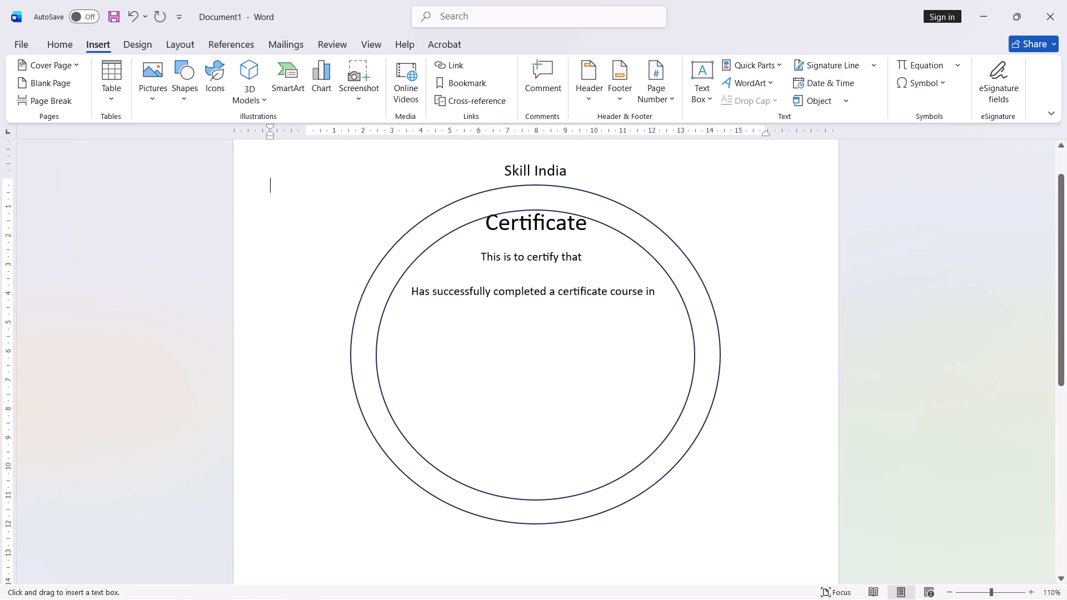
left_click_drag(333, 309, 473, 314)
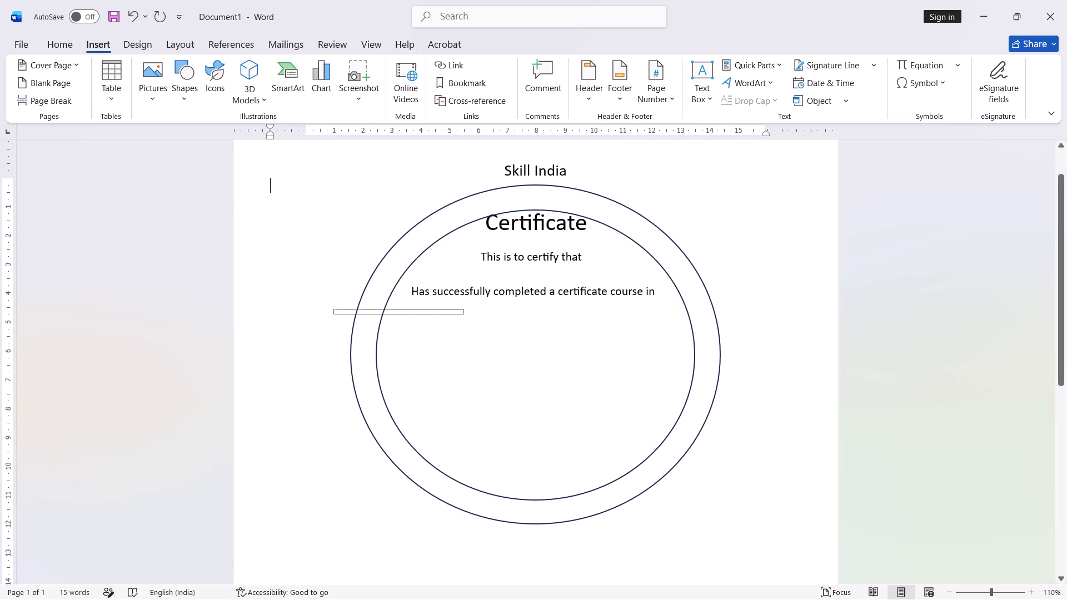
left_click_drag(473, 314, 696, 314)
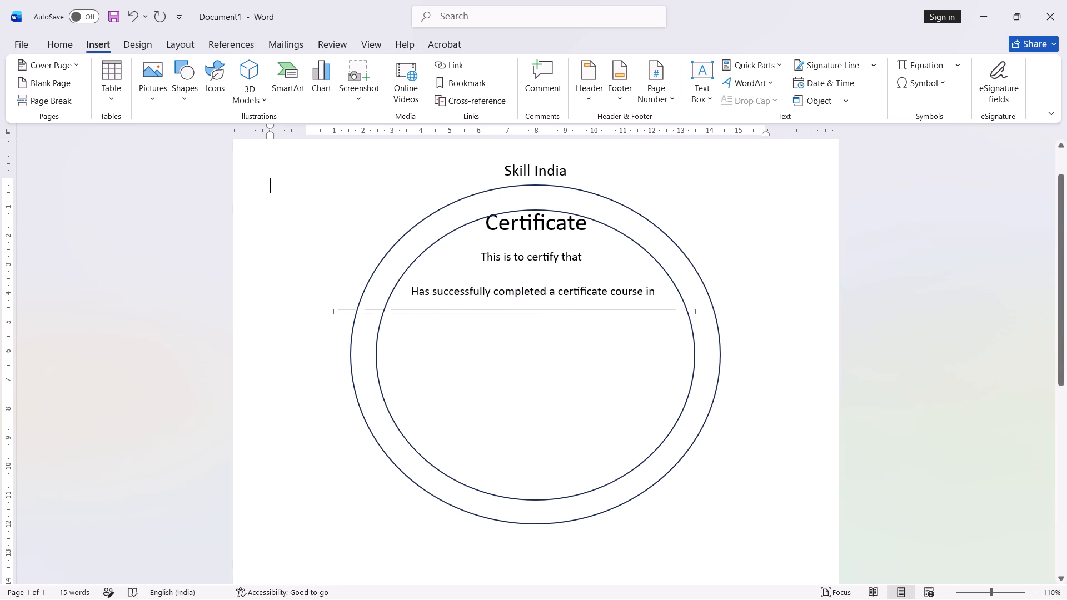
left_click_drag(696, 314, 716, 302)
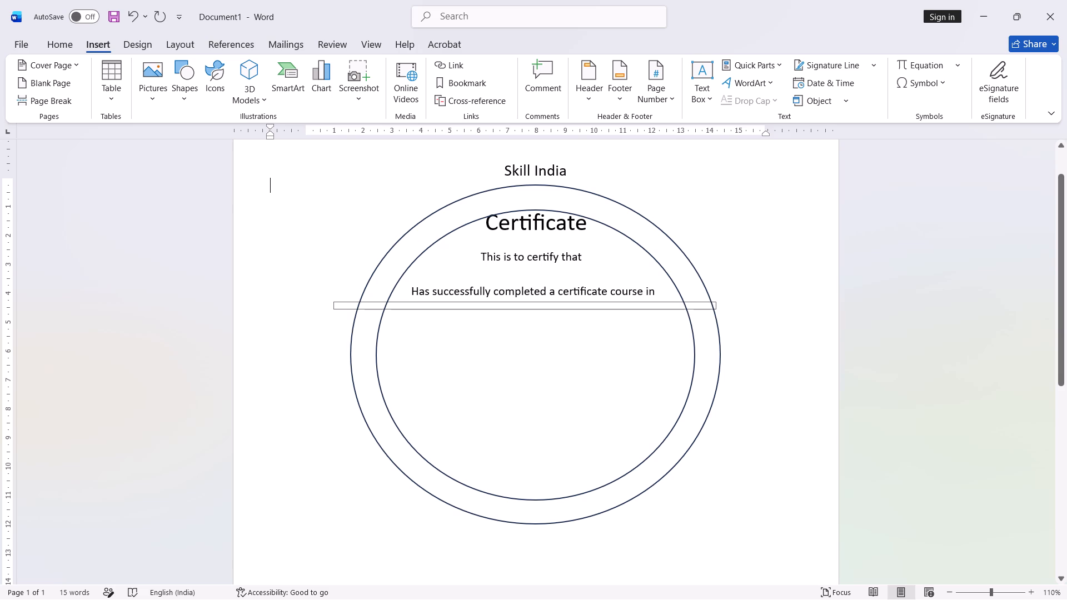
left_click_drag(716, 302, 713, 334)
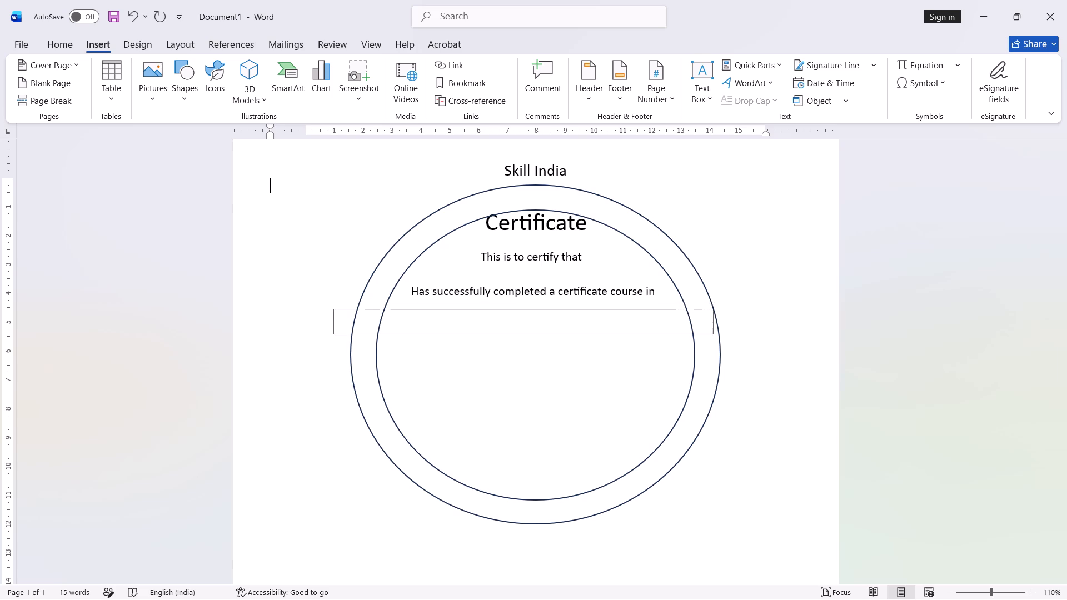
left_click_drag(713, 334, 728, 336)
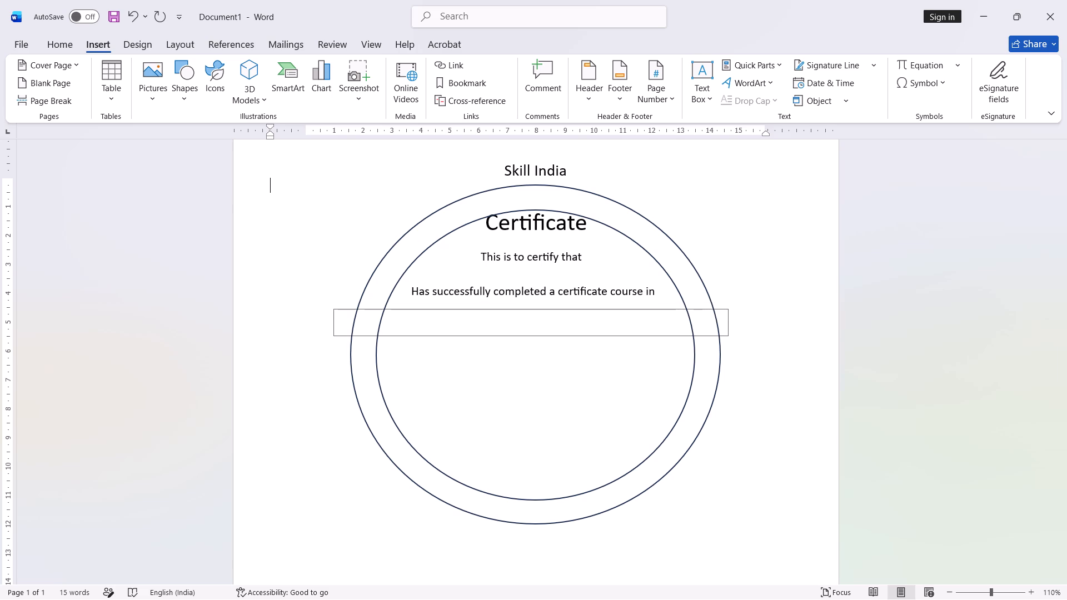
left_click_drag(728, 336, 731, 336)
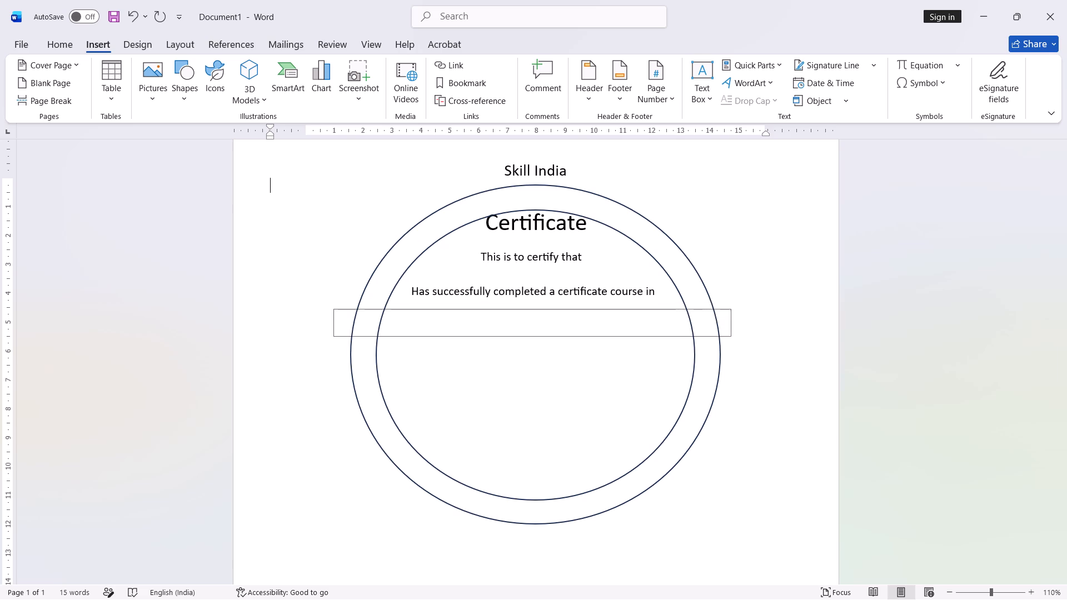
left_click_drag(731, 336, 737, 337)
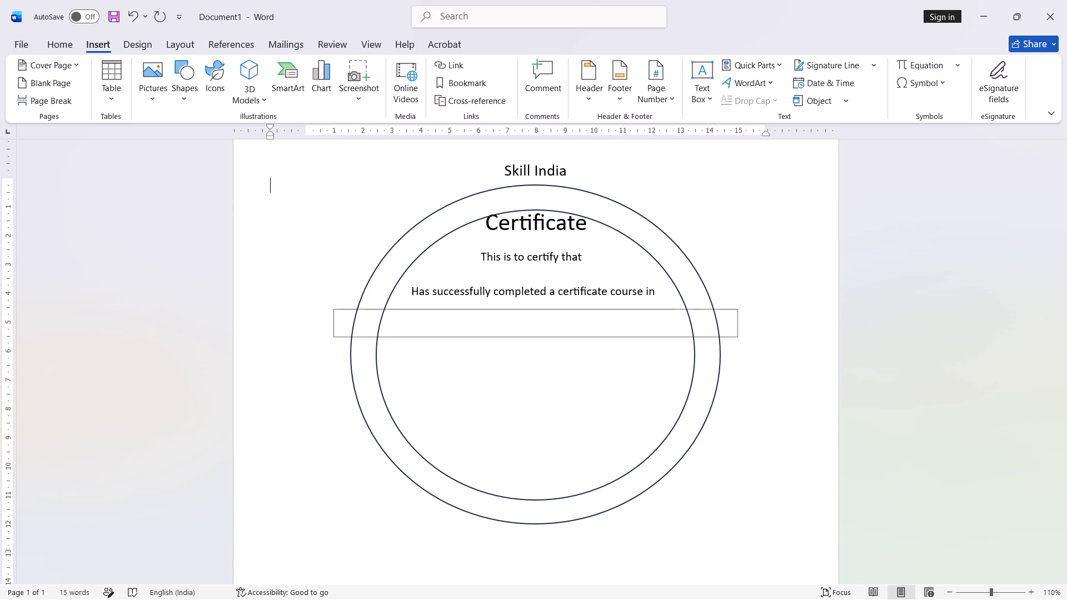
left_click_drag(737, 337, 743, 354)
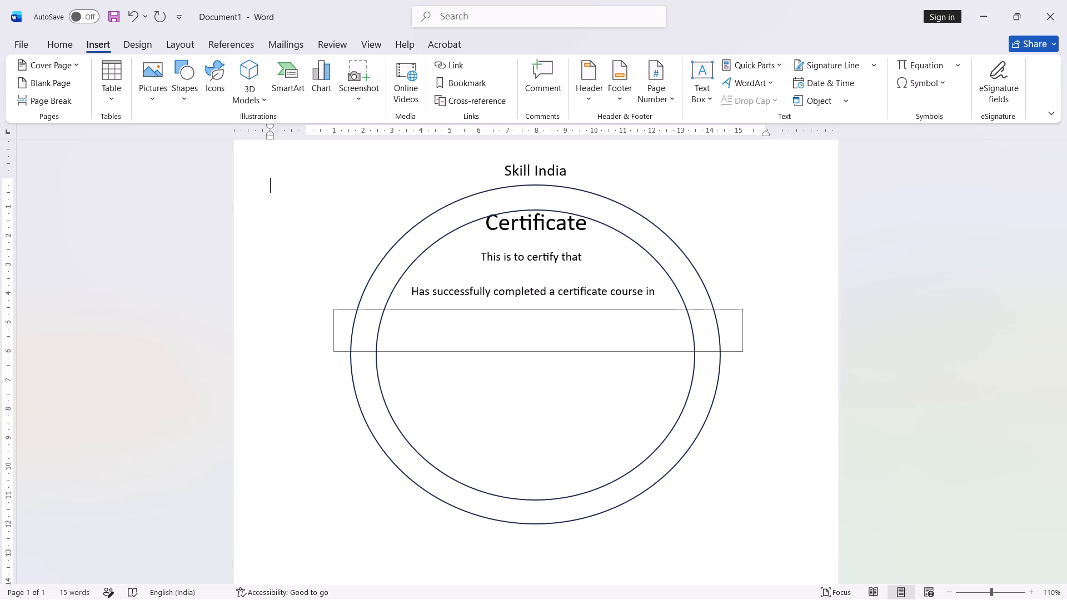
left_click_drag(743, 354, 743, 357)
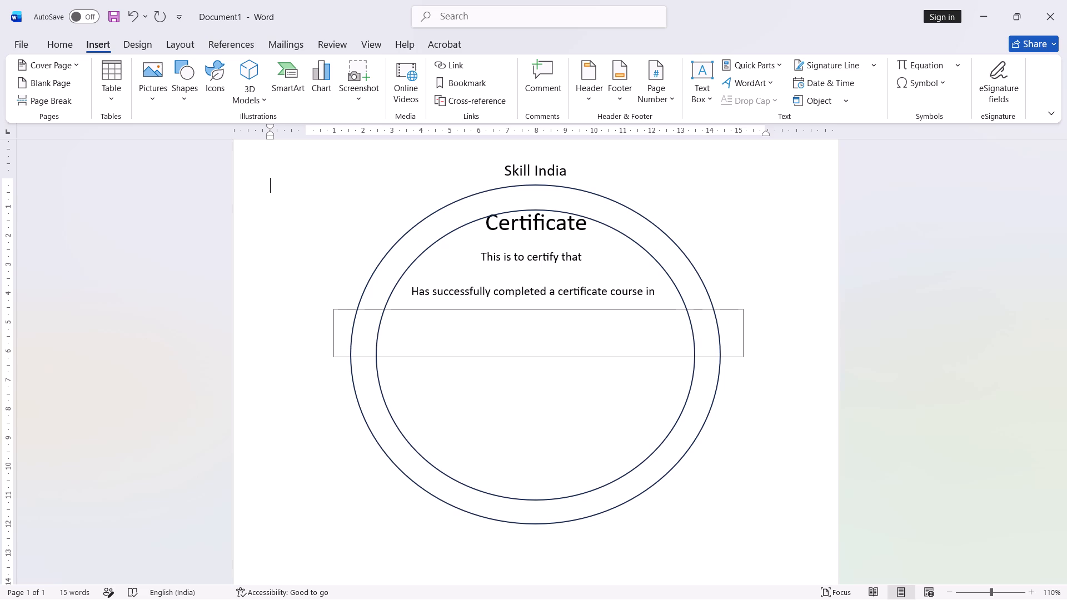
left_click_drag(743, 357, 737, 357)
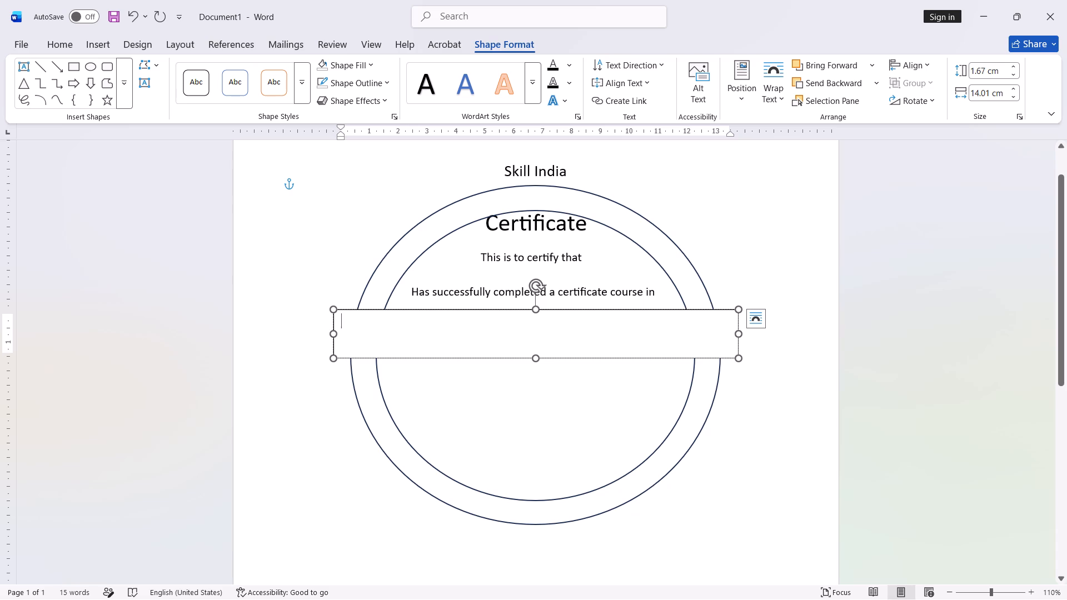
Enter the course title “FUNDAMENTALS OF ACCOUNTING AND TALLY + GST” in the new text box, including the double quotation marks.
key("shift+quotedbl")
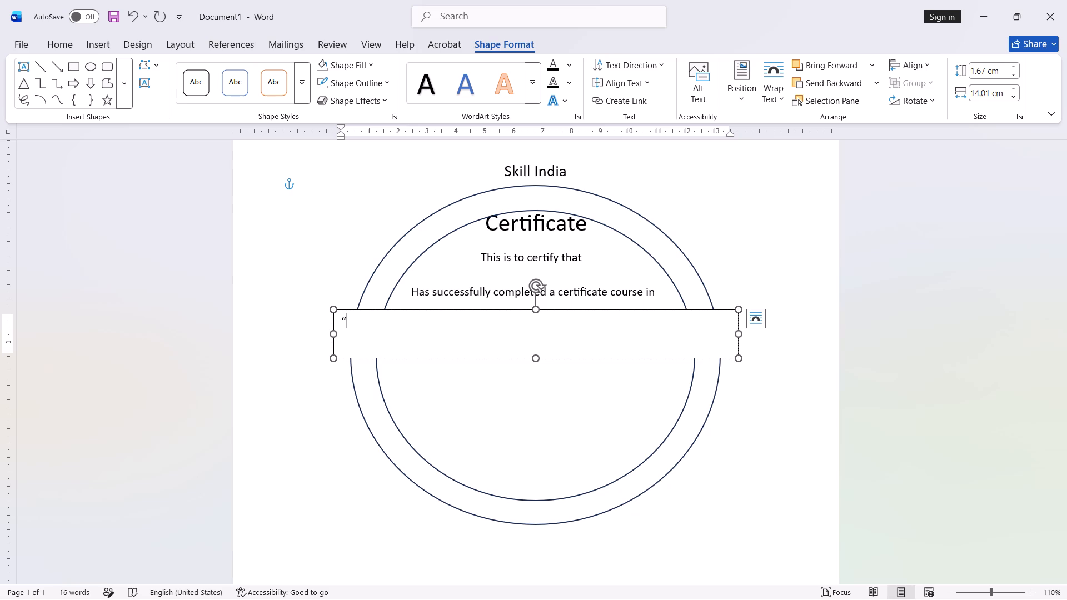
key("shift+f")
type("UNDA")
type("MENTALS")
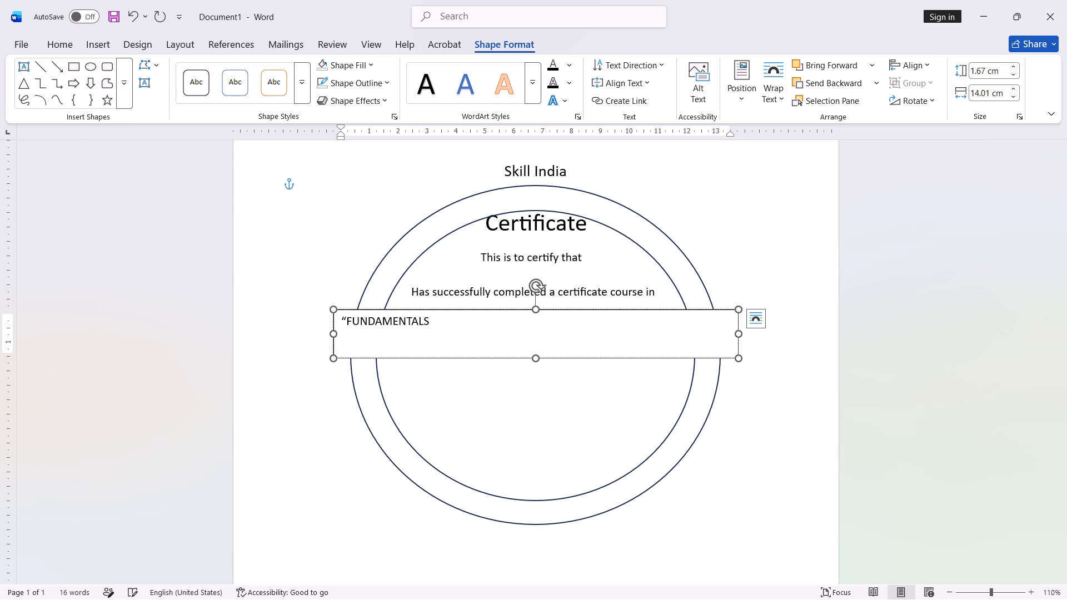
key("shift+space")
type("OF")
key("space")
type("ACC")
type("OUN")
type("TING")
key("space")
type("AND")
key("space")
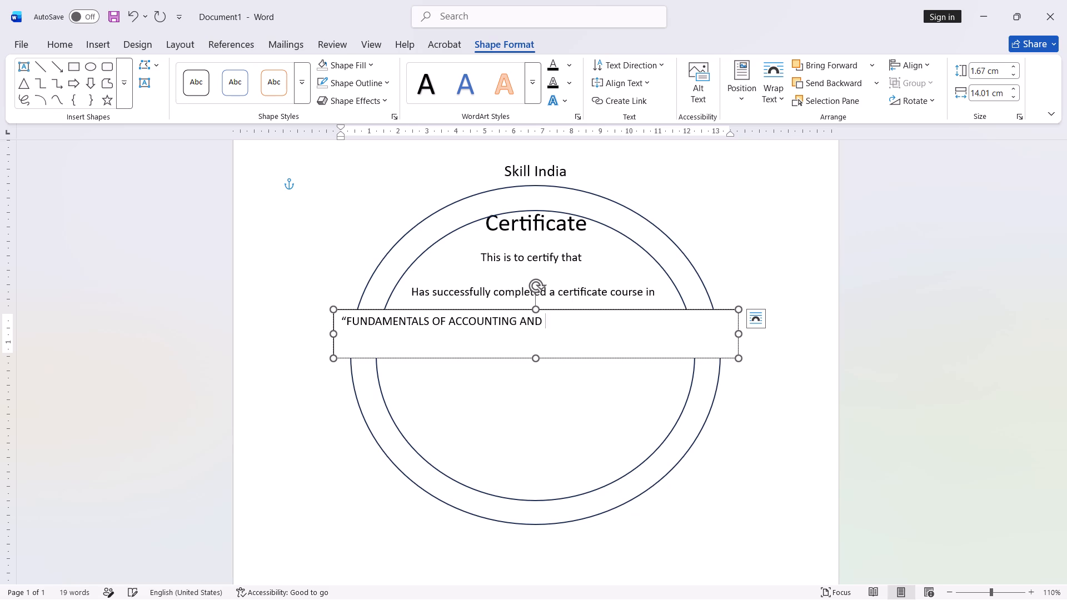
type("TALLY")
key("shift+space")
key("shift+plus")
key("shift+space")
type("GST")
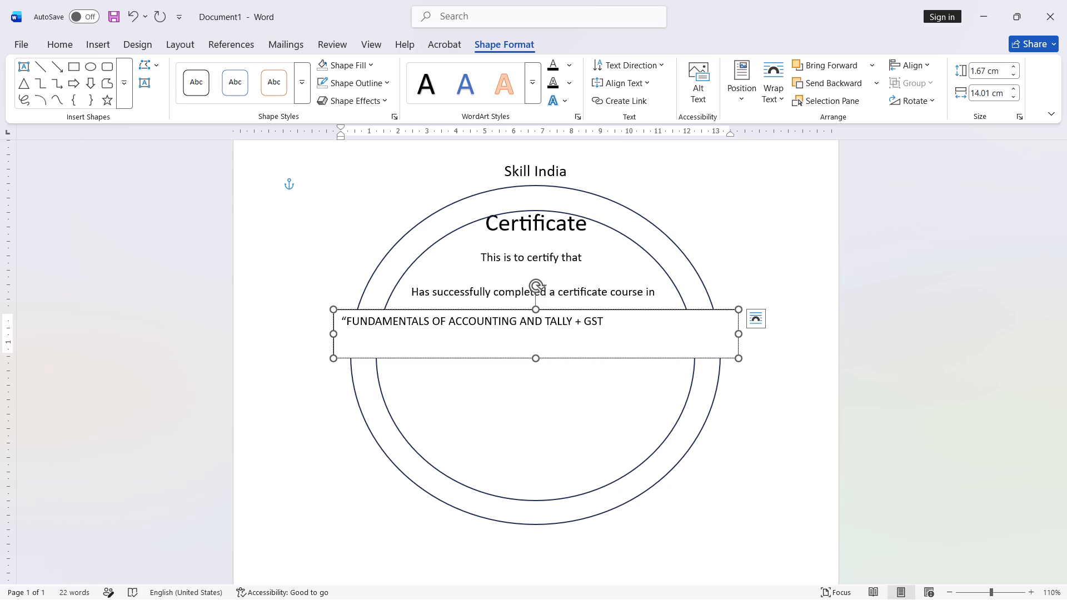
key("shift+quotedbl")
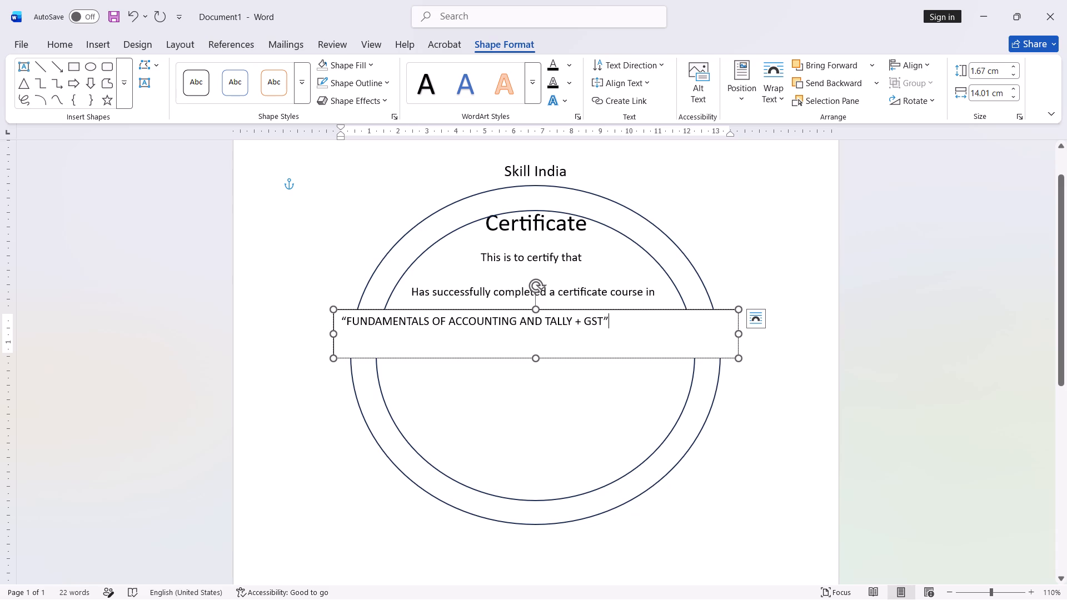
Increase the whole course title's font size to 18.
left_click_drag(338, 319, 590, 319)
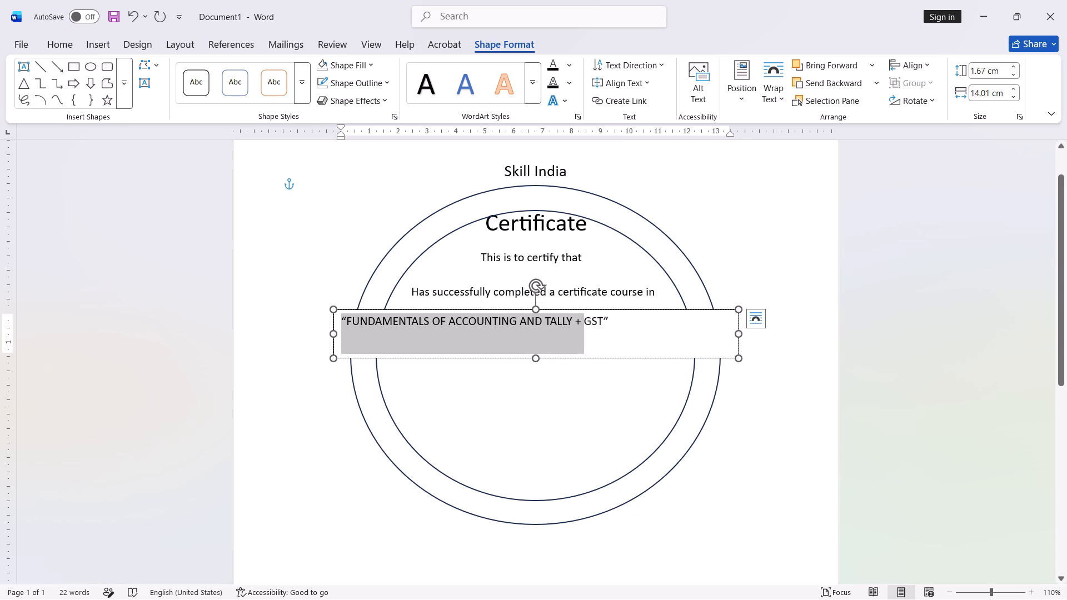
left_click_drag(590, 319, 621, 309)
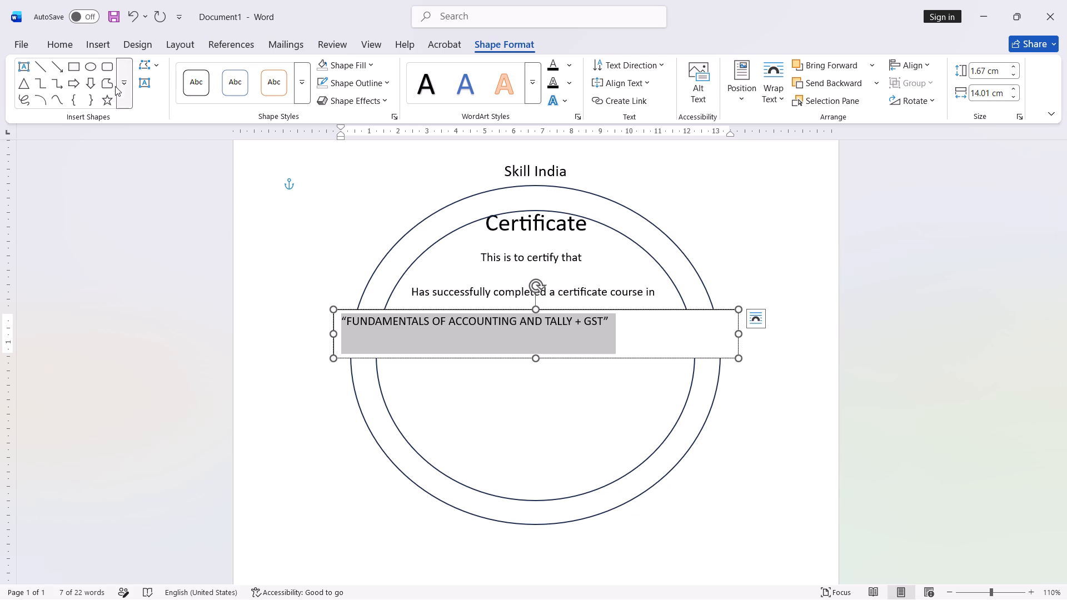
left_click(57, 47)
left_click(201, 71)
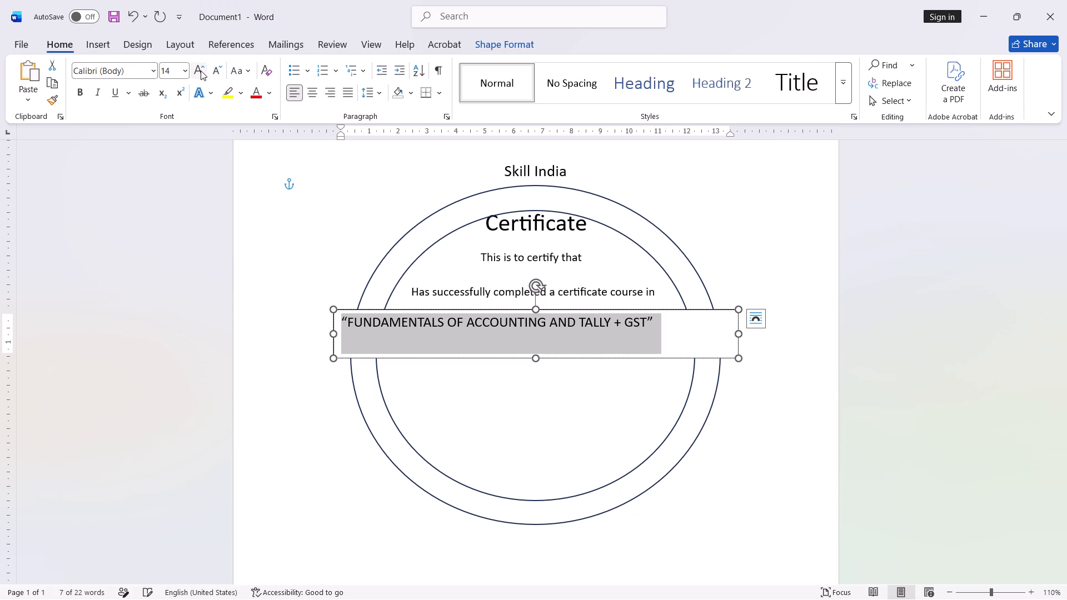
left_click(201, 69)
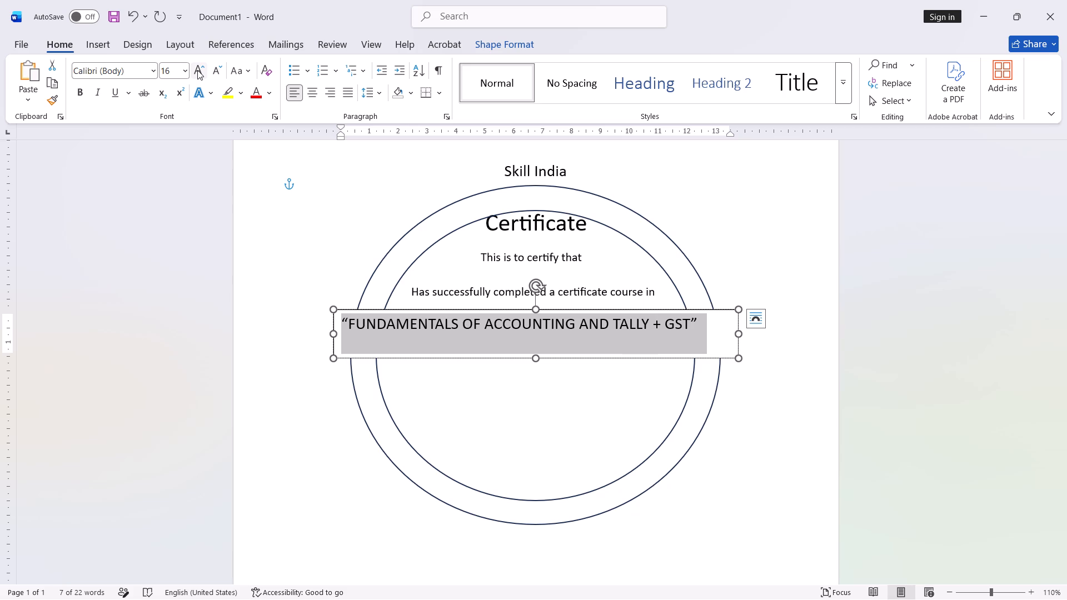
left_click(197, 70)
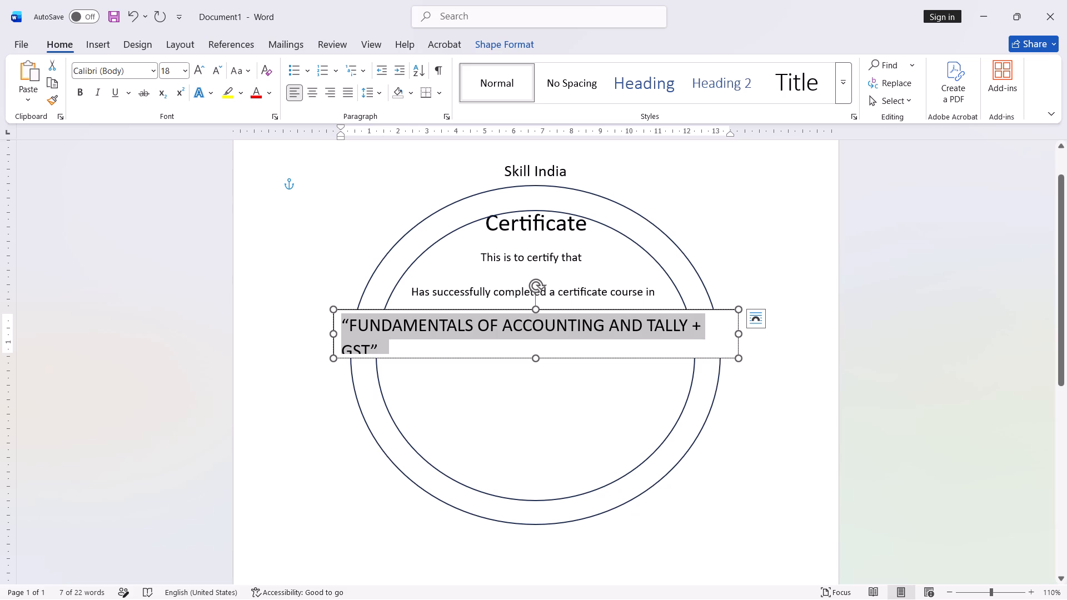
Widen the course-title text box on its right side so the title fits on one line.
left_click_drag(740, 334, 763, 331)
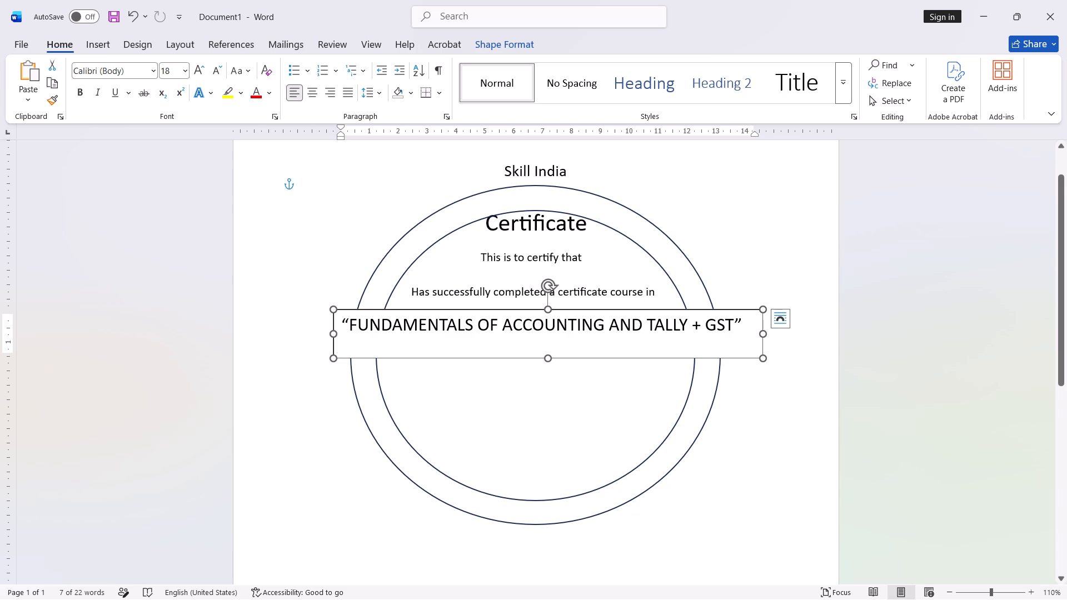
Remove the outline from the course-title text box.
right_click(704, 311)
left_click(771, 183)
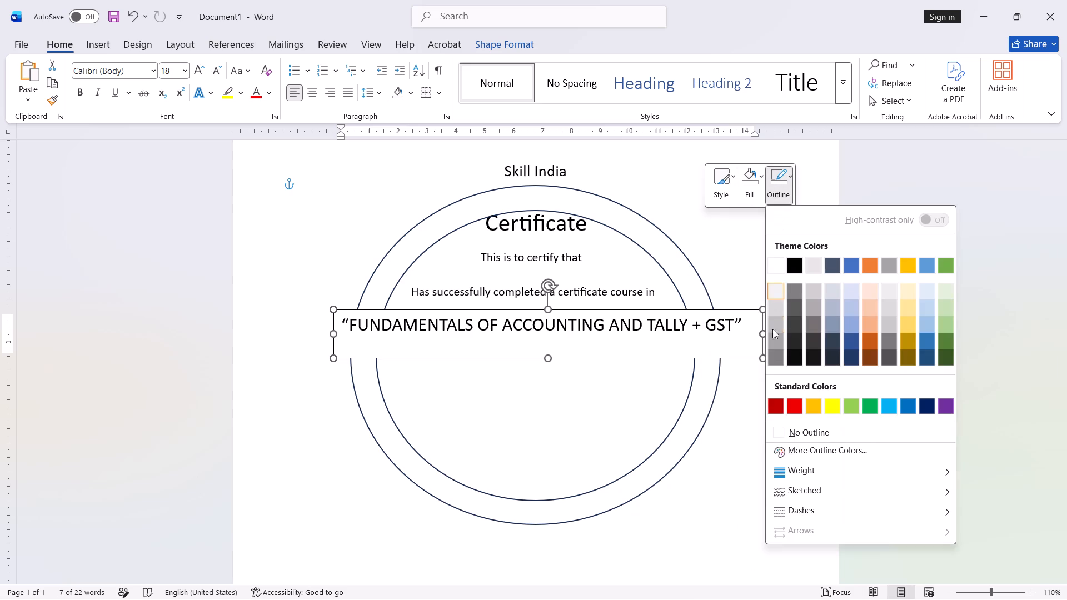
left_click(783, 429)
Remove the fill from the course-title text box so the rings behind it show through.
right_click(731, 308)
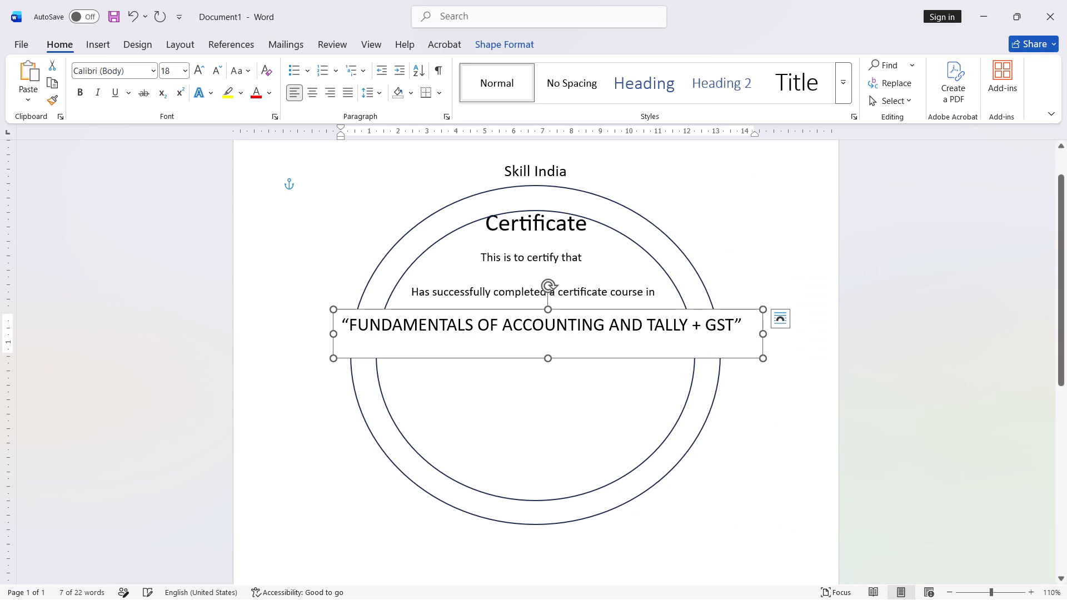
left_click(765, 411)
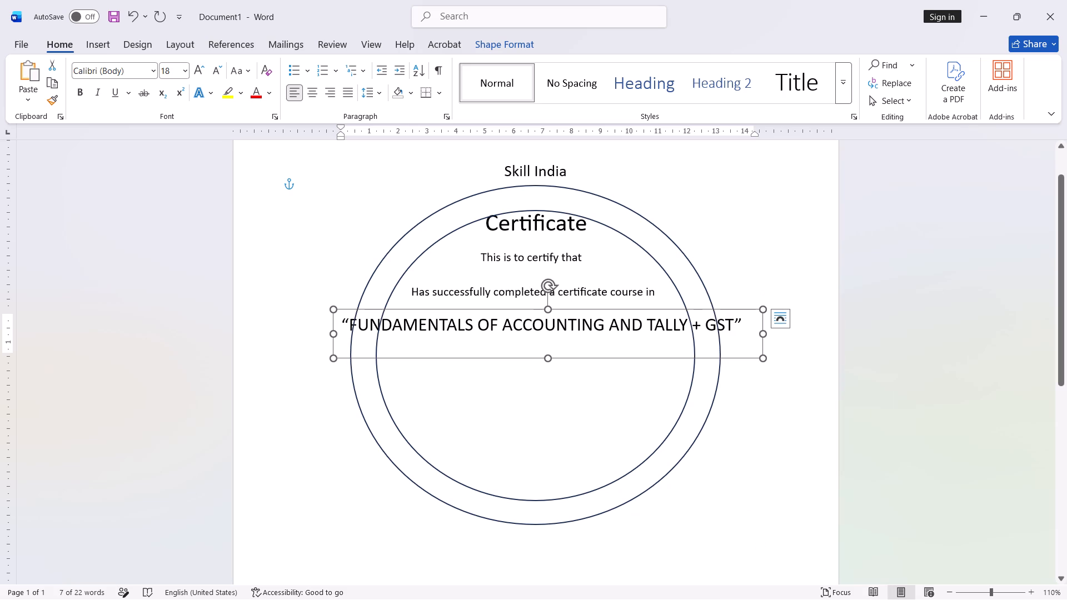
Nudge the course-title text box slightly upward and extend its left edge outward to centre the title across the rings.
left_click_drag(598, 309, 614, 307)
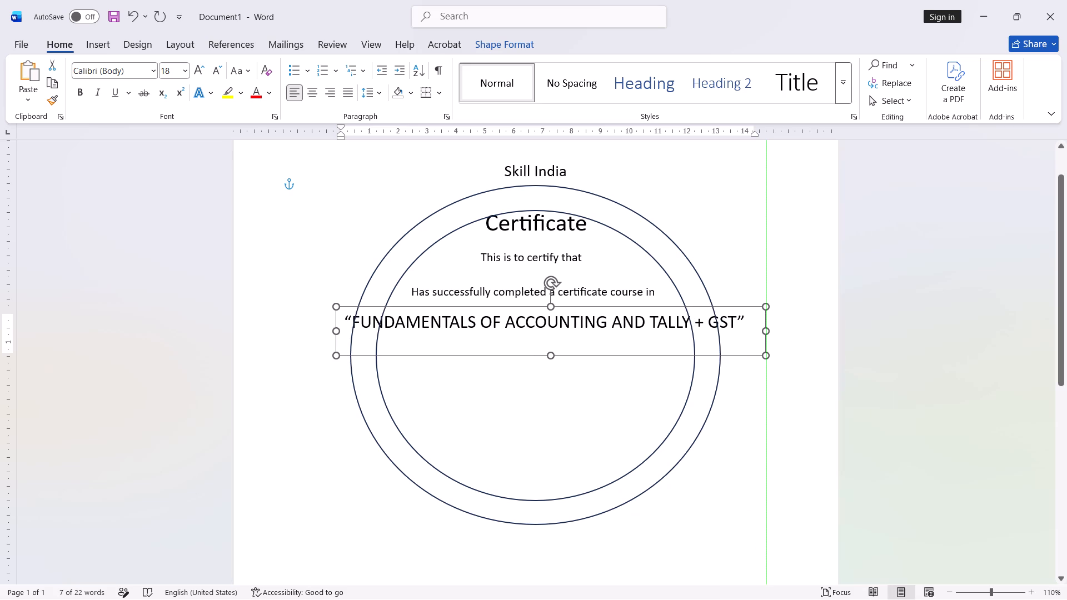
left_click_drag(614, 307, 605, 307)
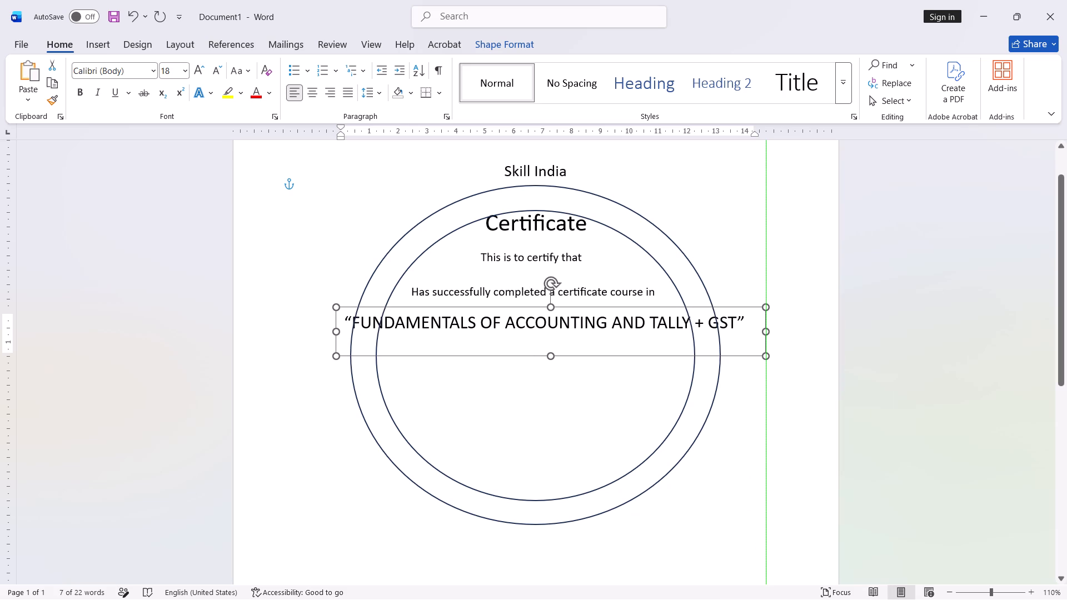
left_click_drag(605, 307, 604, 307)
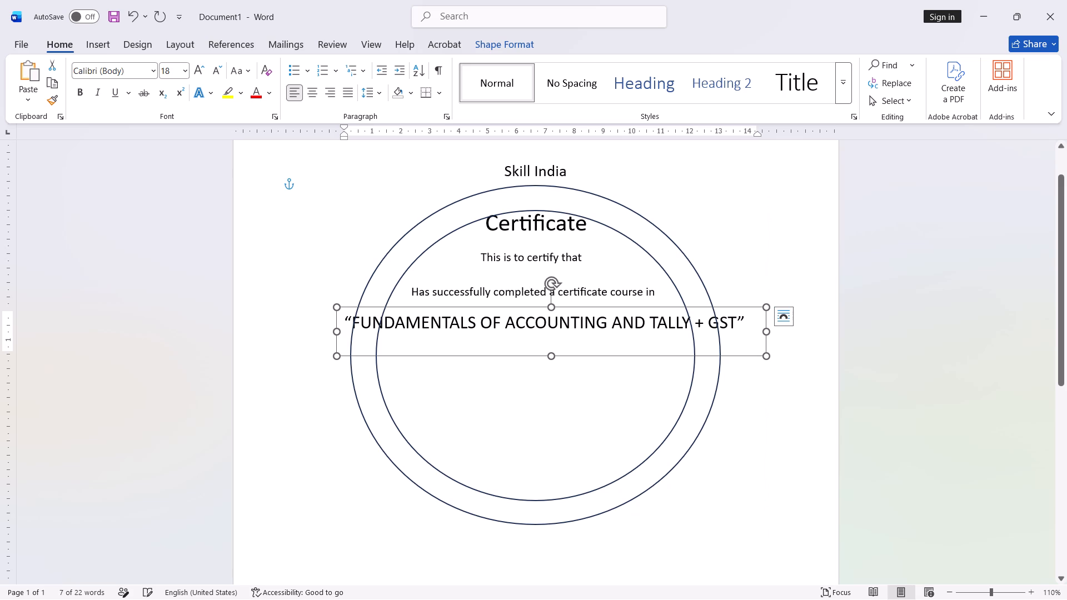
left_click_drag(337, 332, 325, 331)
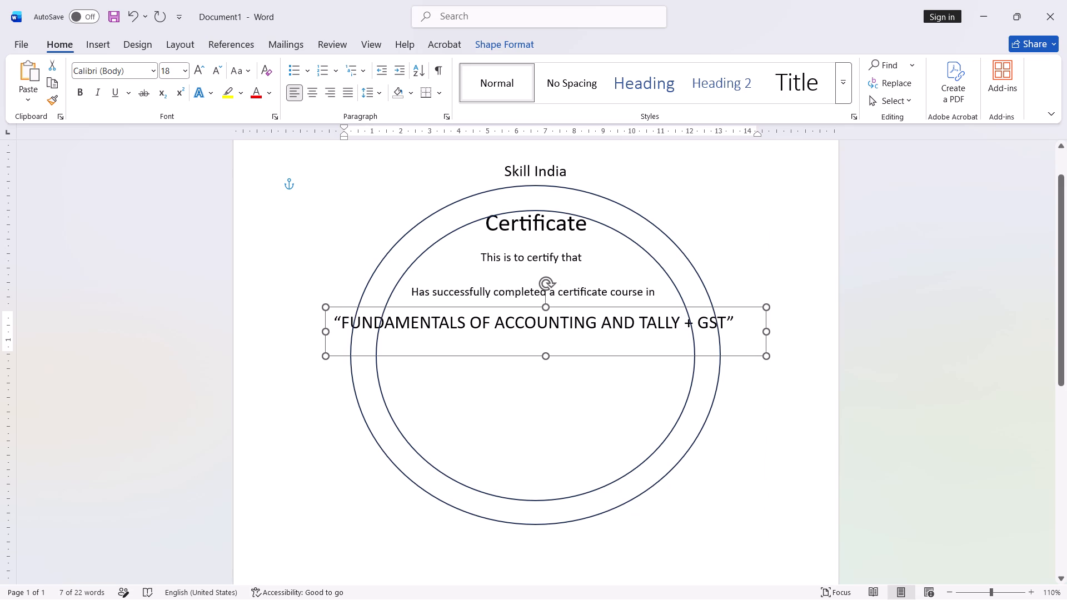
left_click_drag(325, 331, 318, 331)
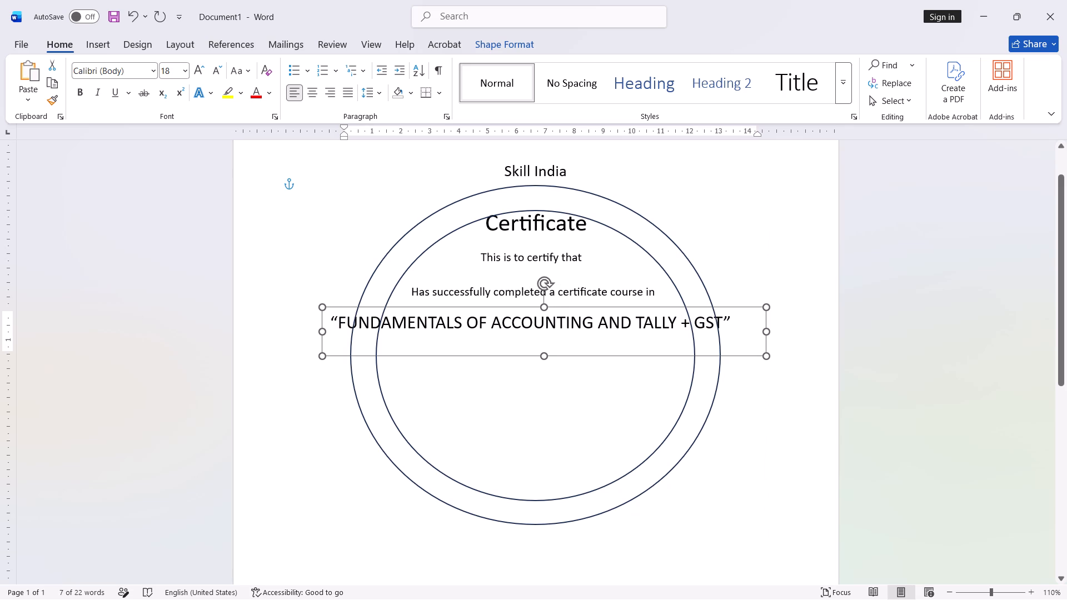
left_click_drag(318, 331, 324, 332)
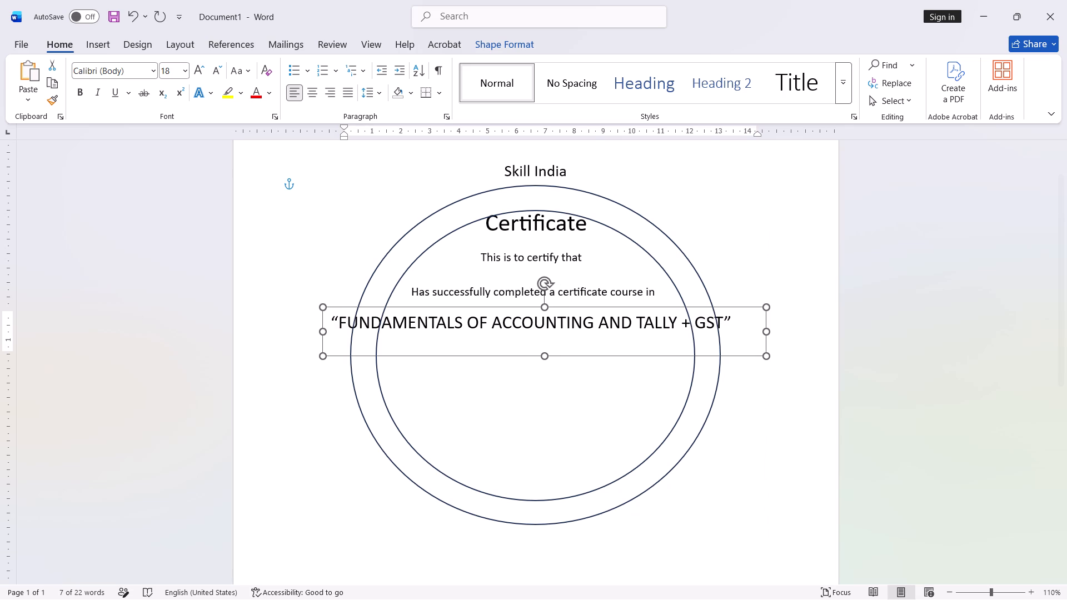
left_click_drag(324, 332, 330, 332)
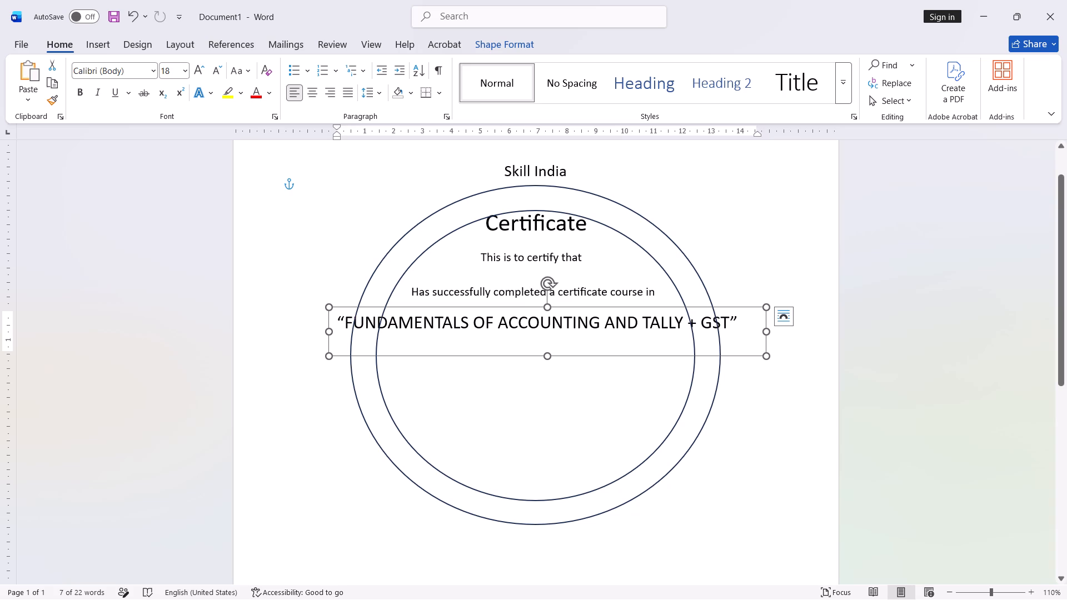
Add a line break after the course title and shorten the text box from the bottom to fit just the title line.
left_click(744, 321)
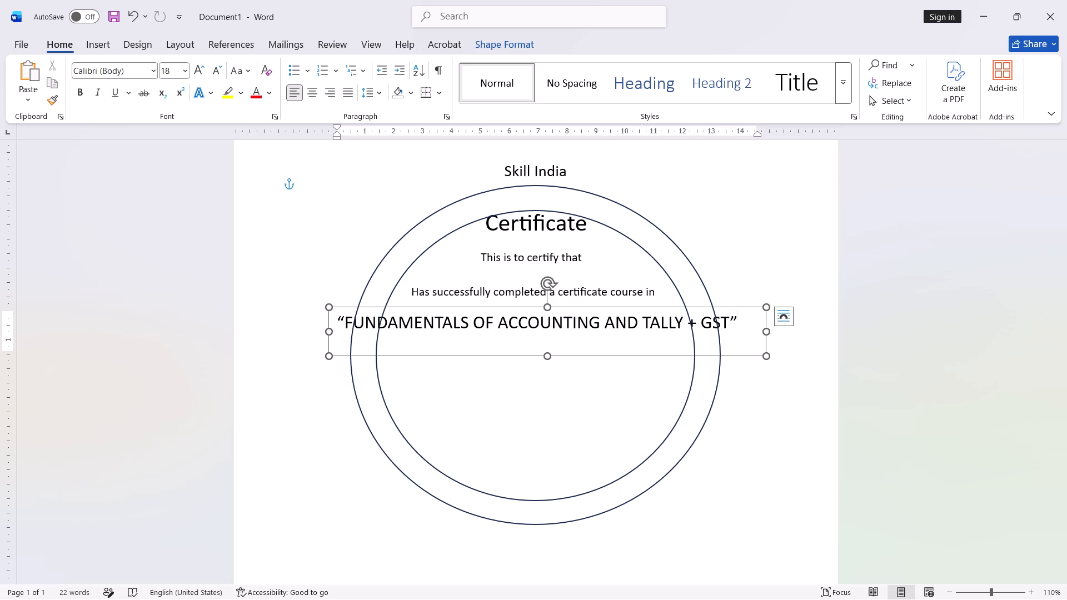
key("Return")
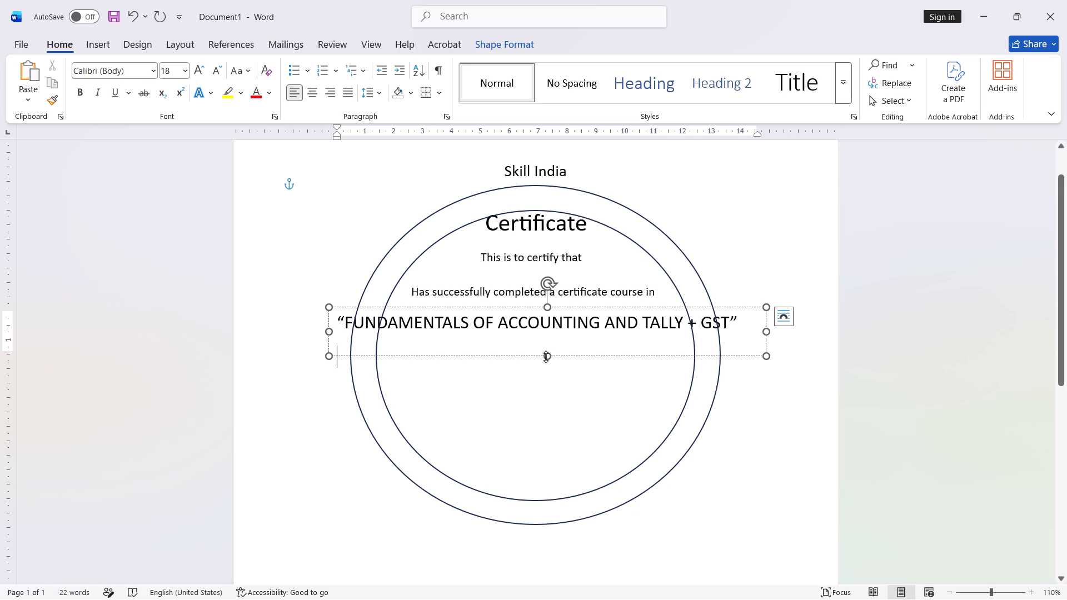
left_click_drag(546, 357, 547, 342)
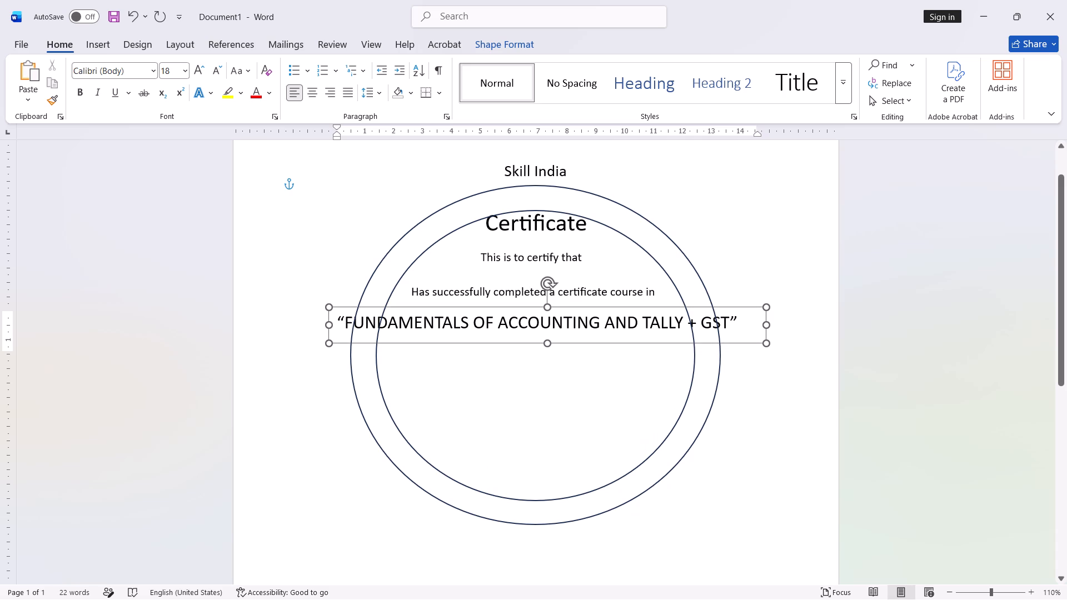
left_click_drag(547, 342, 547, 340)
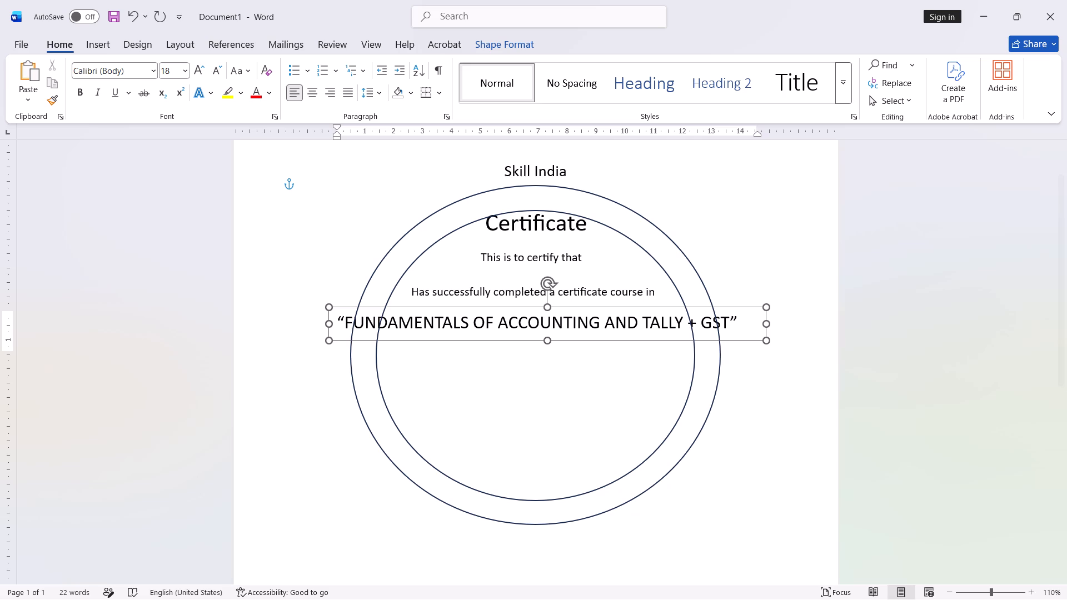
left_click_drag(547, 340, 547, 336)
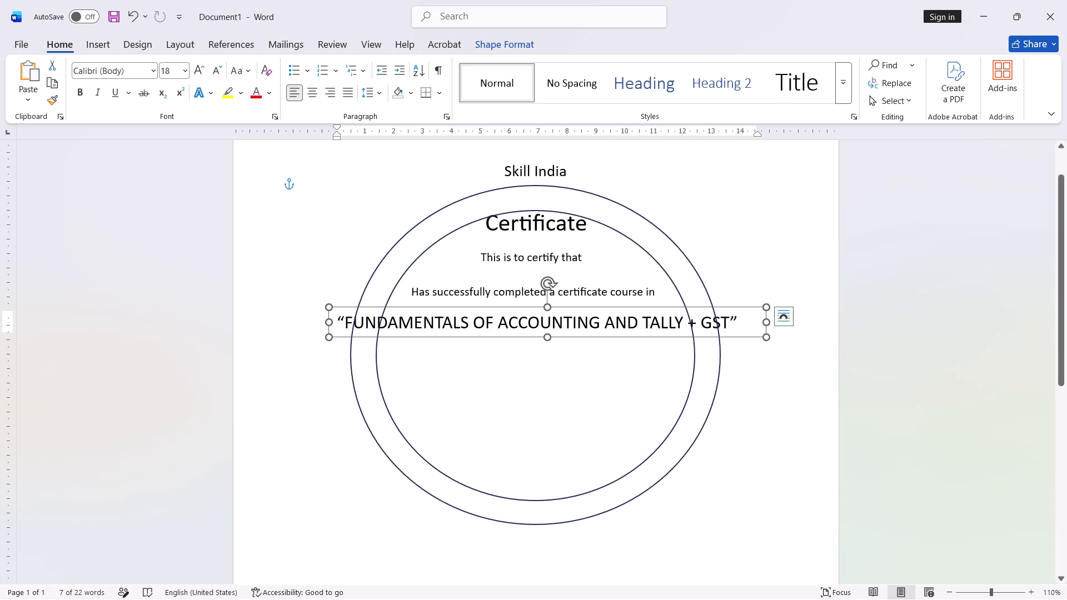
Move the course-title text box up to sit directly beneath the “Has successfully completed a certificate course in” line.
left_click_drag(576, 307, 576, 298)
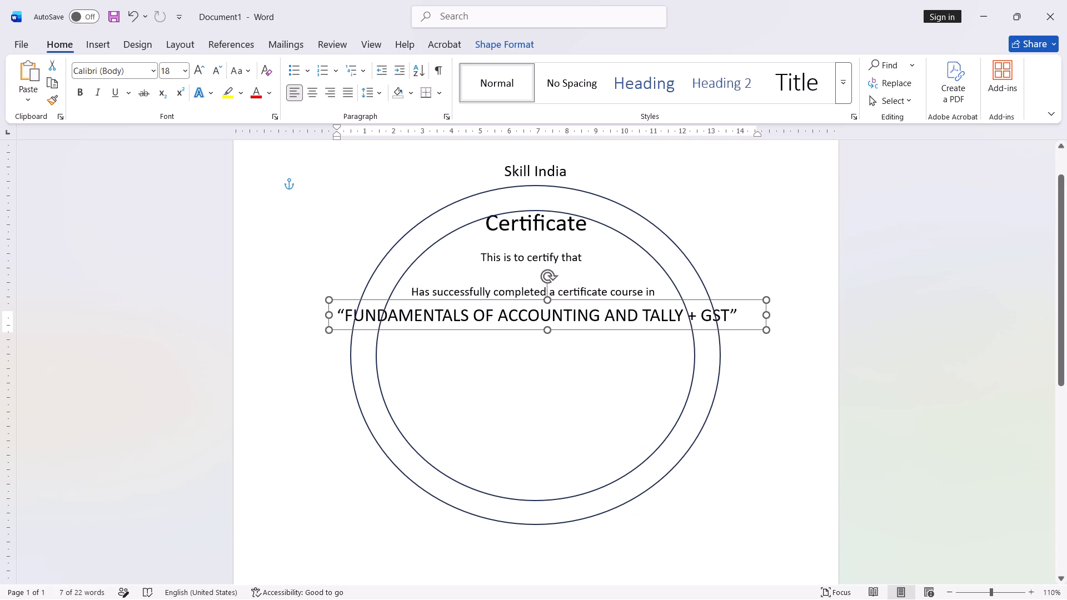
left_click_drag(576, 298, 576, 296)
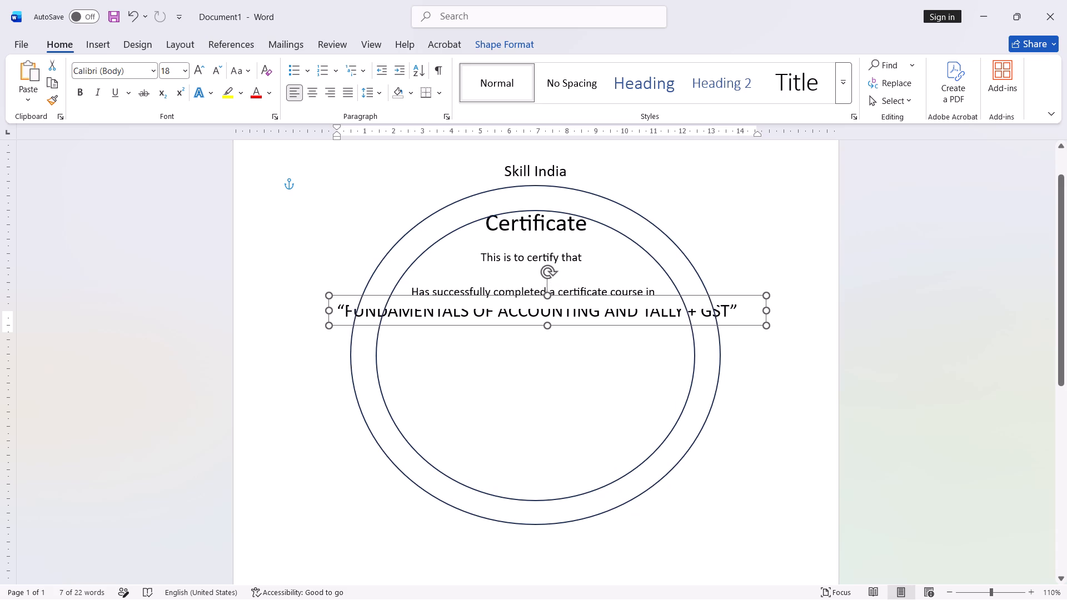
left_click_drag(576, 296, 576, 301)
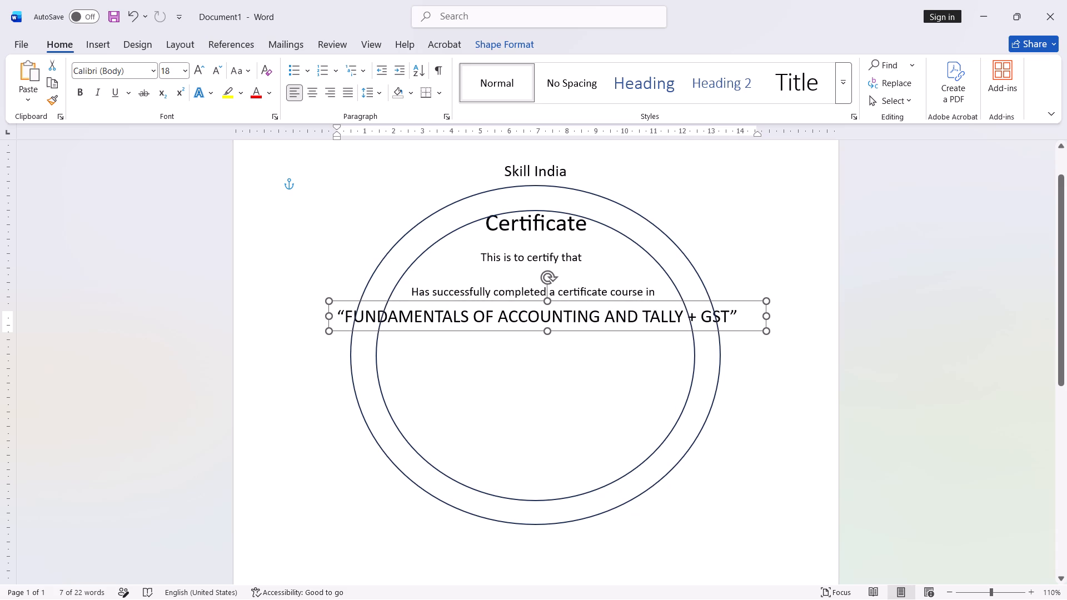
left_click_drag(576, 301, 576, 300)
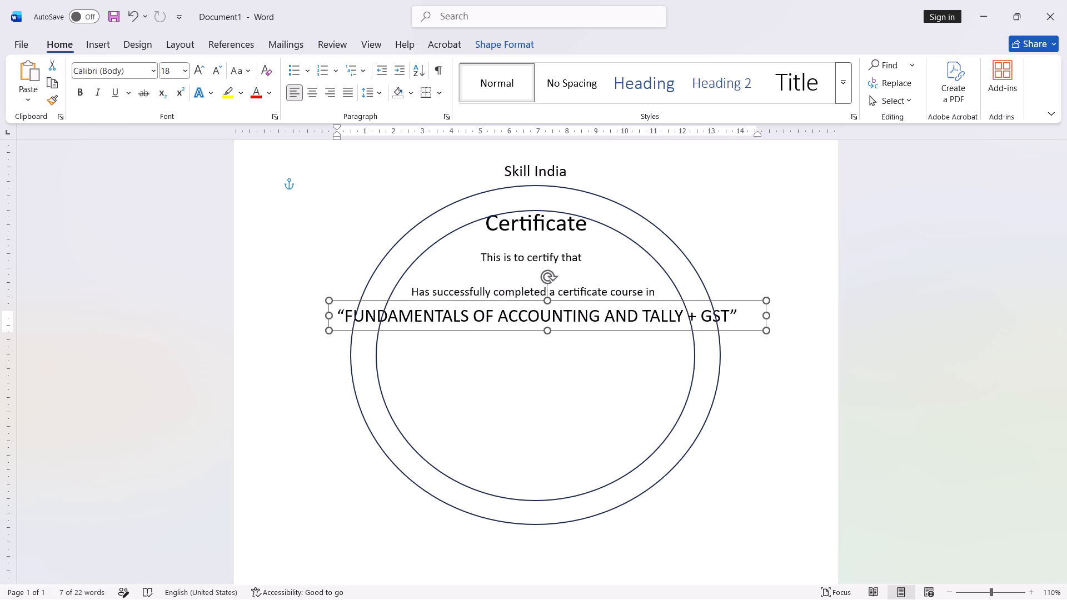
left_click_drag(576, 300, 576, 297)
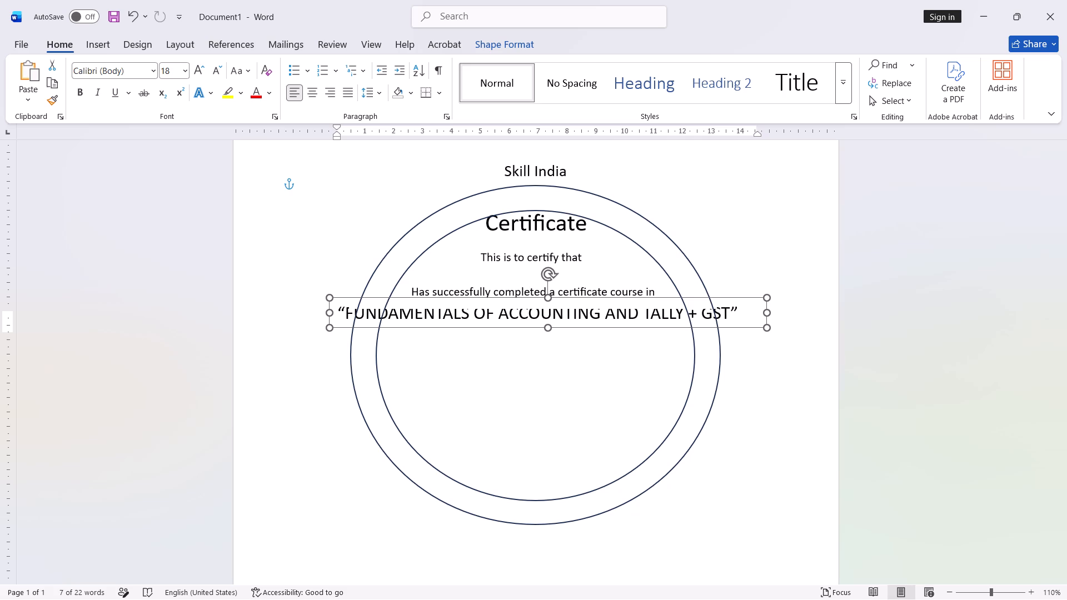
left_click_drag(576, 297, 576, 299)
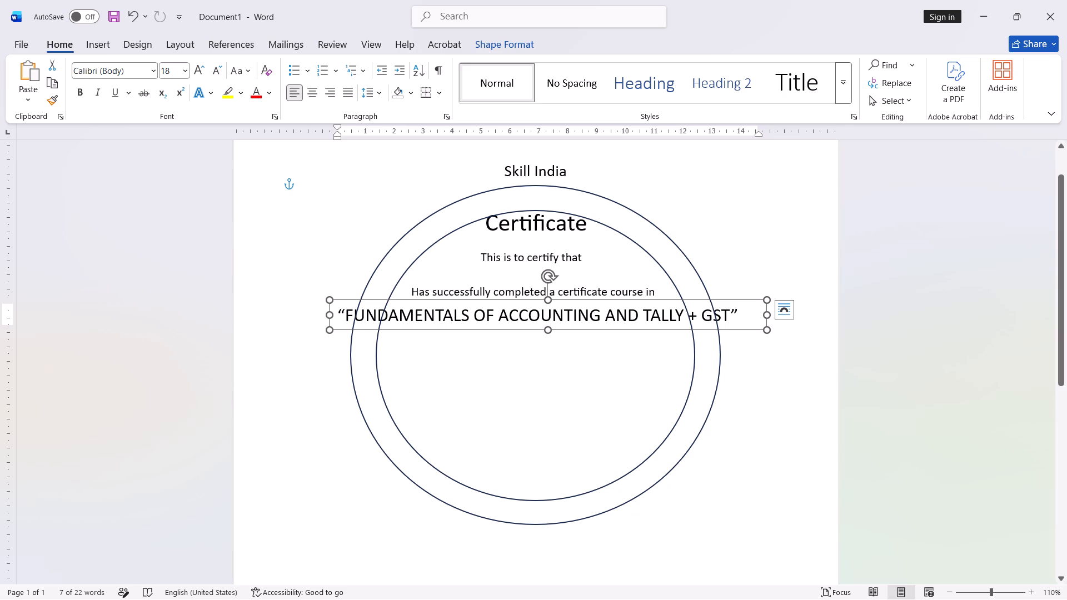
left_click(783, 399)
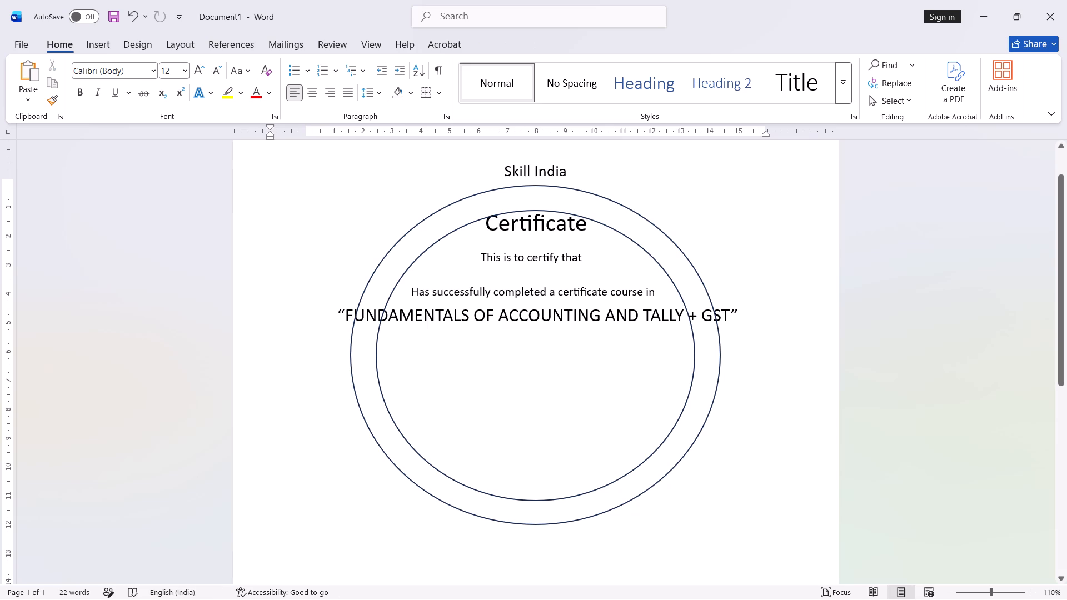
Pull the right edge of the course-title text box slightly inward, keeping the title on one line.
left_click(725, 317)
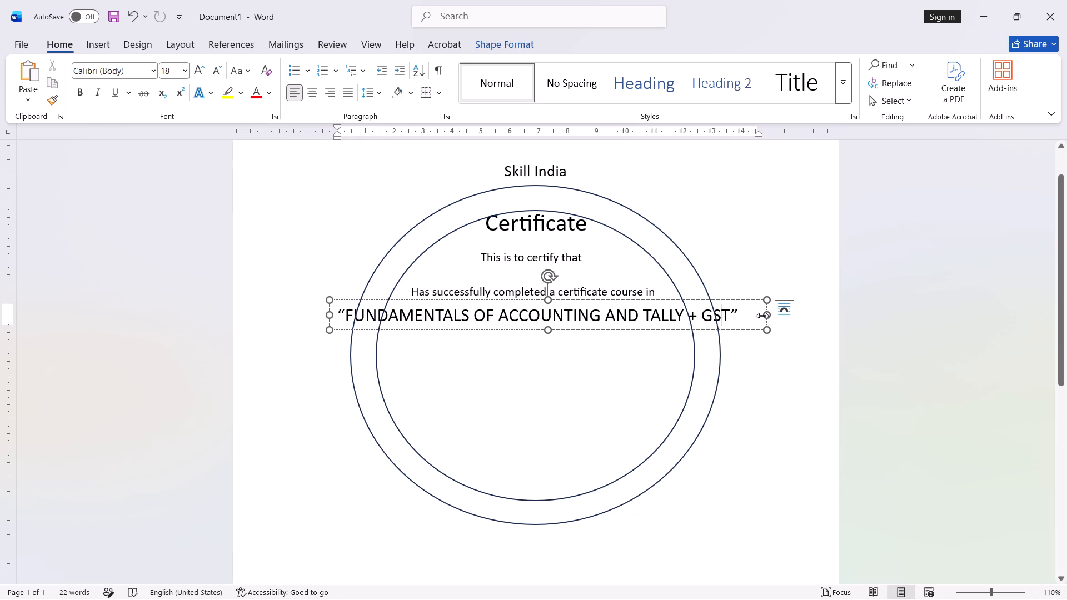
left_click_drag(766, 316, 778, 315)
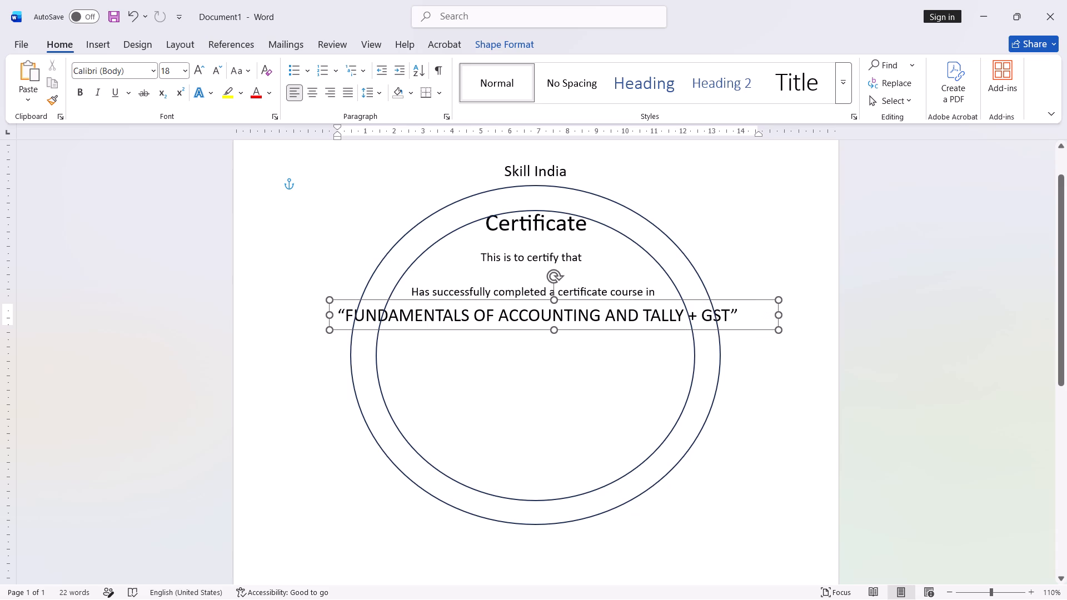
left_click_drag(778, 315, 758, 321)
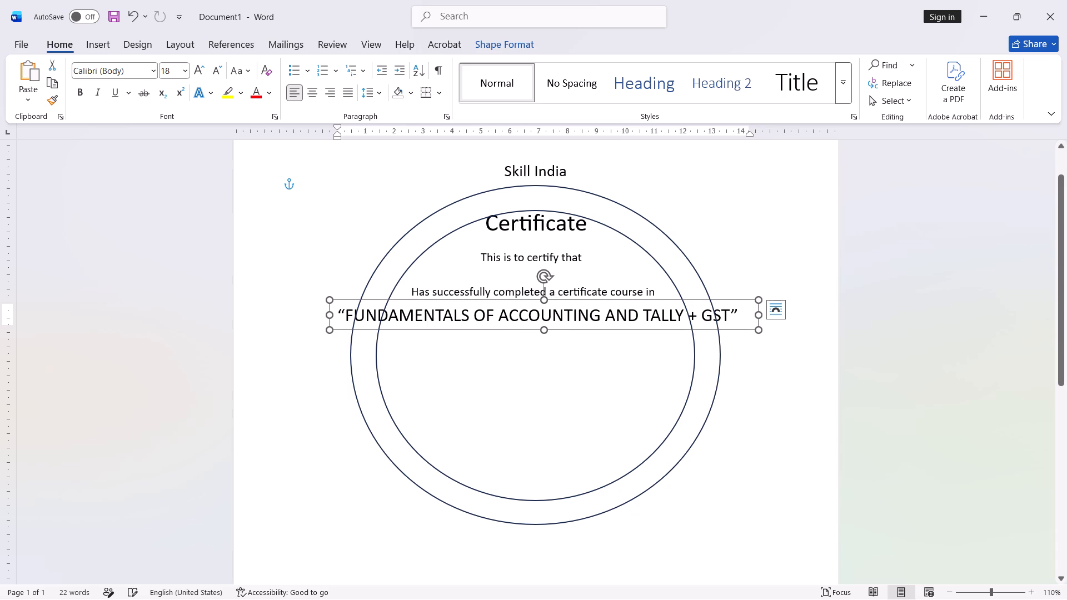
left_click(766, 398)
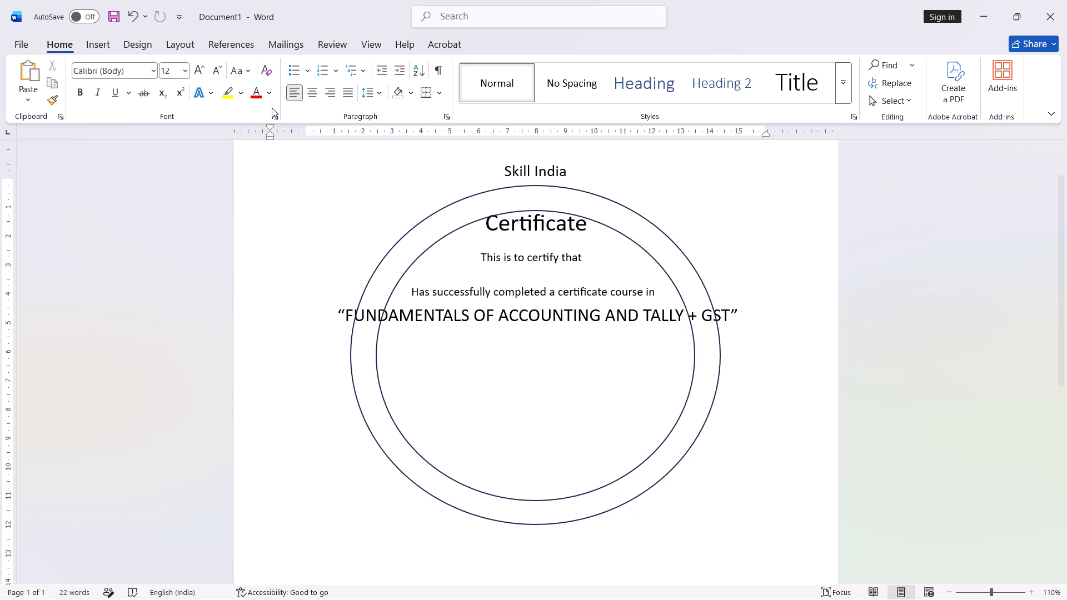
Draw a new text box about 13.03 cm wide and 0.52 cm high across the rings, below the course title.
left_click(101, 46)
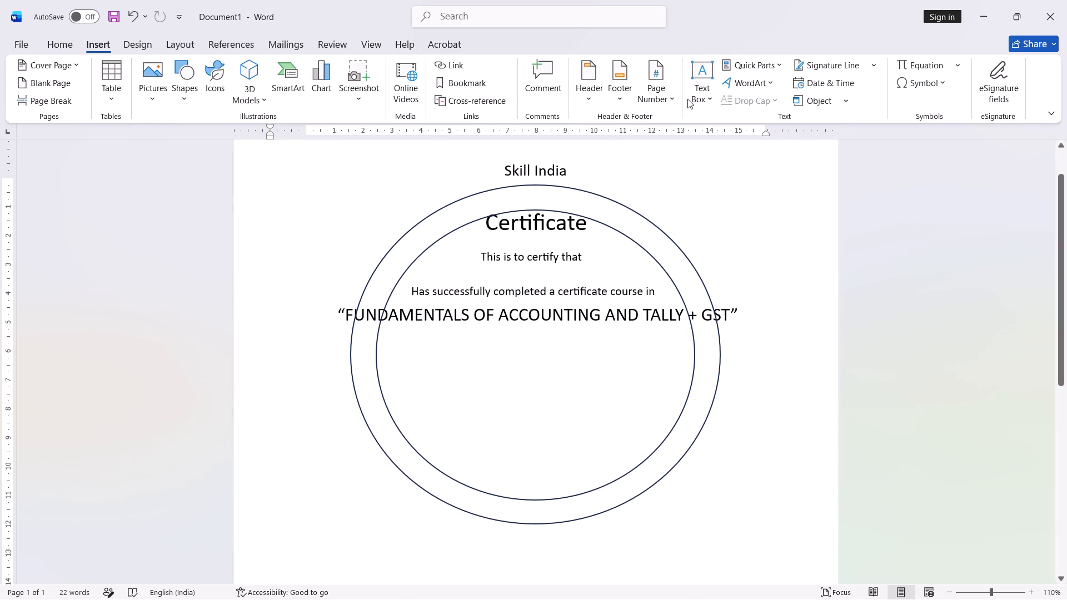
left_click(696, 84)
left_click(726, 410)
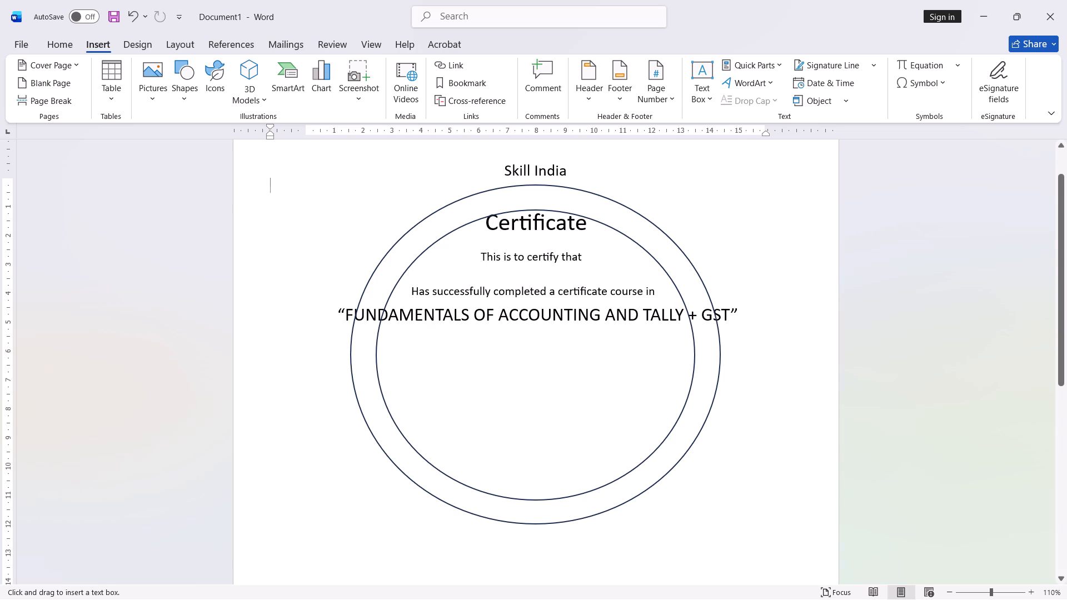
left_click_drag(348, 336, 444, 330)
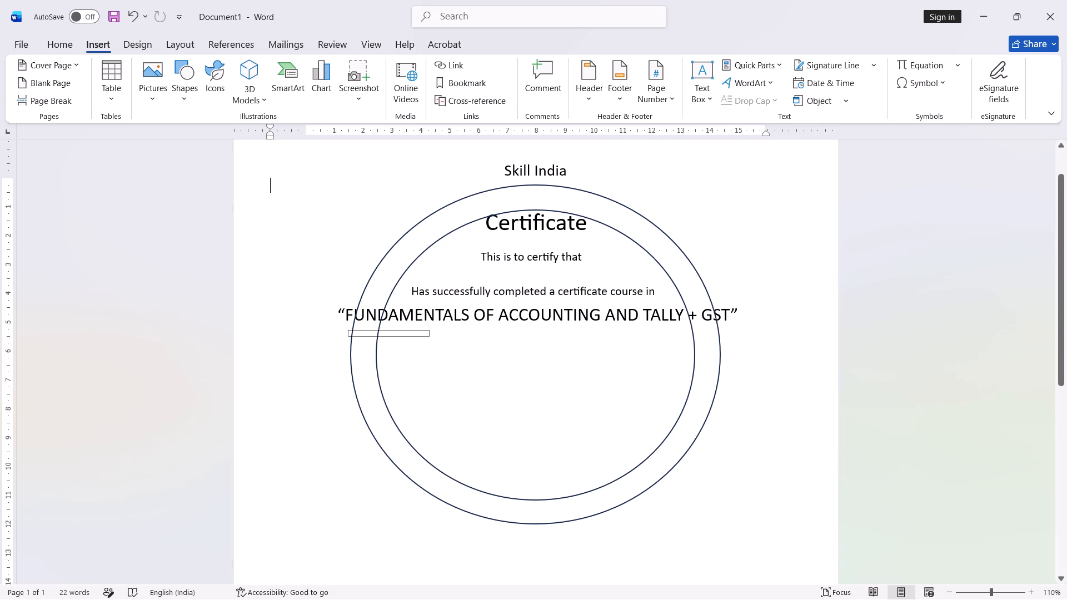
left_click_drag(444, 330, 724, 342)
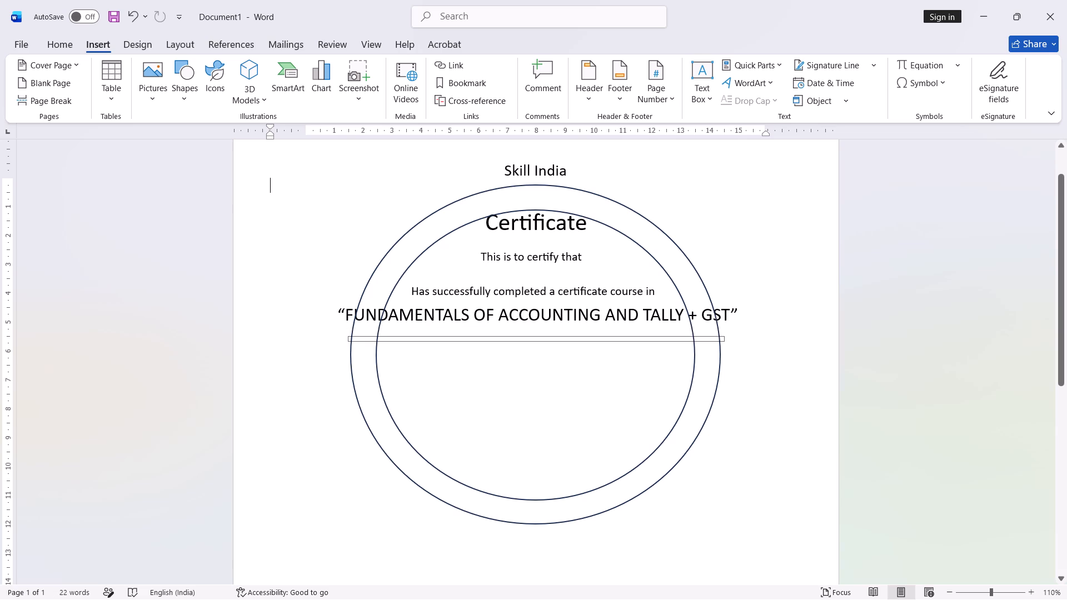
left_click_drag(724, 342, 724, 352)
Increase the font size of the “Has successfully completed a certificate course in” line to 14.
left_click(587, 294)
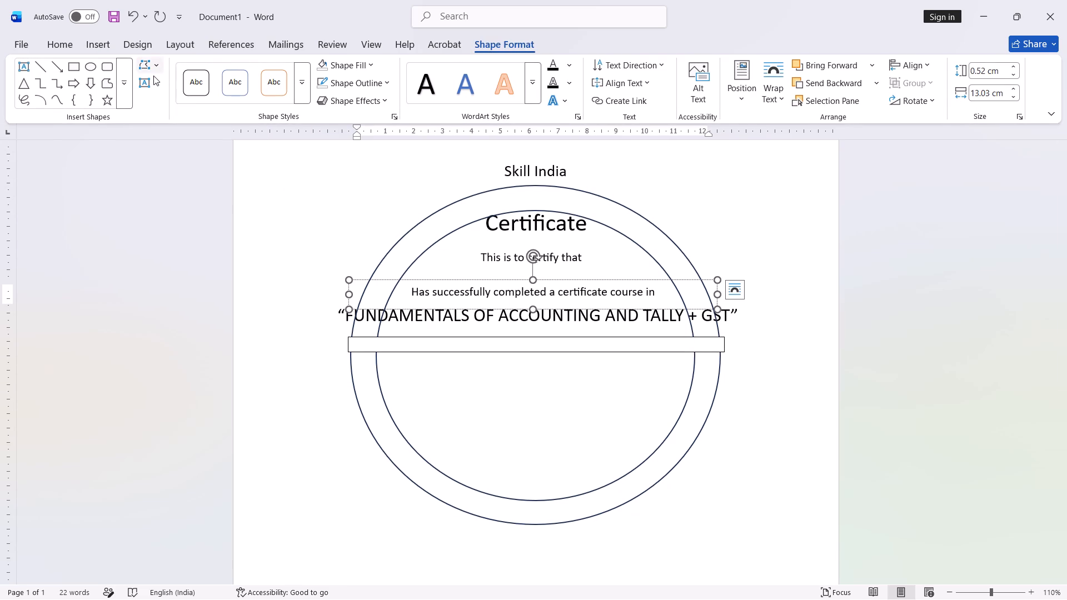
left_click_drag(404, 291, 551, 283)
left_click(58, 44)
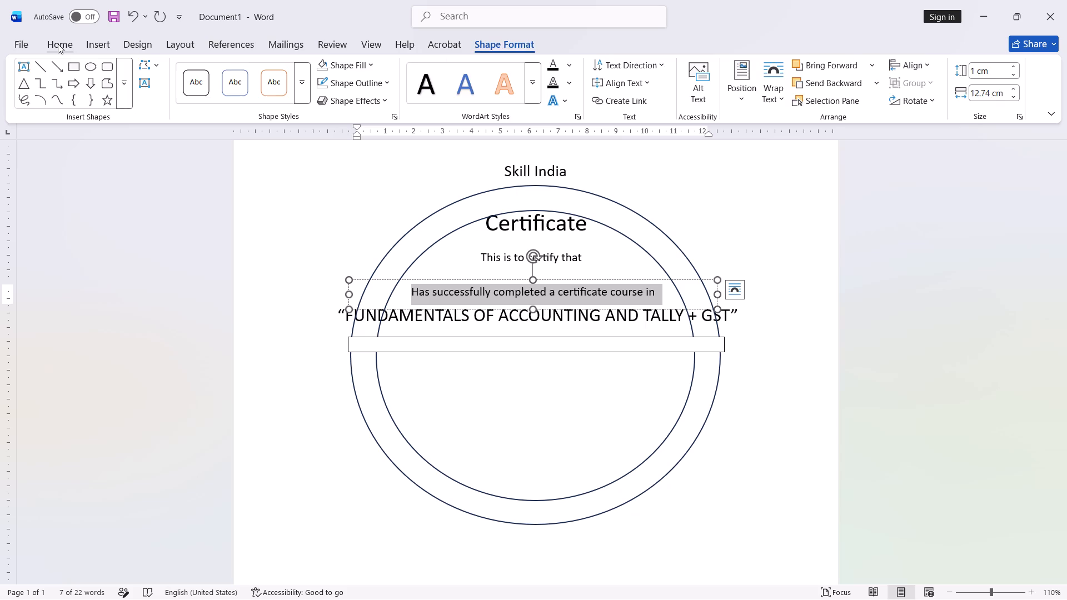
left_click(200, 69)
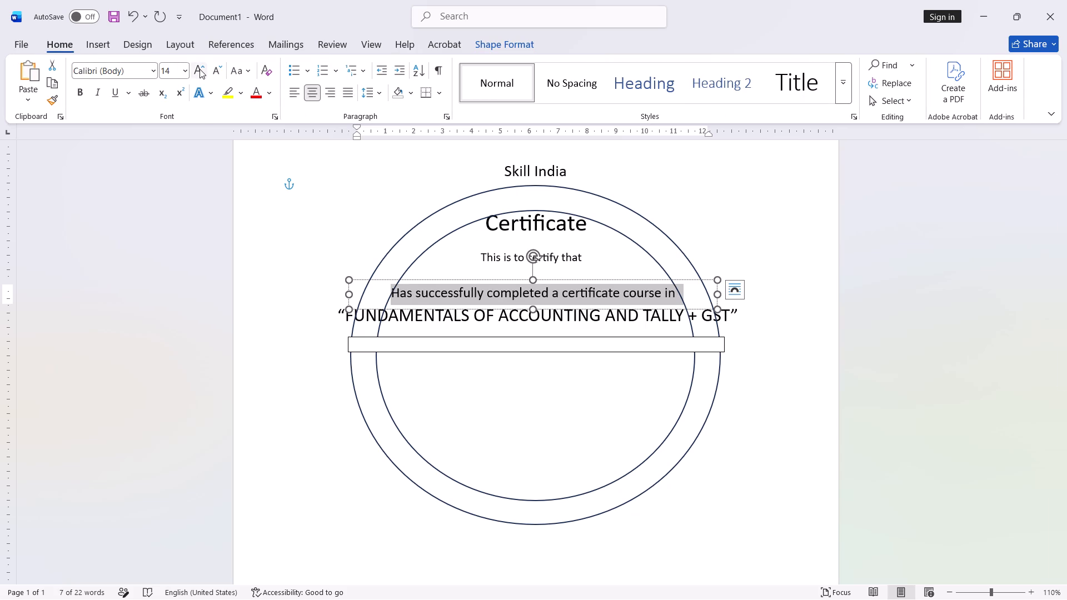
left_click(804, 255)
Narrow the completion-line text box from both sides so its text stays centred within the rings.
left_click(635, 290)
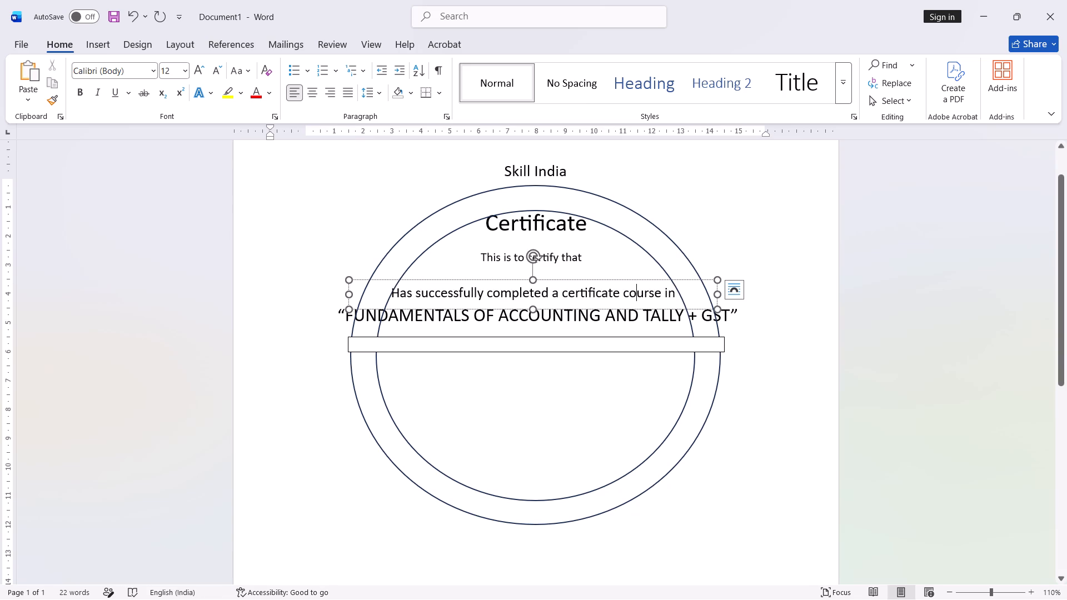
left_click_drag(715, 293, 710, 293)
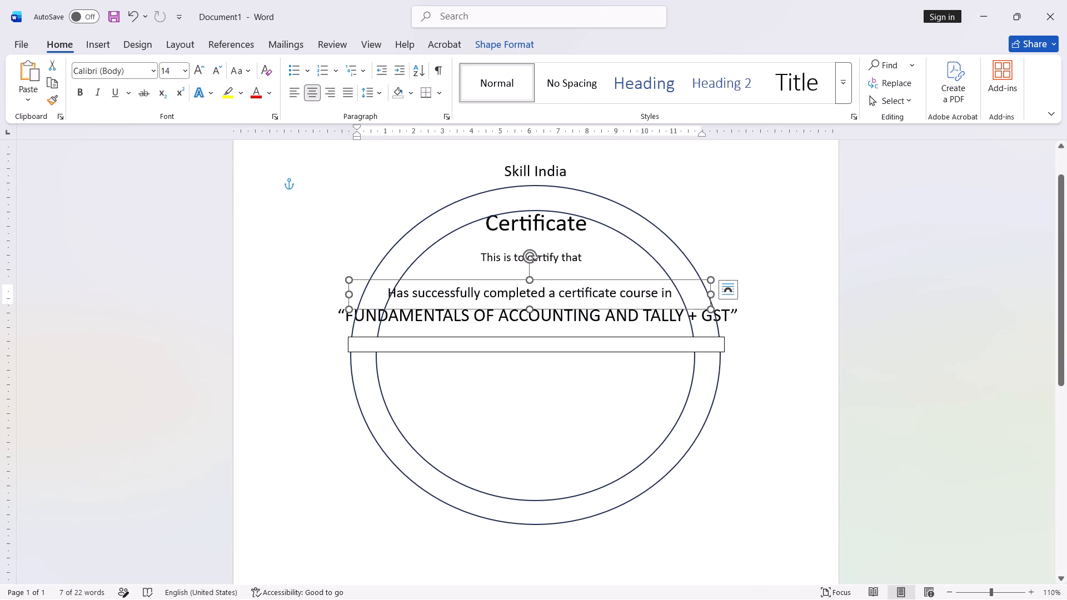
left_click_drag(347, 294, 366, 294)
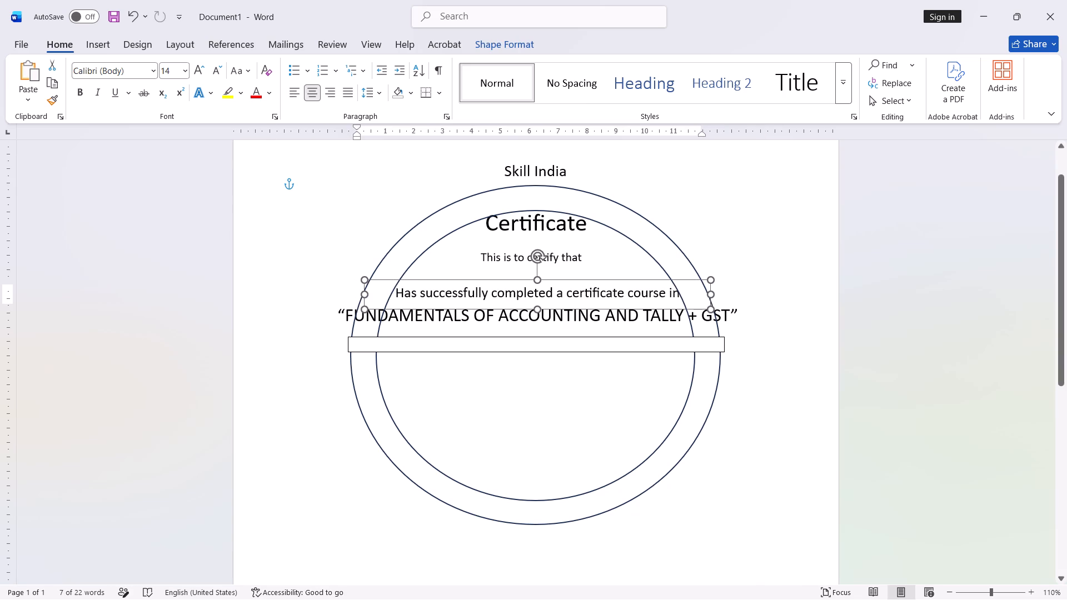
Fine-tune both side edges of the completion-line text box to keep its text centred within the rings.
left_click_drag(366, 294, 365, 294)
left_click(709, 294)
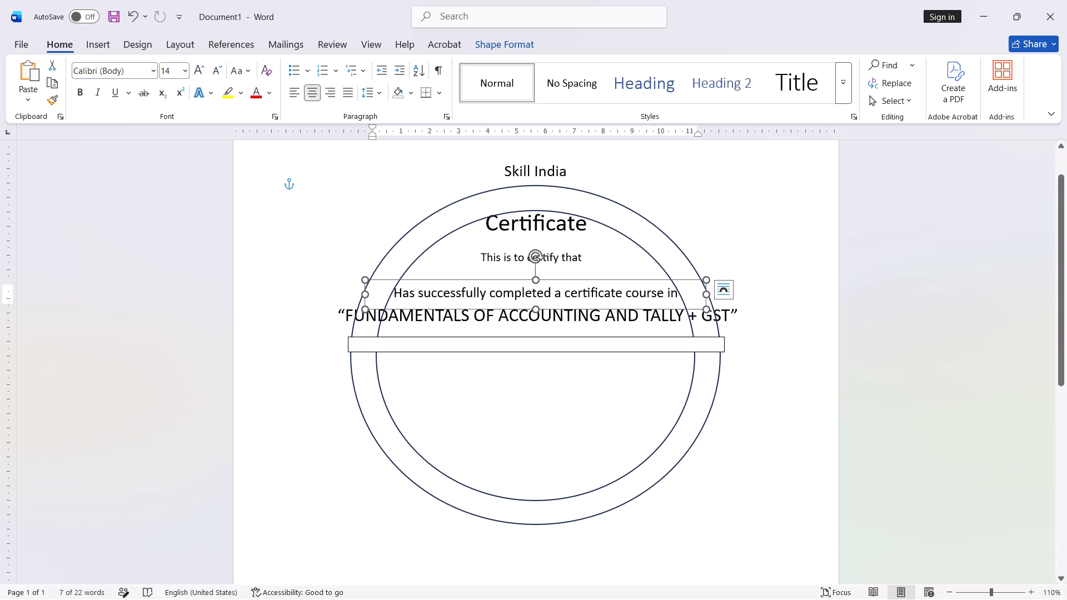
left_click(801, 367)
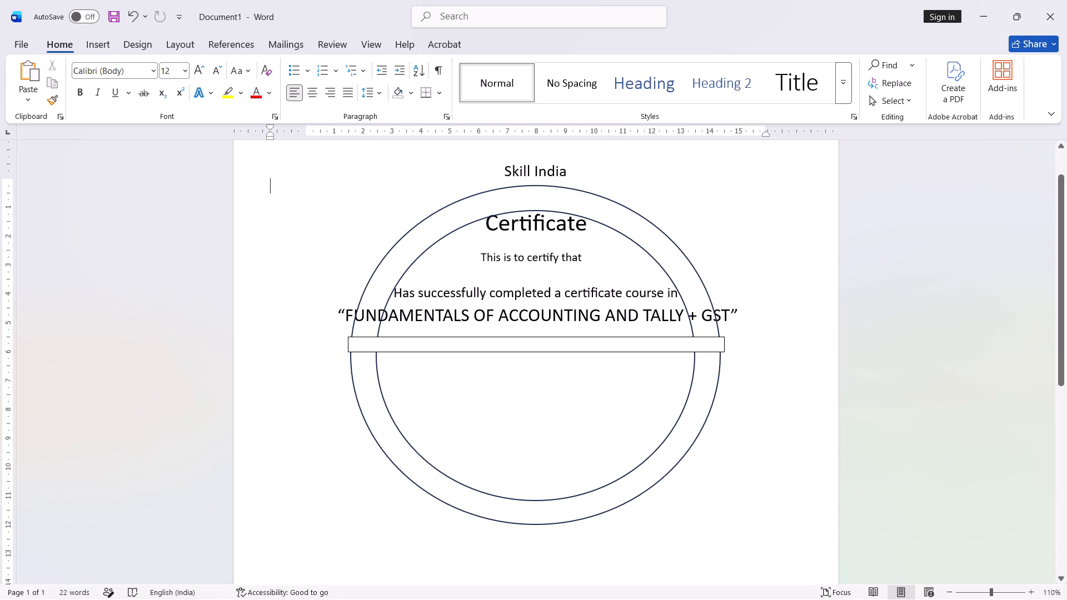
Extend the lower edge of the empty text box below the course title slightly downward.
left_click(528, 347)
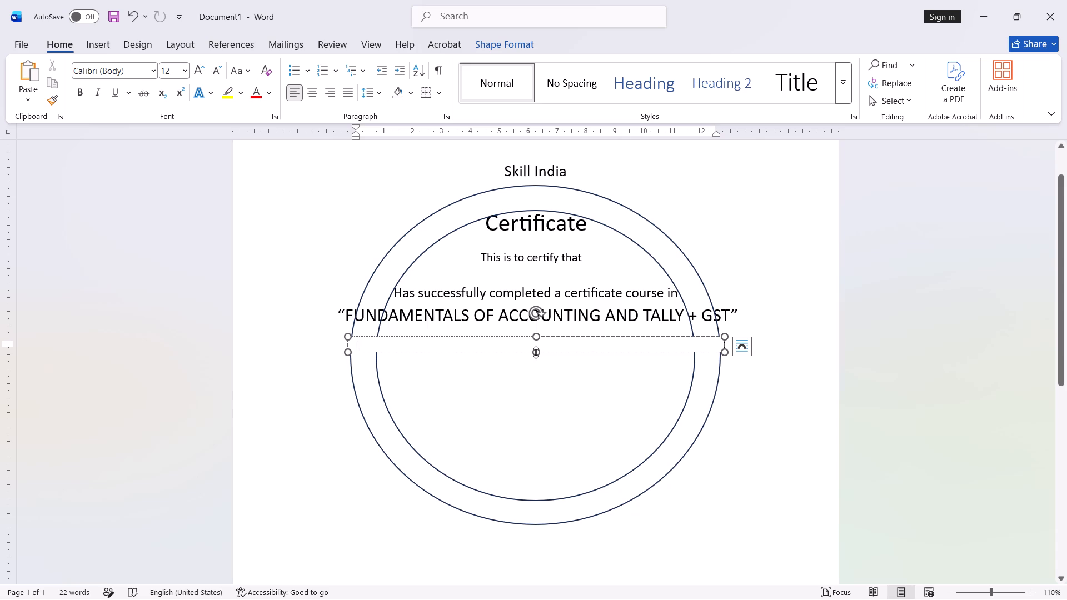
left_click_drag(536, 352, 537, 361)
Enter “Confronting to National Skills Qualification Framework (NSQF) Level-4” in the empty text box below the course title.
left_click(375, 348)
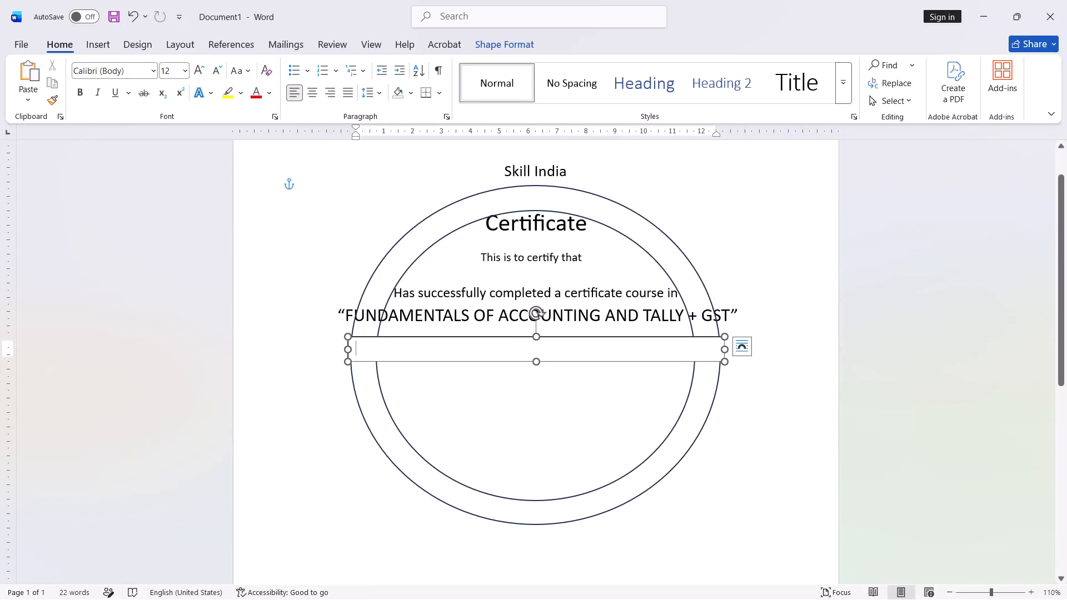
key("c")
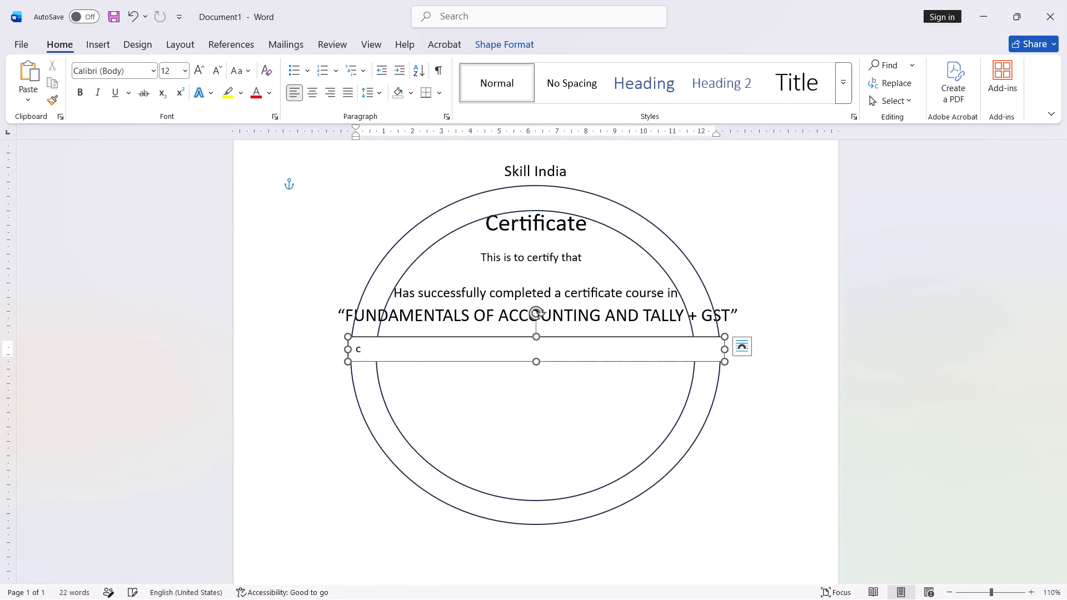
type("onfr")
type("onting")
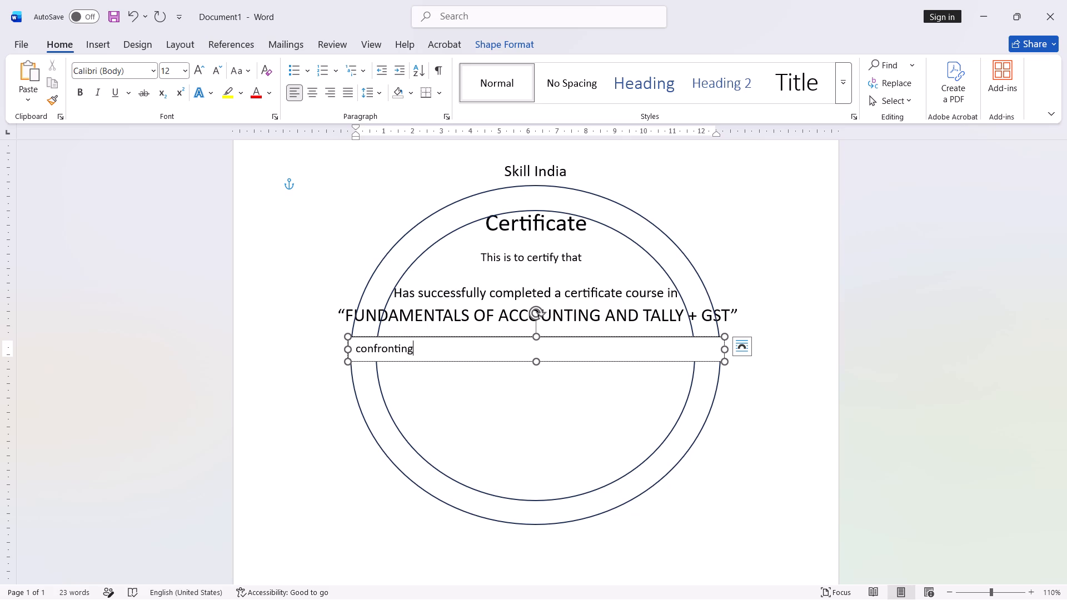
key("space")
type("to")
key("space")
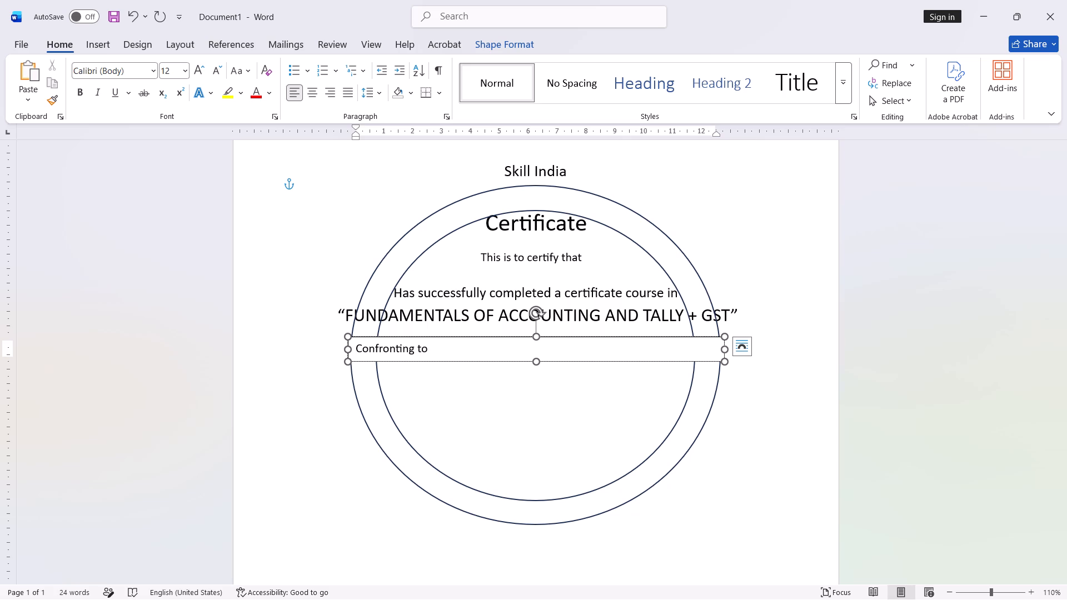
type("Nation")
key("BackSpace")
key("BackSpace")
type("AL")
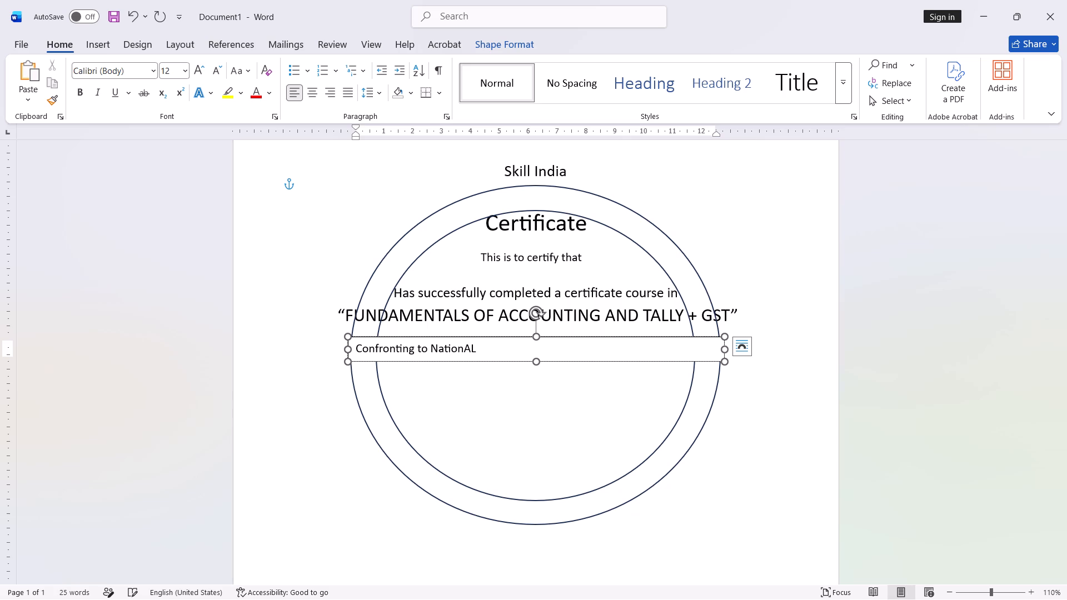
key("BackSpace")
key("BackSpace")
key("a")
key("BackSpace")
type("al")
key("space")
key("shift+s")
type("kills")
key("space")
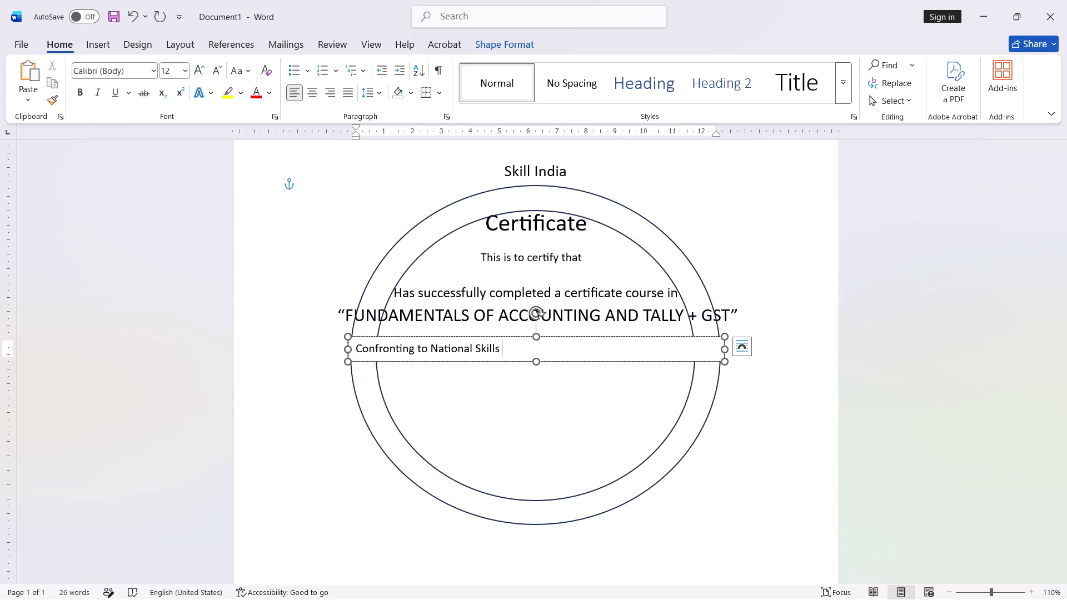
key("shift+q")
type("ua")
type("lifi")
type("cation")
key("space")
key("shift+f")
type("rame")
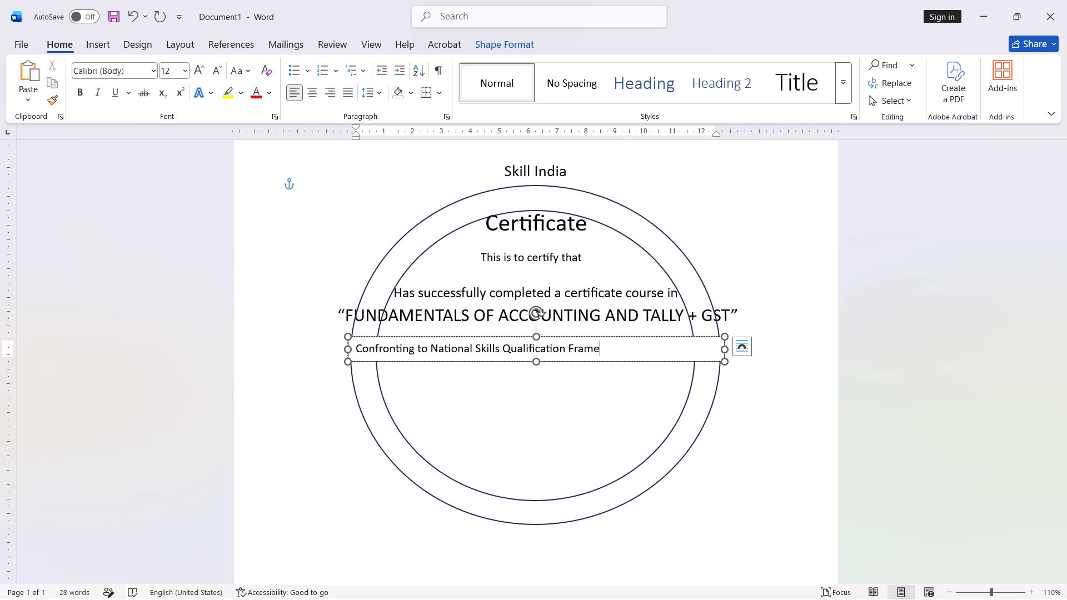
type("work")
key("space")
key("shift+parenleft")
key("shift+n")
key("shift+s")
key("shift+q")
key("shift+f")
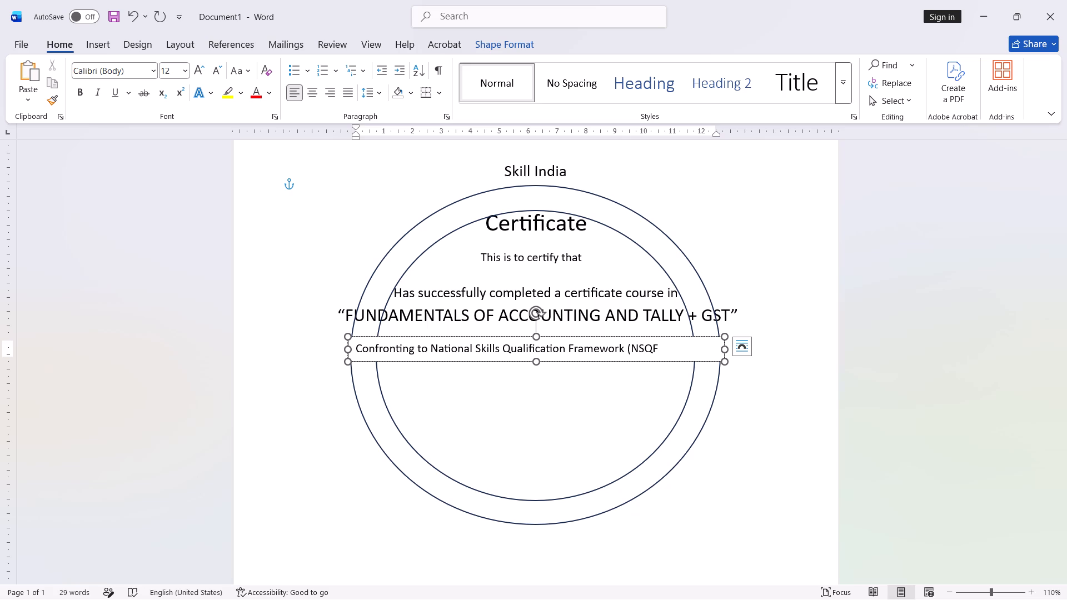
key("shift+parenright")
key("shift+space")
type("Level")
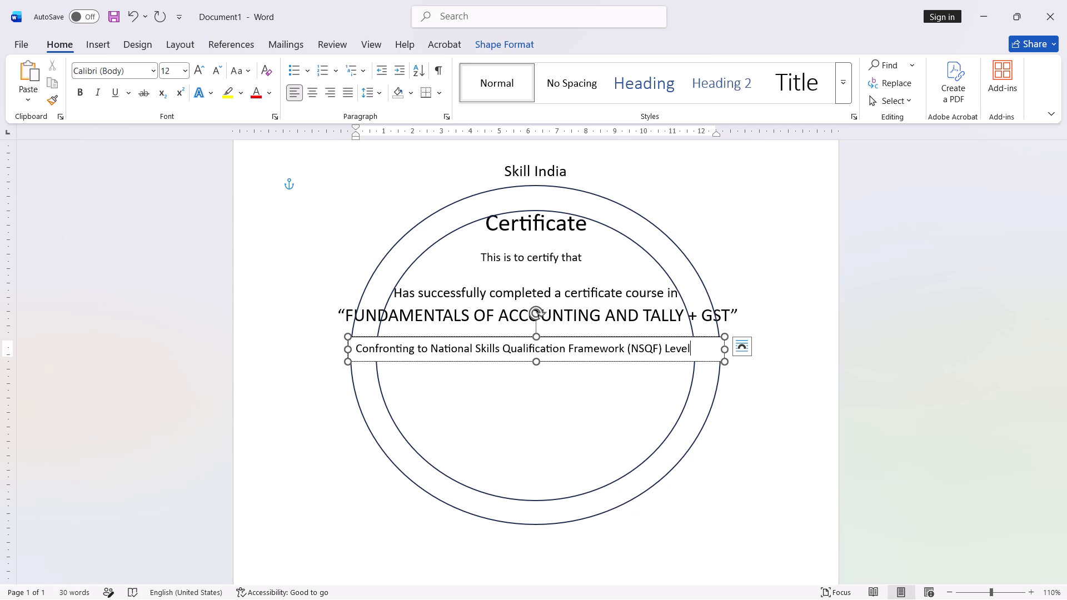
key("minus")
key("BackSpace")
key("shift+underscore")
key("BackSpace")
key("shift+underscore")
key("BackSpace")
key("minus")
key("4")
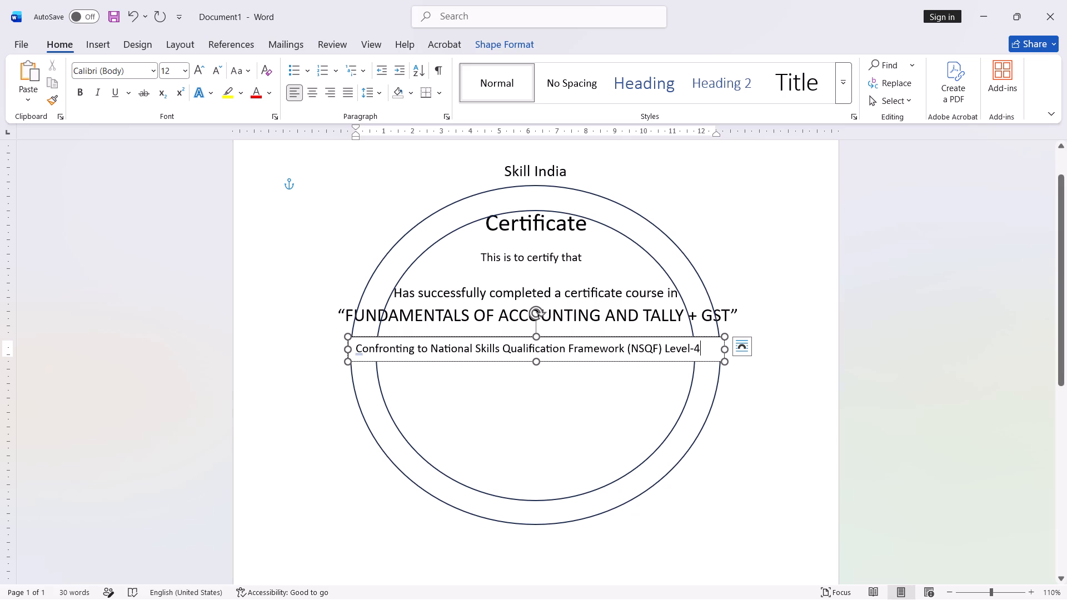
Increase the font size of the whole National Skills Qualification Framework line to 14.
left_click_drag(356, 350, 719, 353)
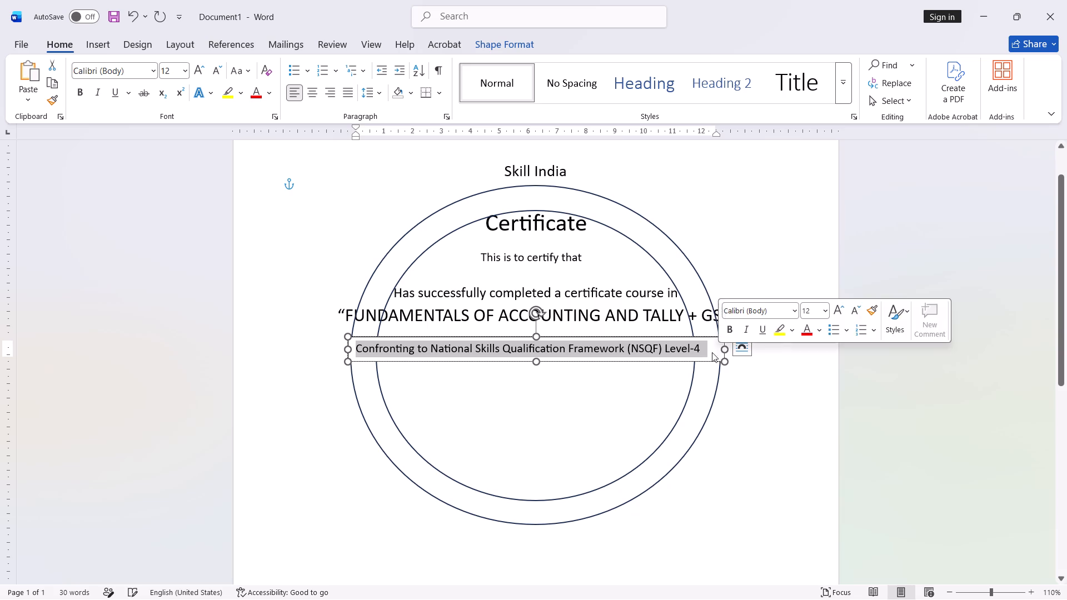
left_click(200, 66)
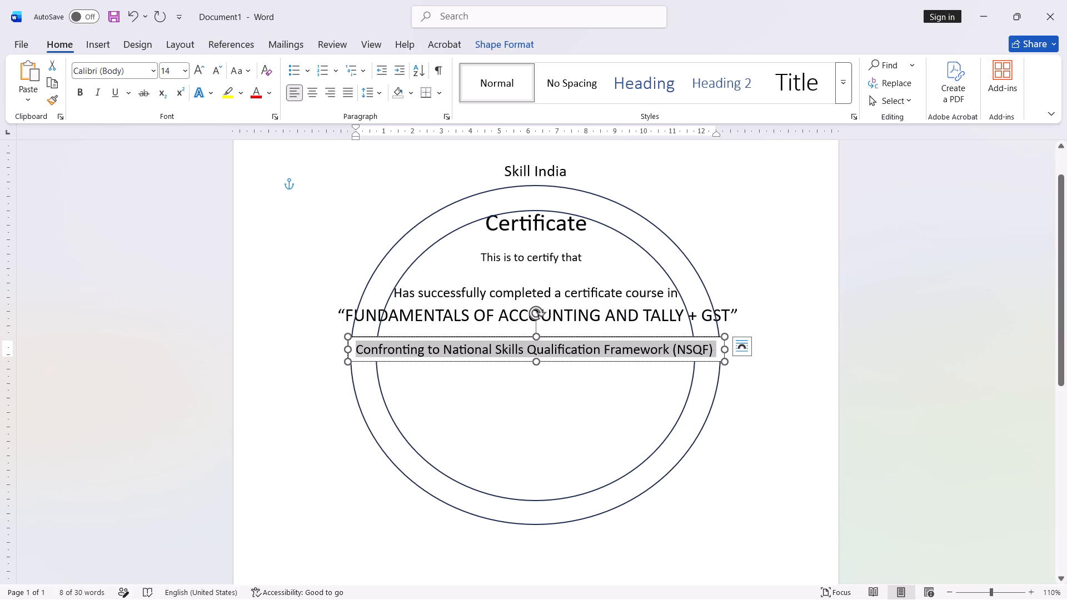
Widen the National Skills Qualification Framework text box until the whole line, including “Level-4”, fits on one row.
left_click_drag(725, 351, 740, 349)
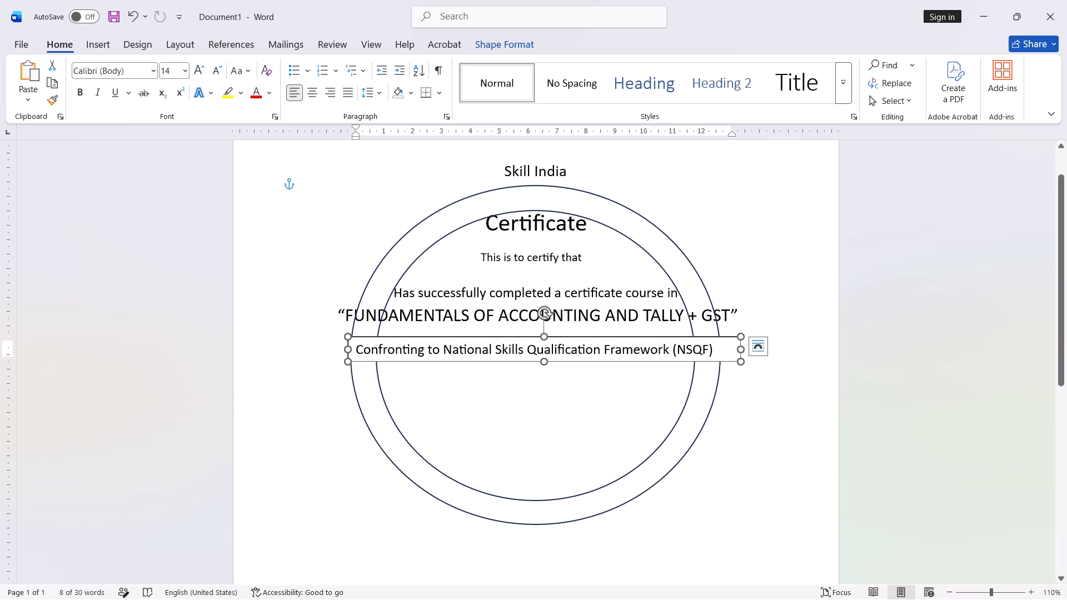
left_click_drag(741, 350, 764, 349)
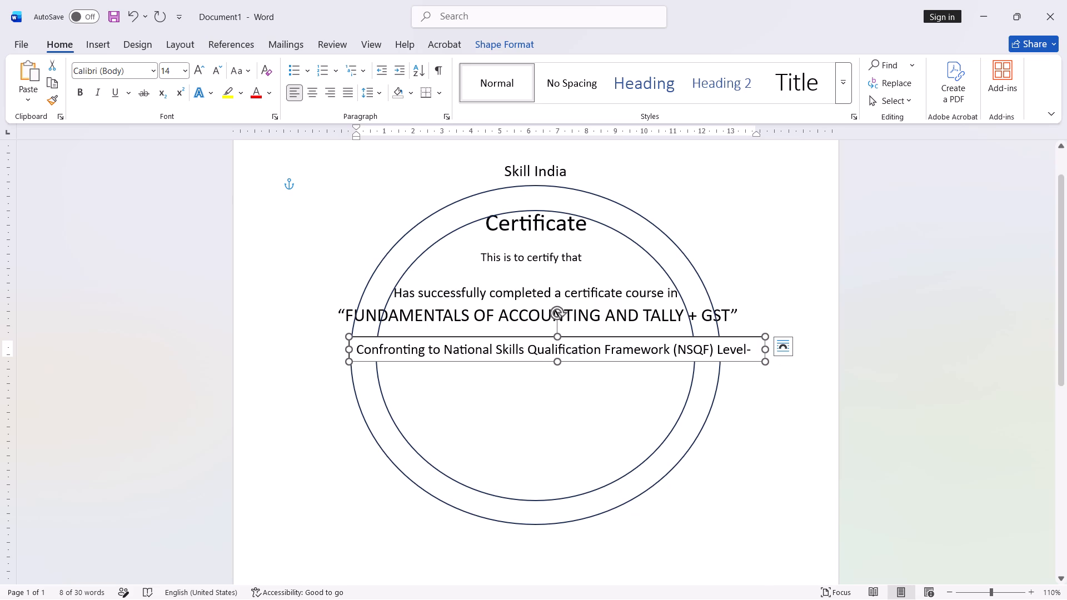
left_click_drag(768, 349, 785, 348)
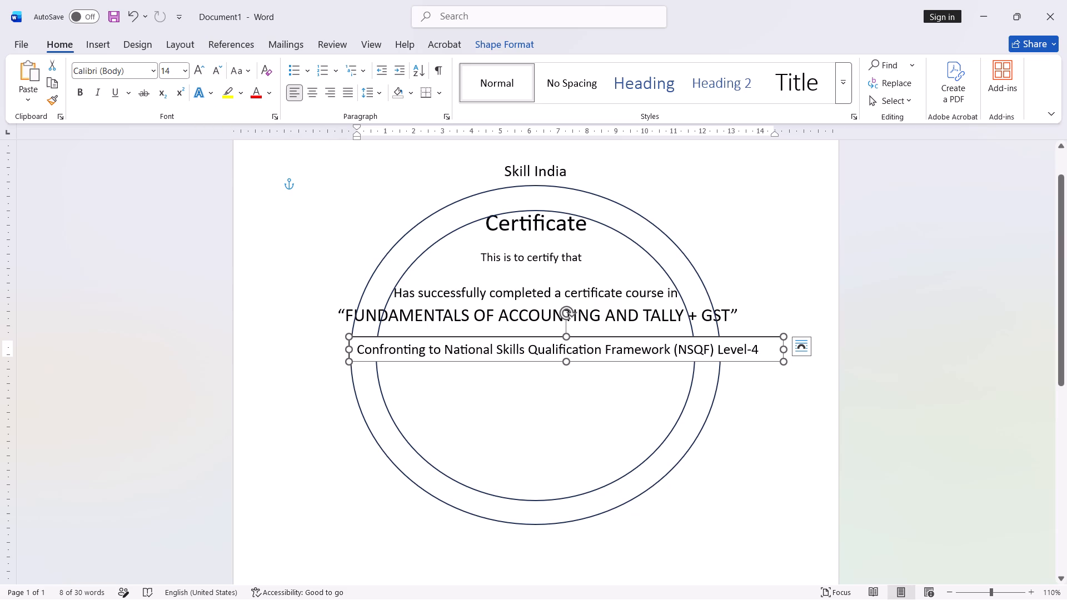
Set the font size of the whole National Skills Qualification Framework line to 13.
left_click_drag(358, 349, 411, 349)
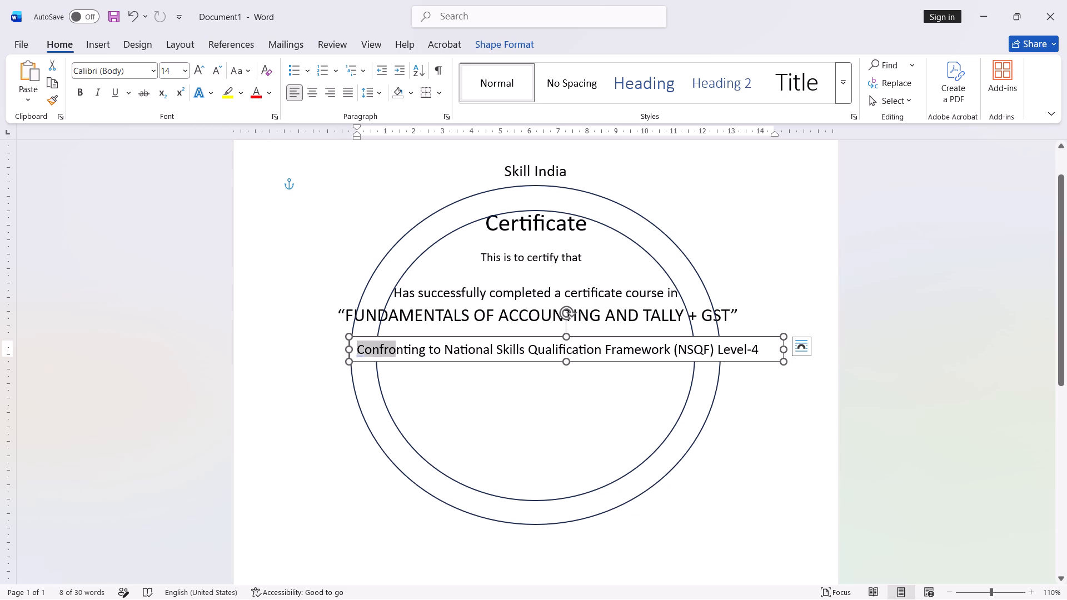
left_click_drag(411, 349, 760, 349)
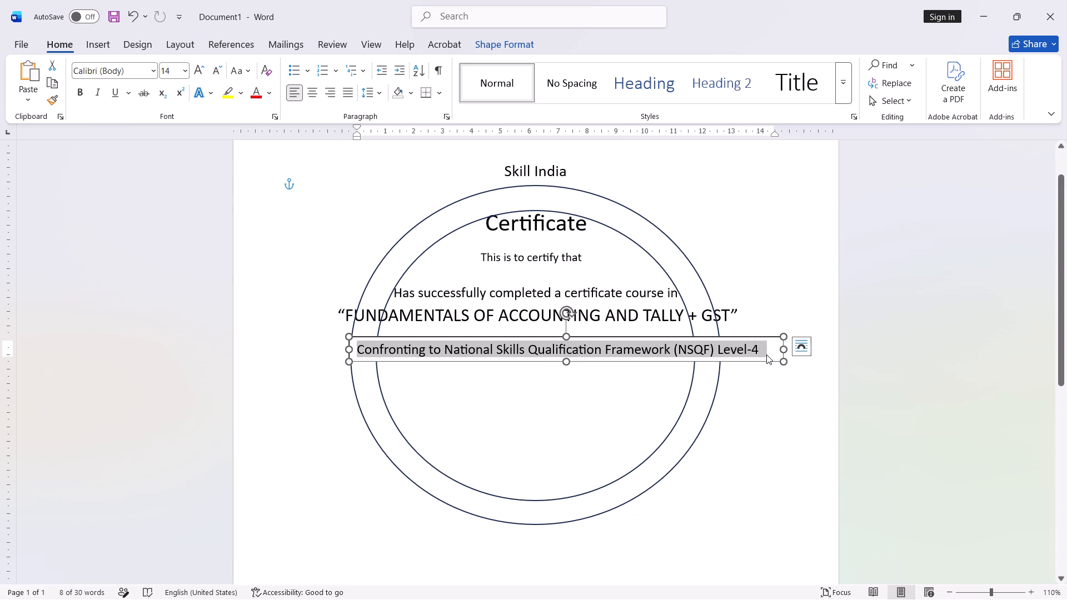
key("ctrl+minus")
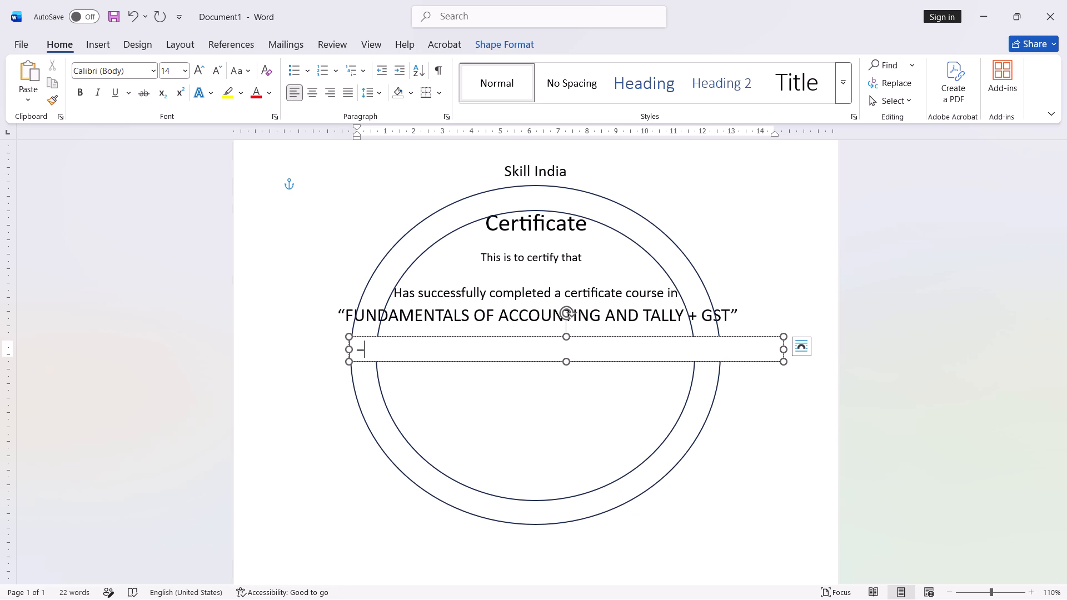
key("ctrl+z")
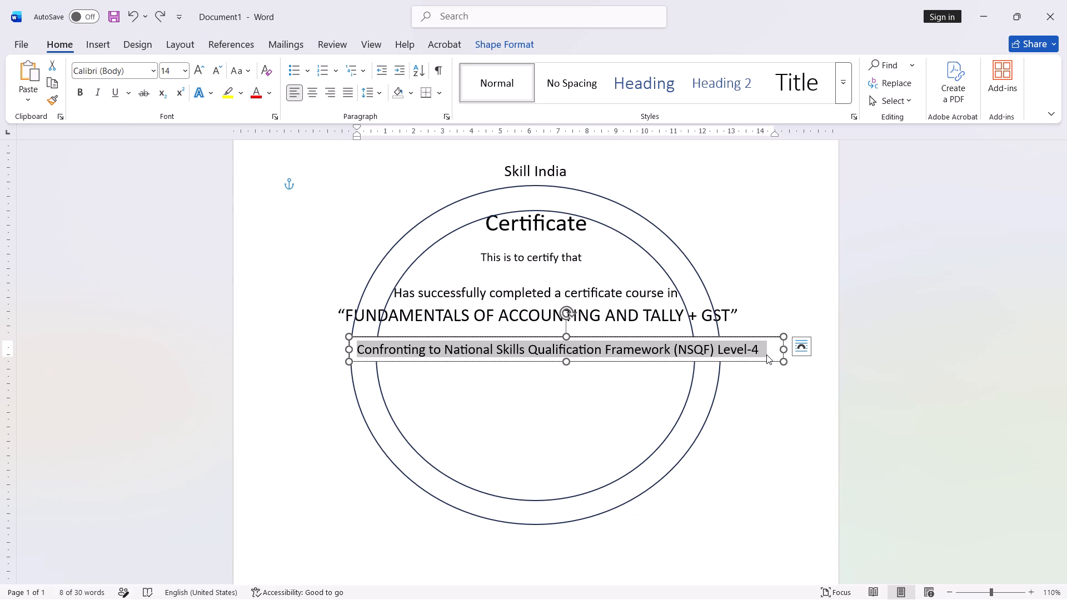
left_click(218, 72)
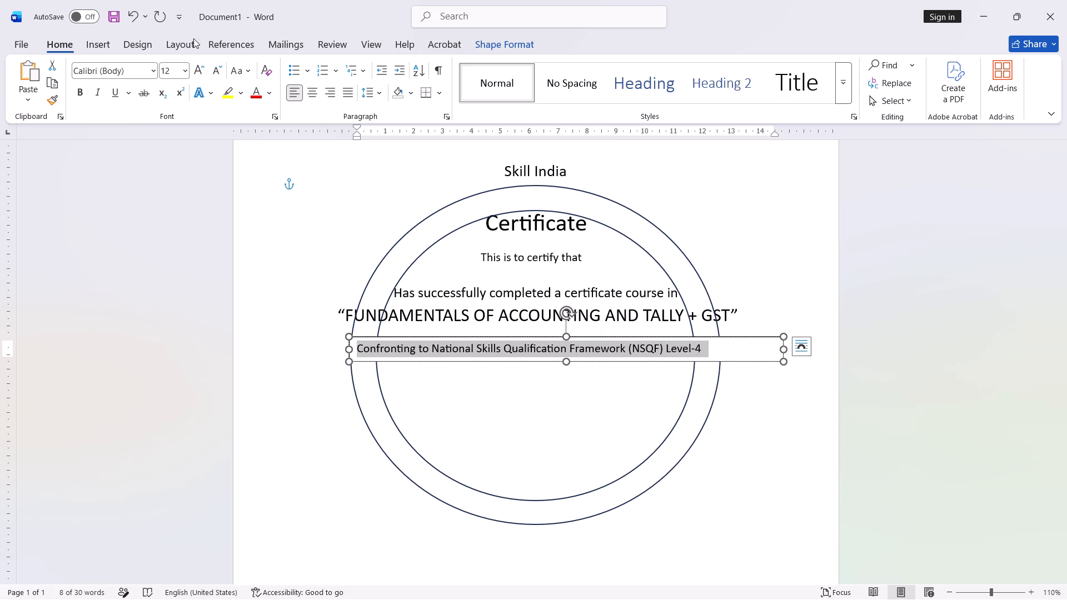
left_click(176, 70)
key("BackSpace")
type("13")
key("Return")
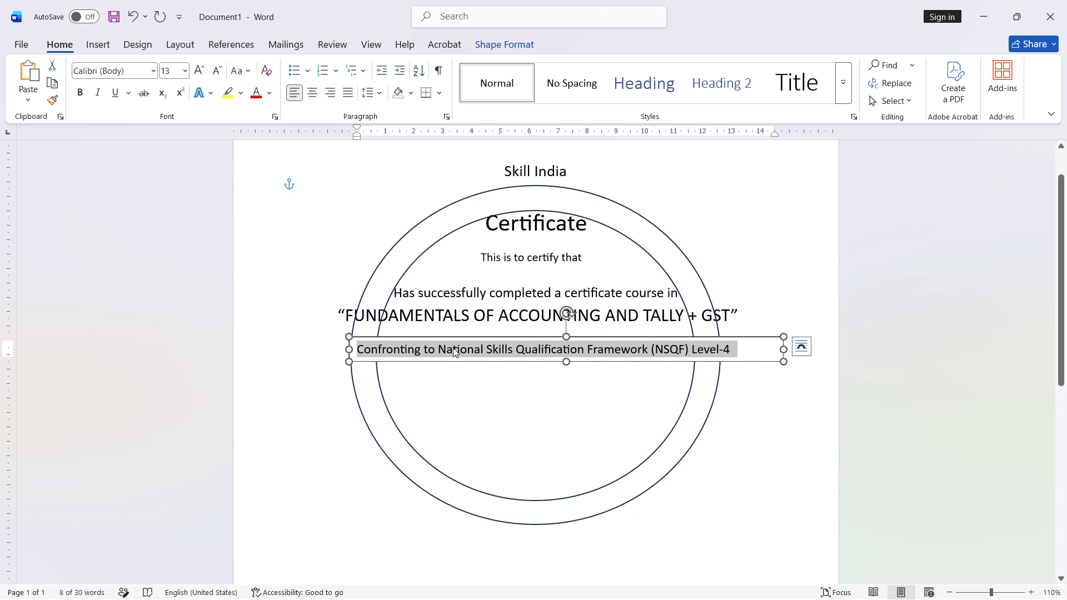
Set the font size of the word “successfully” in the completion line to 13.
left_click(440, 292)
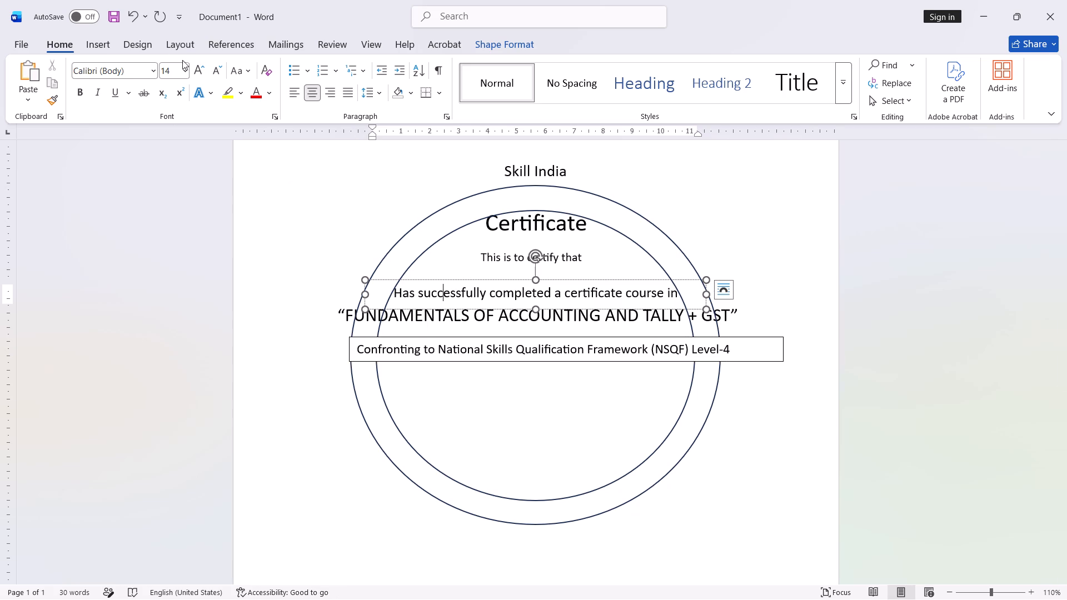
left_click(172, 68)
key("BackSpace")
type("13")
key("Return")
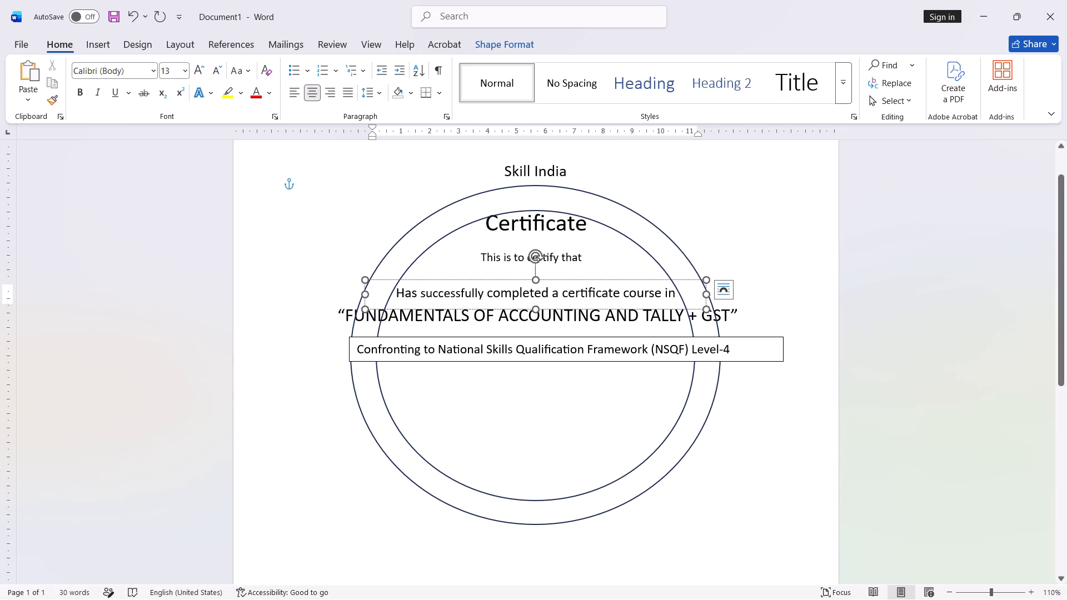
Remove the outline from the National Skills Qualification Framework text box.
left_click(361, 319)
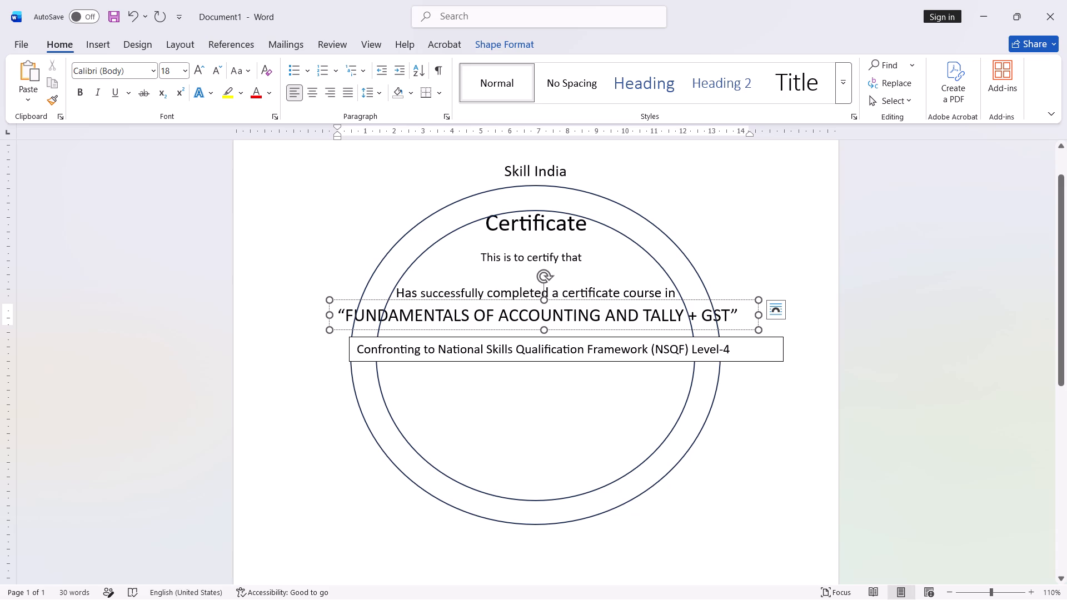
left_click(511, 359)
right_click(523, 363)
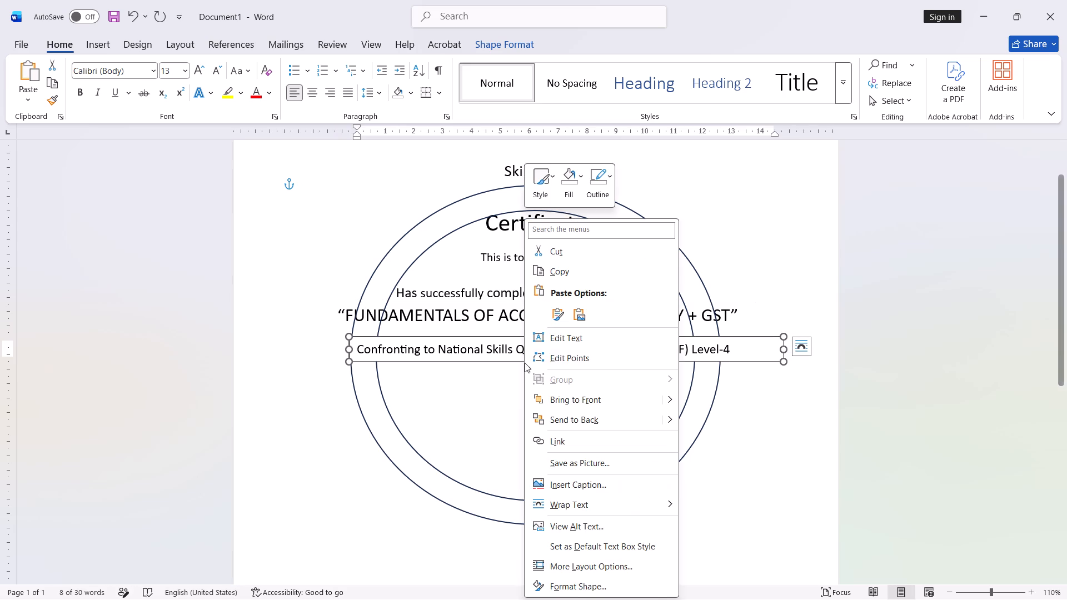
left_click(570, 418)
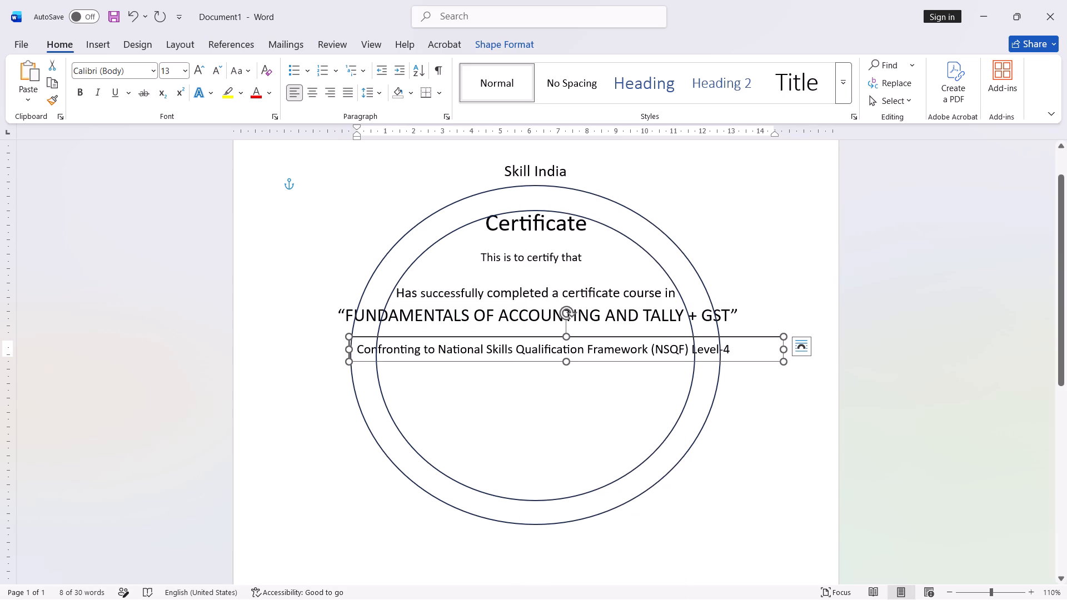
right_click(517, 337)
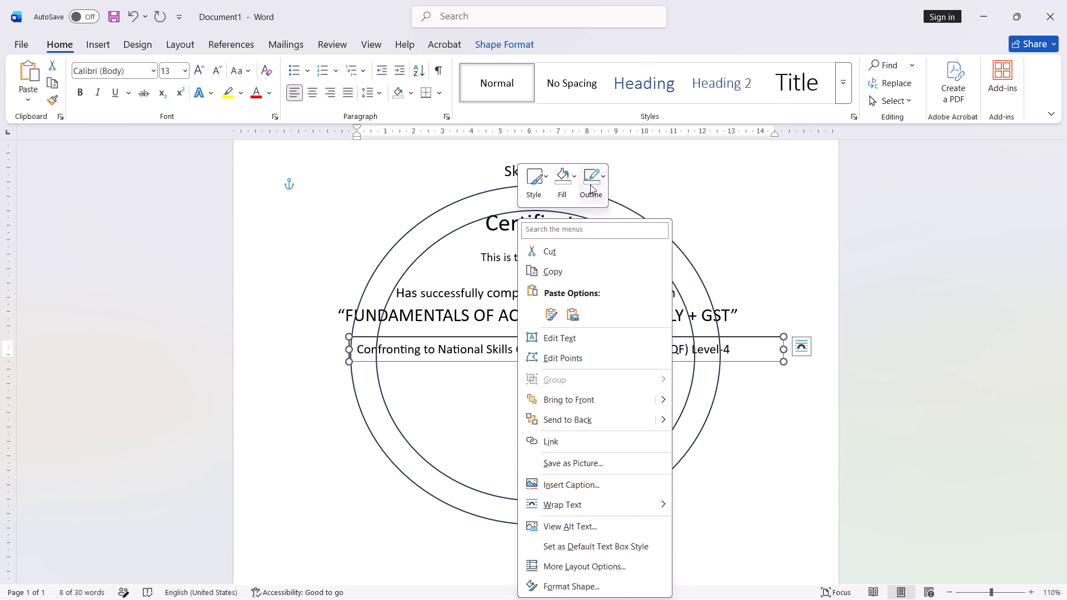
left_click(595, 183)
left_click(635, 431)
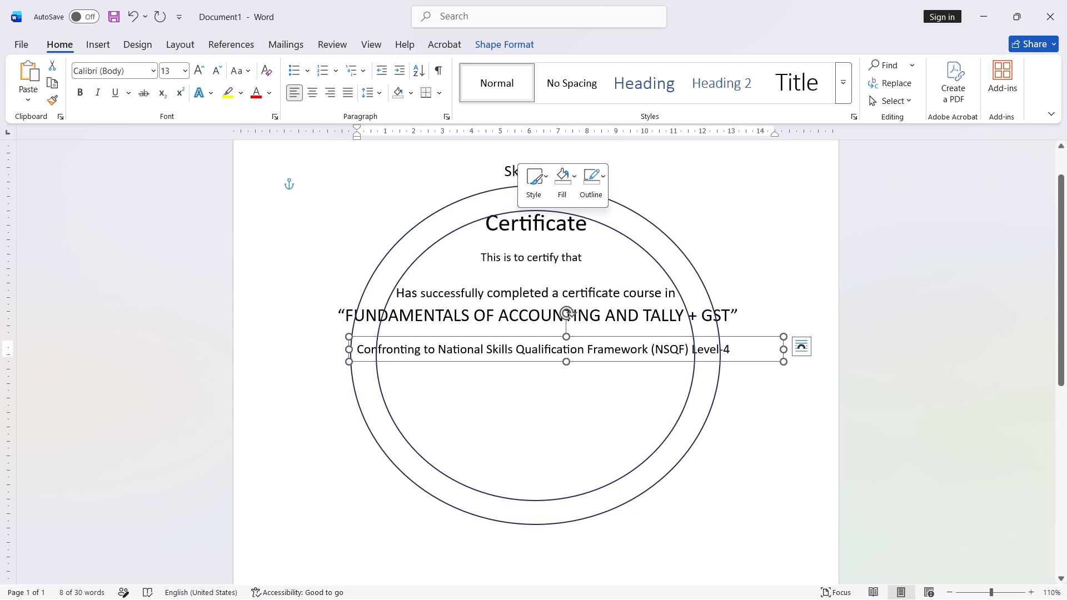
Narrow the National Skills Qualification Framework text box around its line and move it up directly beneath the course title.
left_click_drag(782, 349, 747, 353)
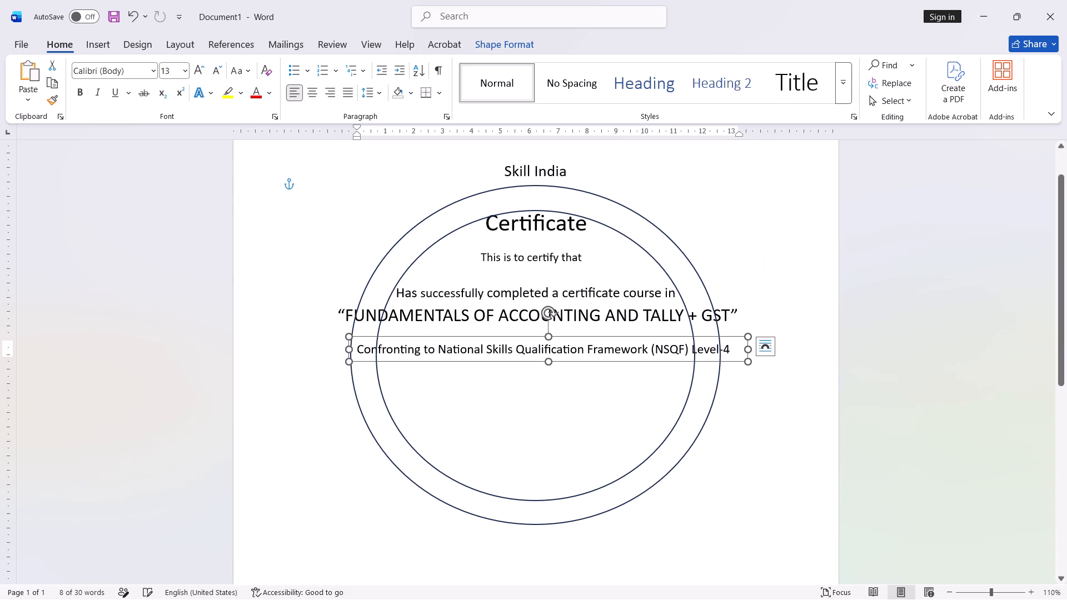
left_click_drag(582, 337, 582, 334)
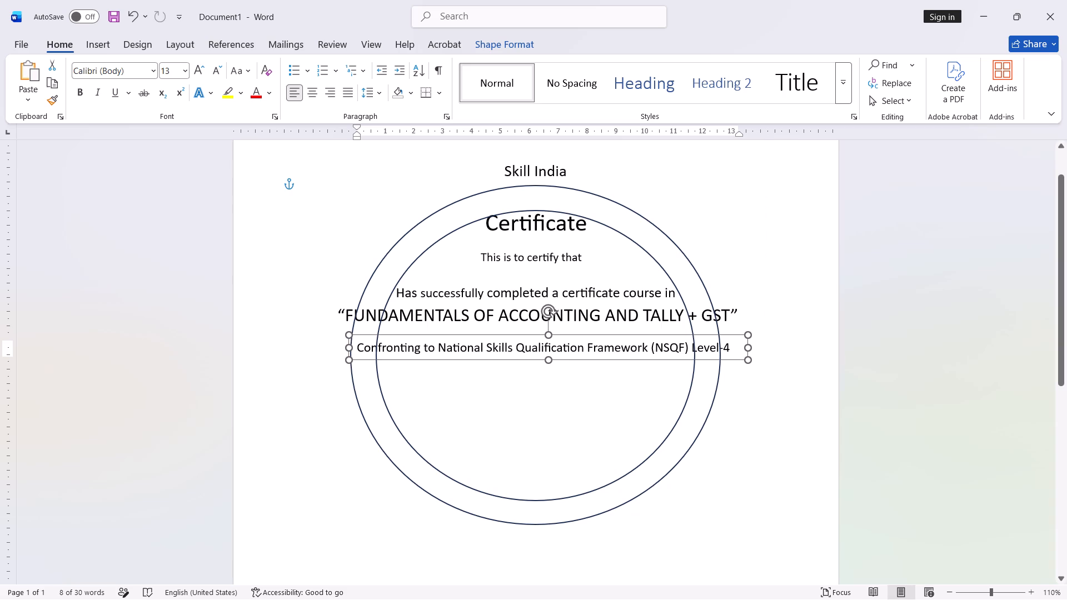
left_click_drag(582, 334, 582, 327)
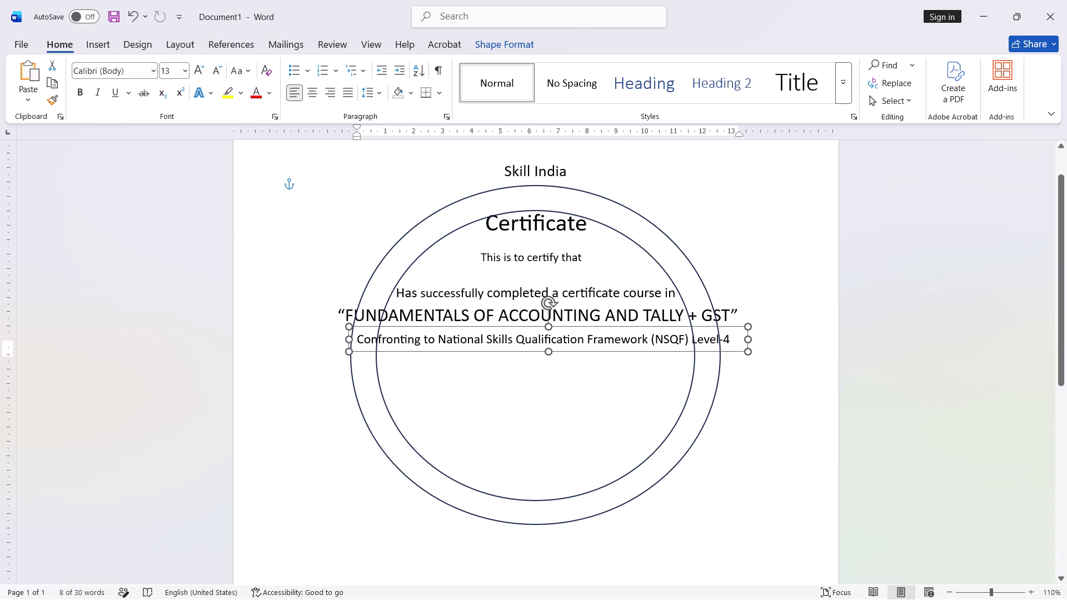
left_click_drag(582, 327, 582, 324)
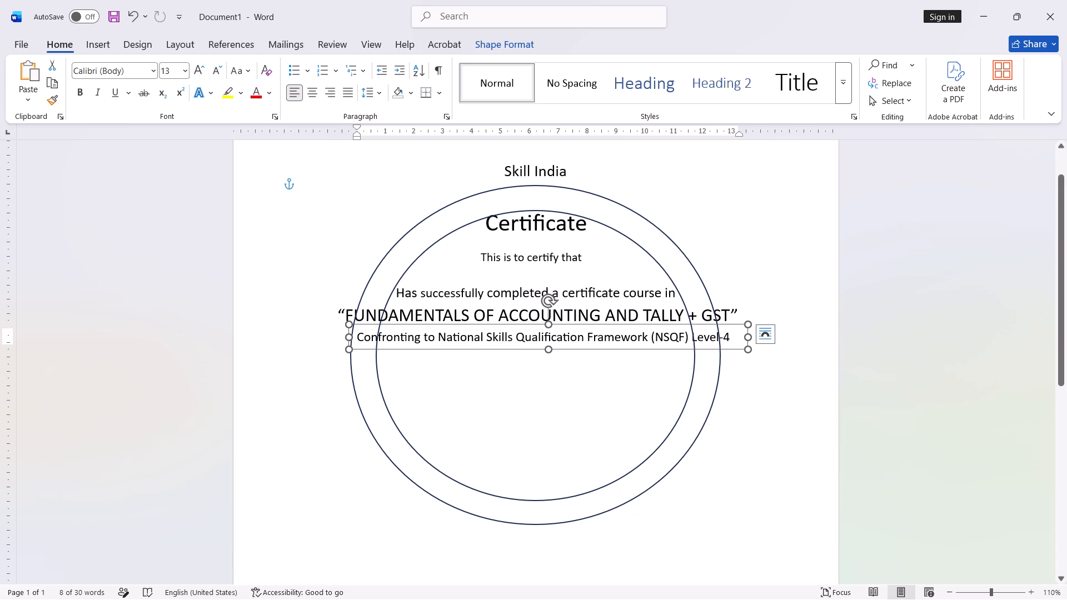
left_click(563, 326)
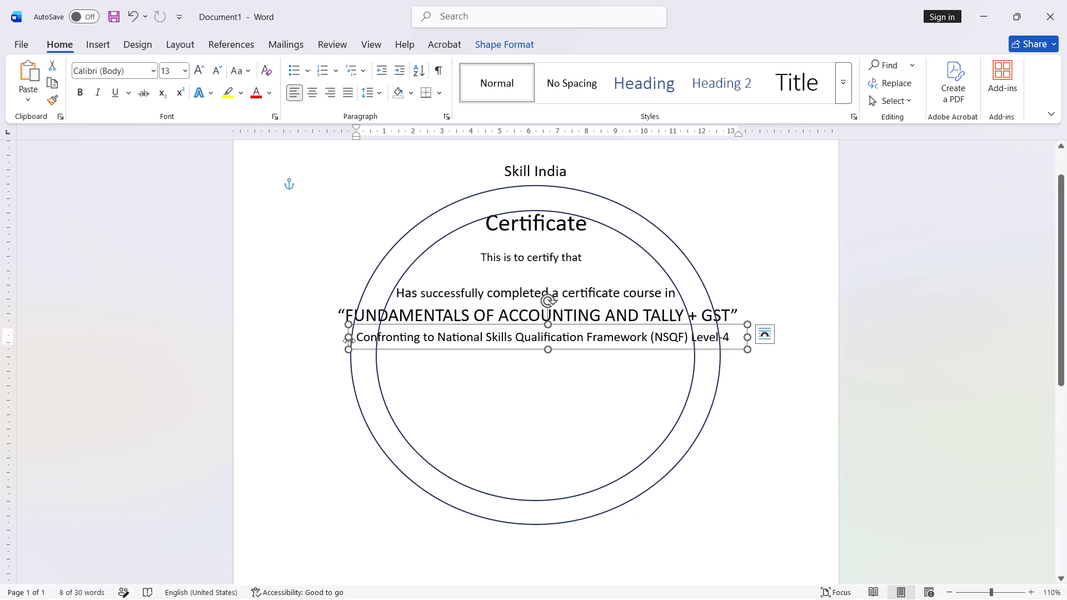
Extend the left edge of the NSQF text box outward and pull its right edge slightly in to match the course title's width.
left_click_drag(348, 338, 335, 338)
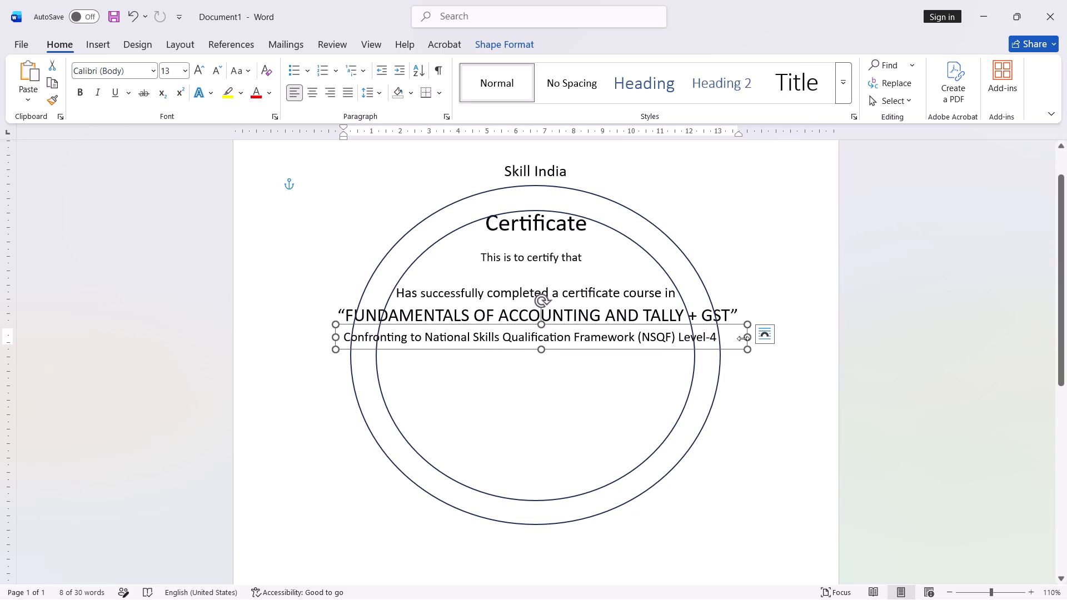
left_click_drag(746, 337, 738, 341)
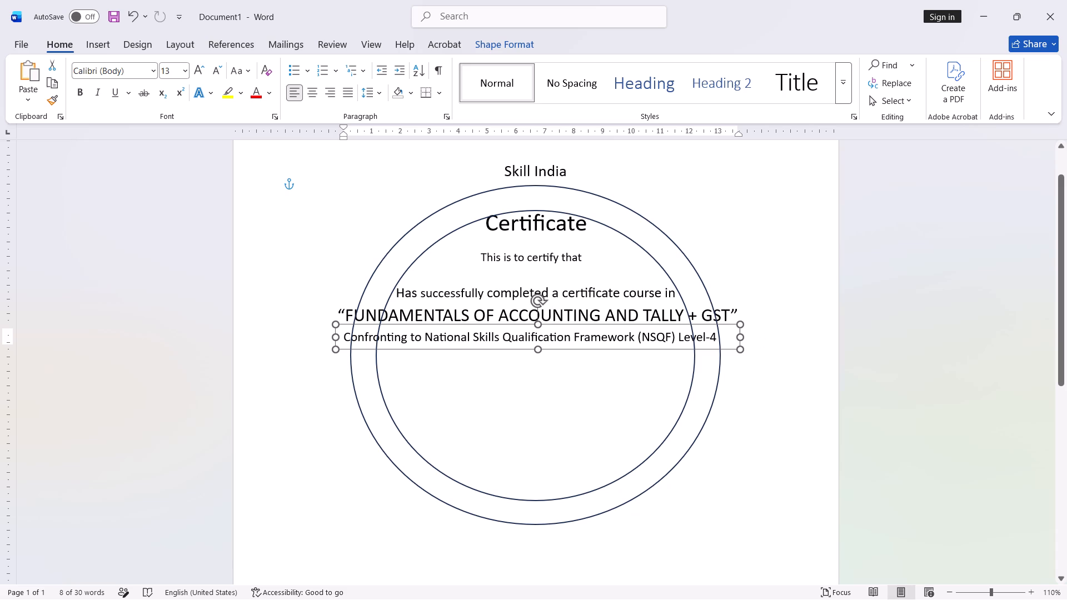
left_click_drag(738, 341, 736, 341)
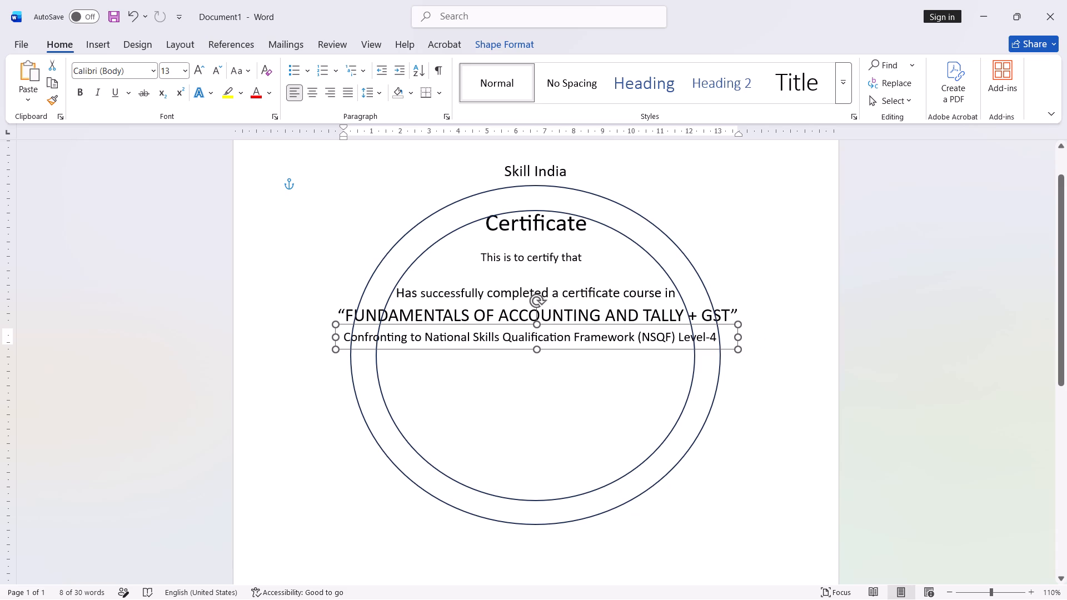
Centre-align the whole National Skills Qualification Framework line within its text box.
left_click_drag(342, 341, 514, 339)
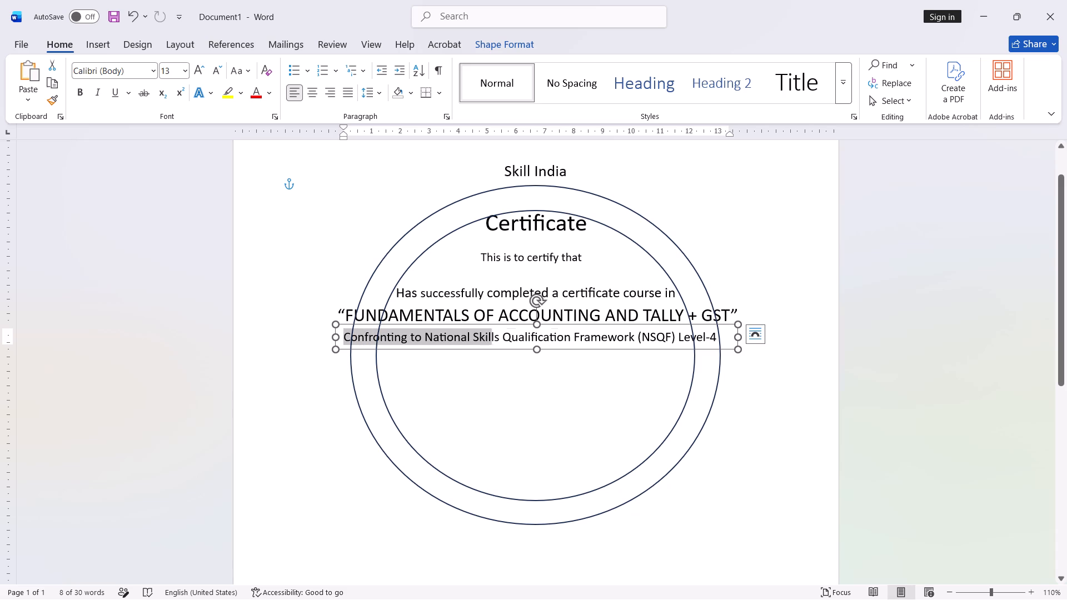
left_click_drag(514, 339, 722, 339)
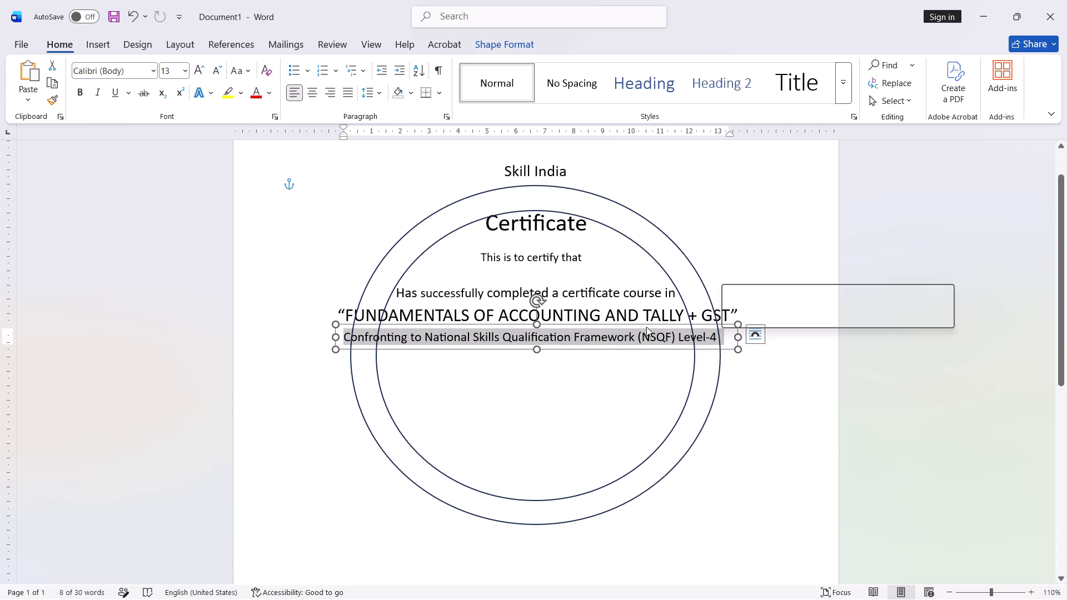
left_click(312, 91)
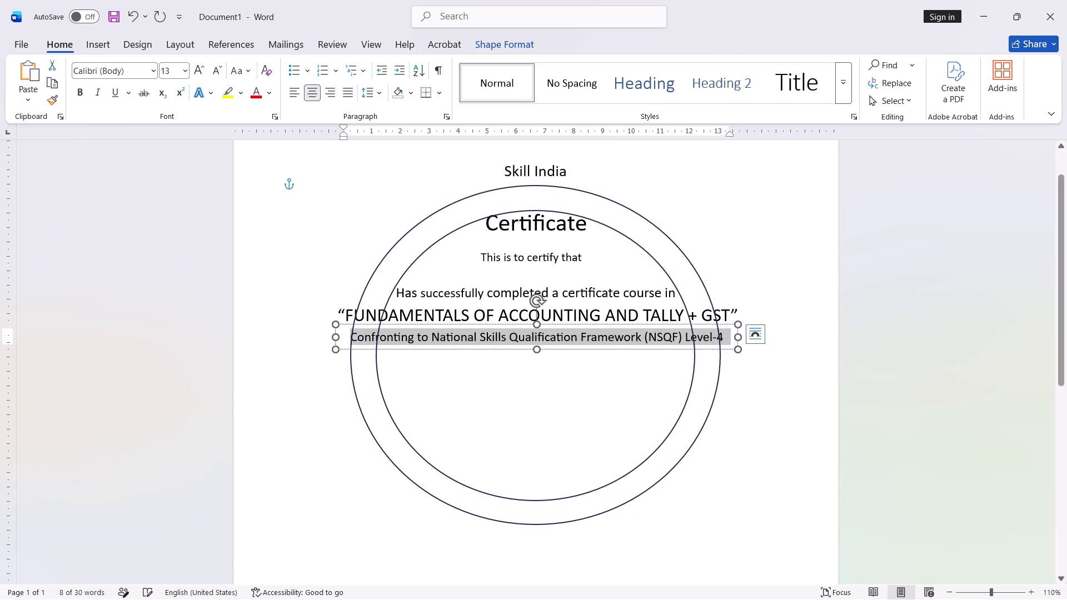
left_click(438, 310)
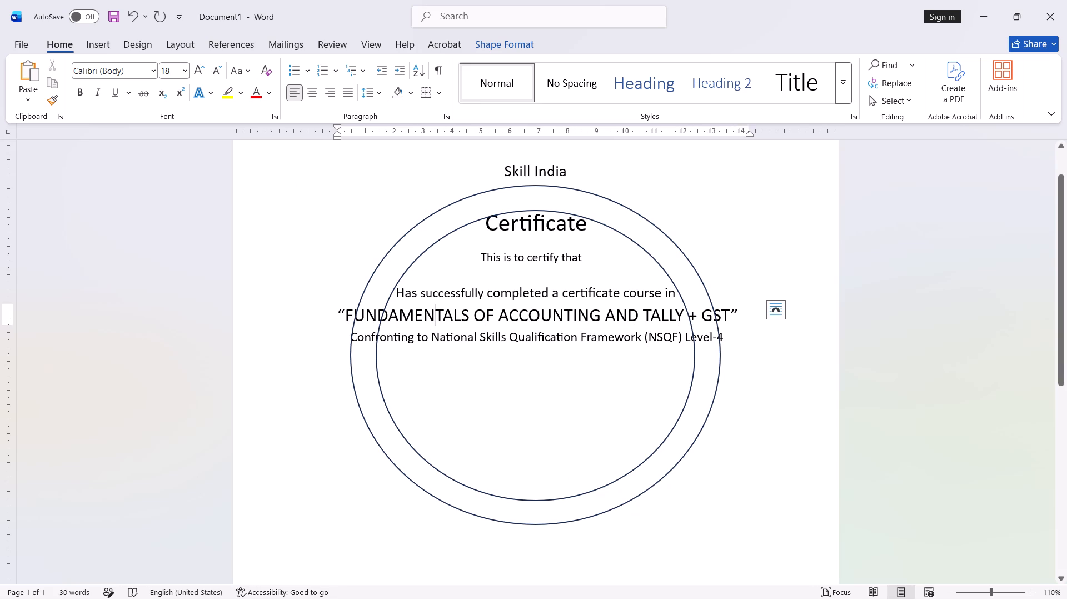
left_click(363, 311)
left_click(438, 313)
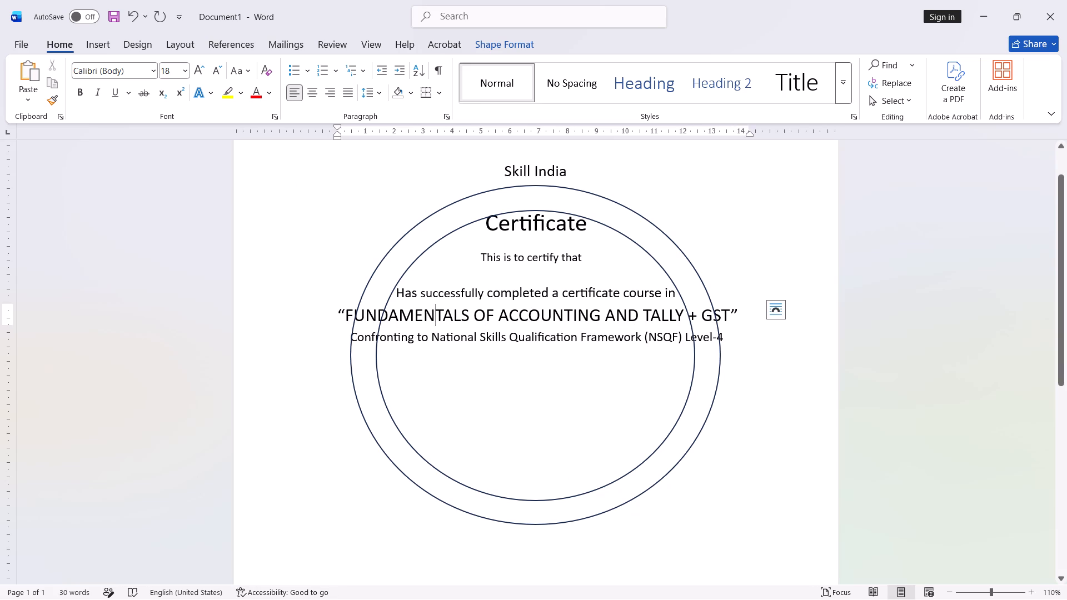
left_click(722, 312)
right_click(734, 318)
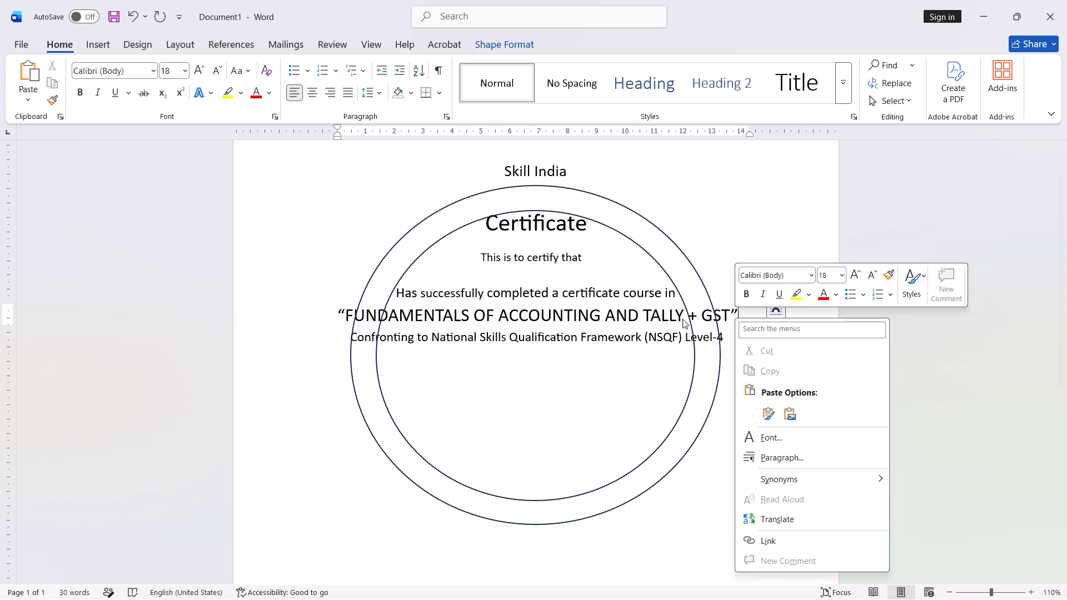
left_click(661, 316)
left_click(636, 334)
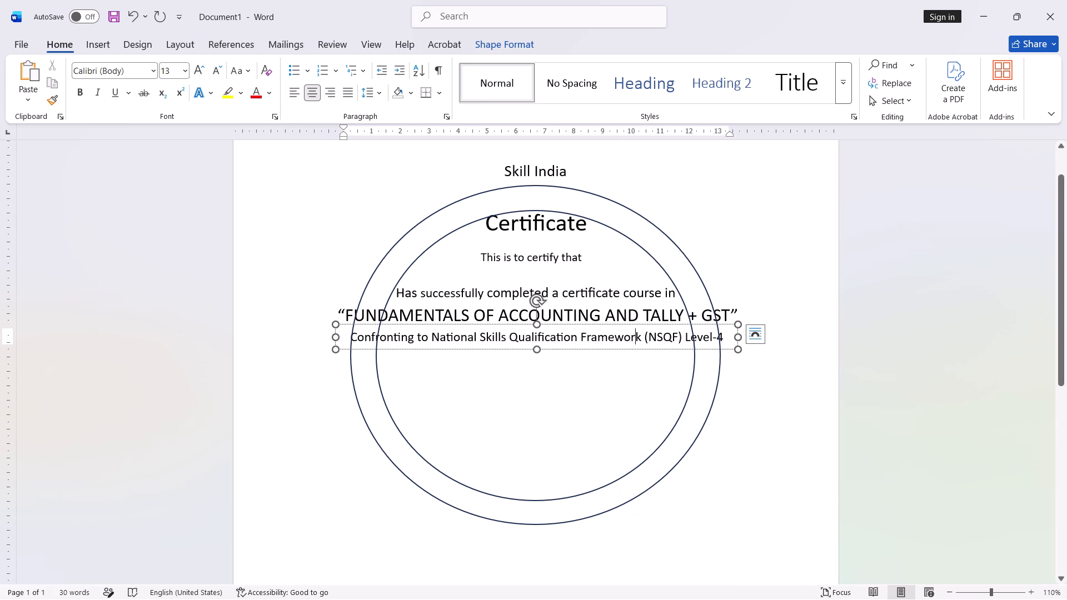
Centre-align the “FUNDAMENTALS OF ACCOUNTING AND TALLY + GST” course title within its text box.
left_click(600, 316)
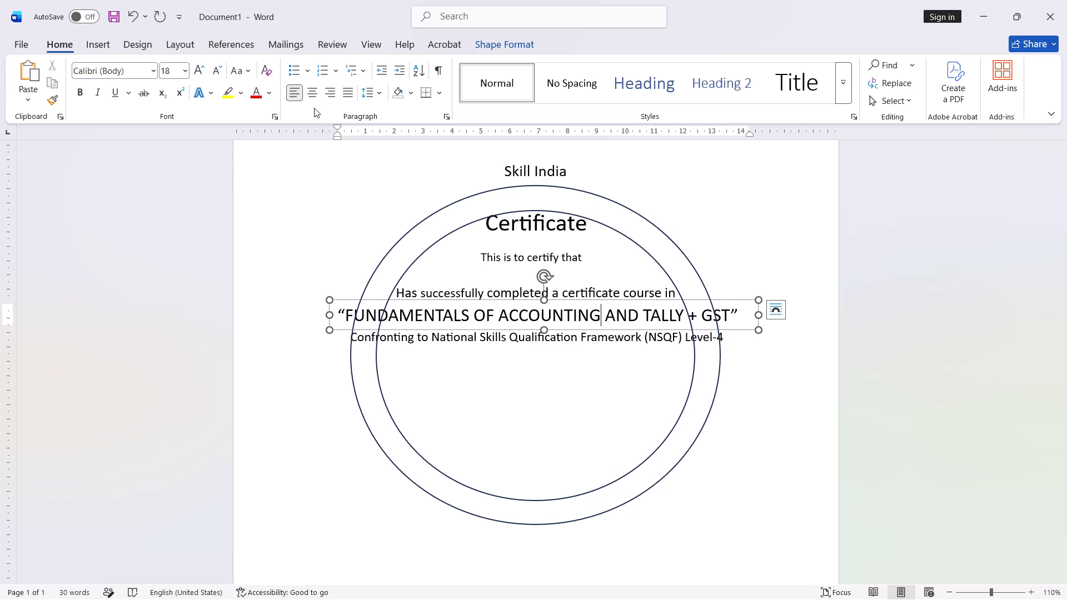
left_click(310, 89)
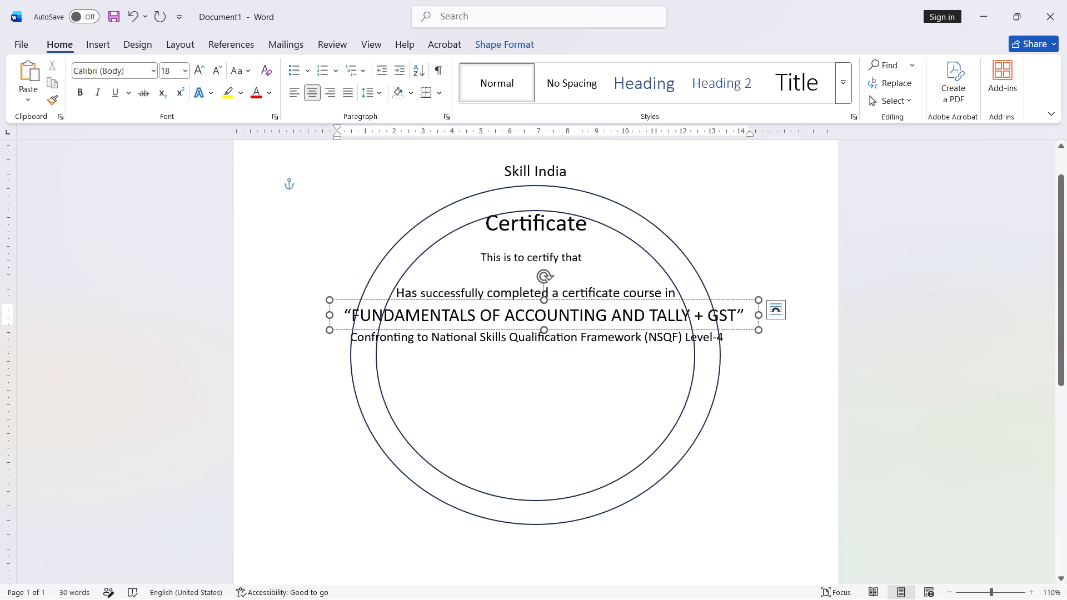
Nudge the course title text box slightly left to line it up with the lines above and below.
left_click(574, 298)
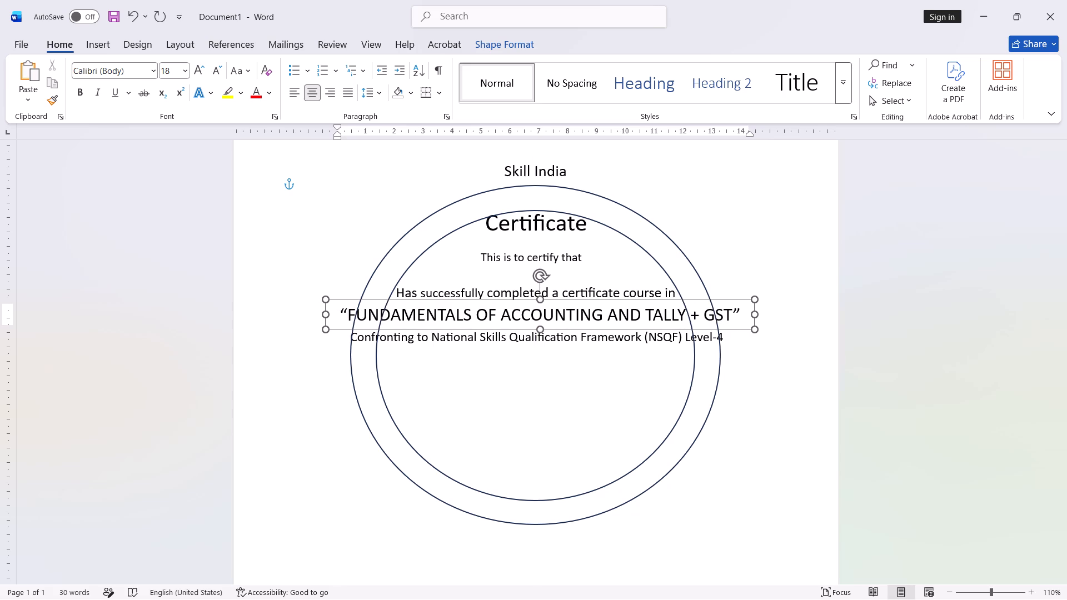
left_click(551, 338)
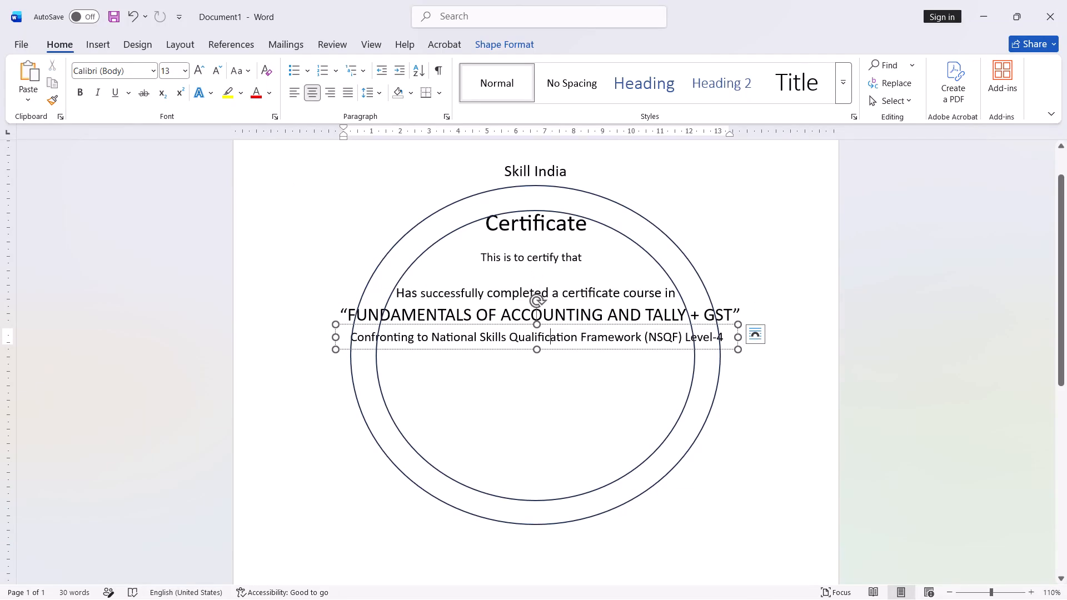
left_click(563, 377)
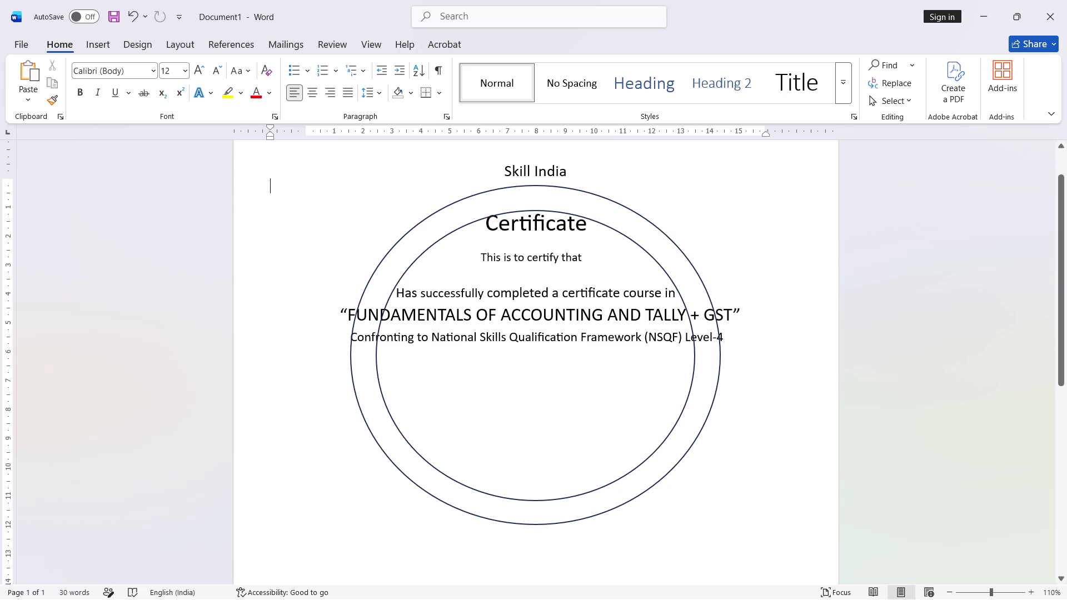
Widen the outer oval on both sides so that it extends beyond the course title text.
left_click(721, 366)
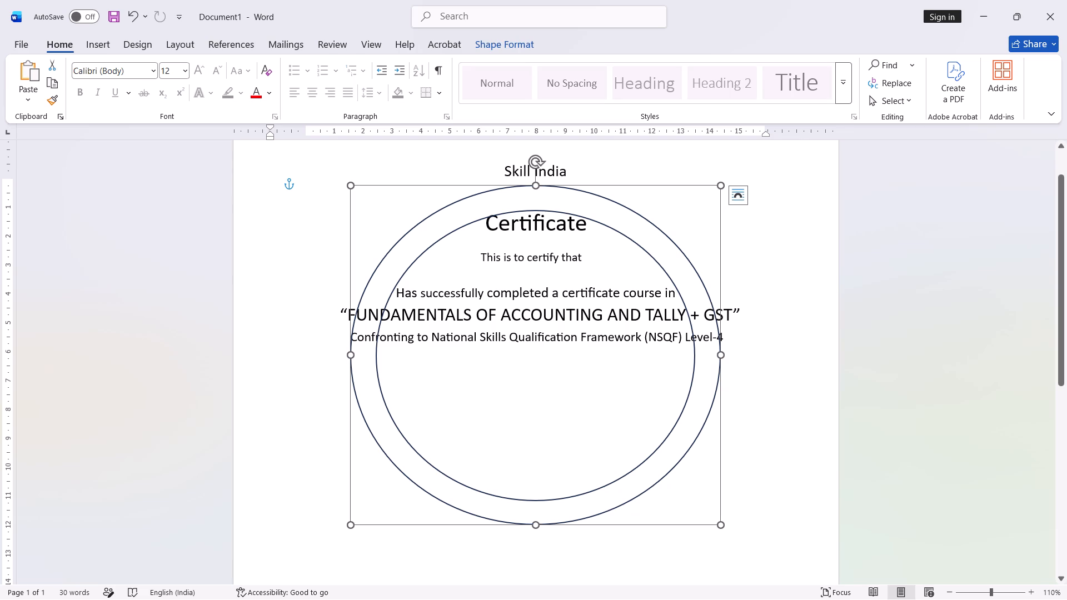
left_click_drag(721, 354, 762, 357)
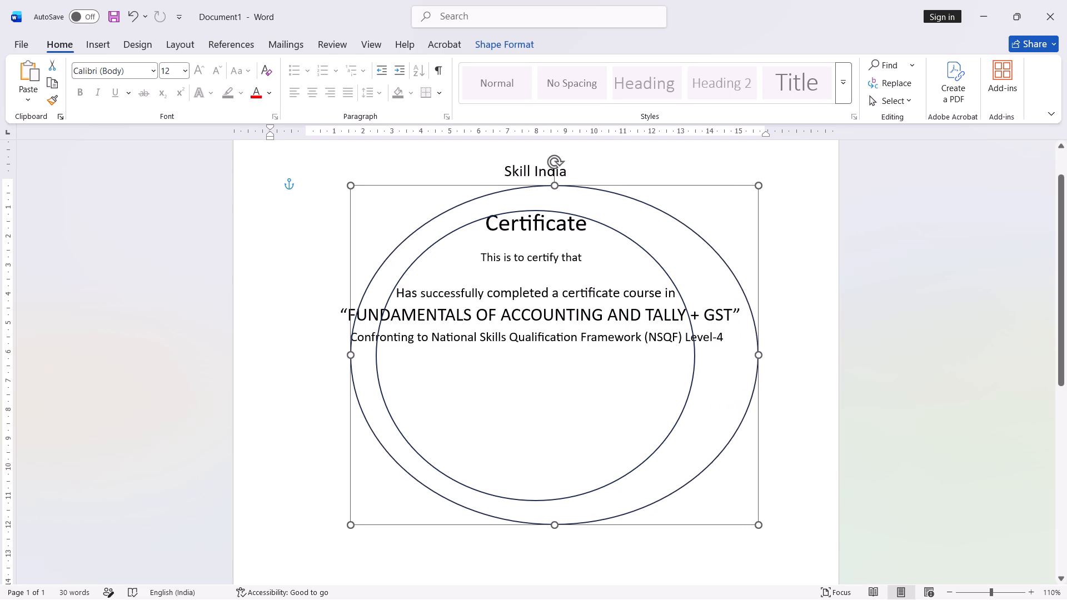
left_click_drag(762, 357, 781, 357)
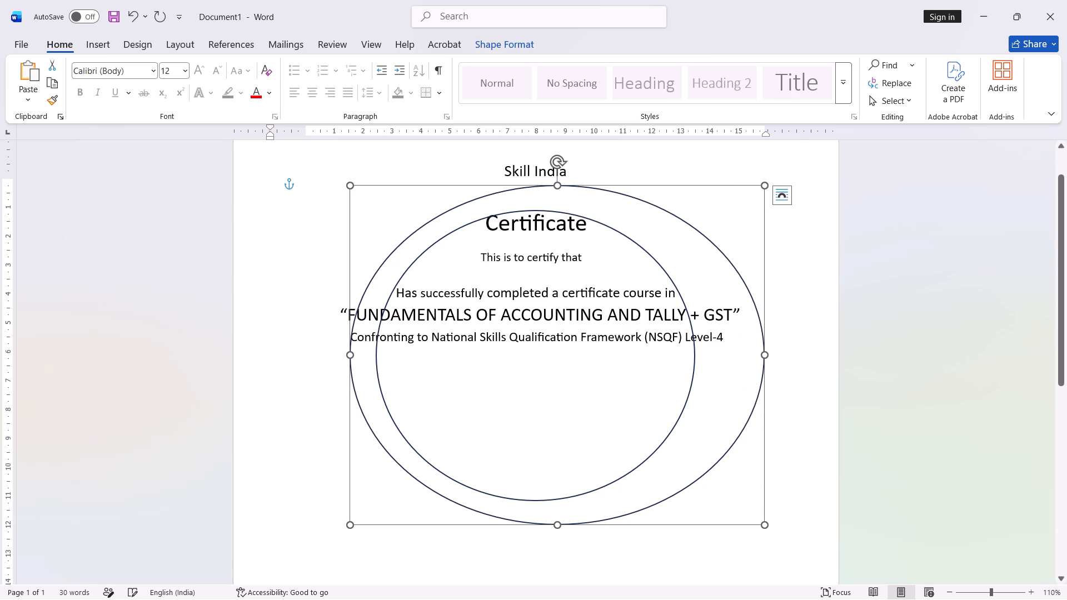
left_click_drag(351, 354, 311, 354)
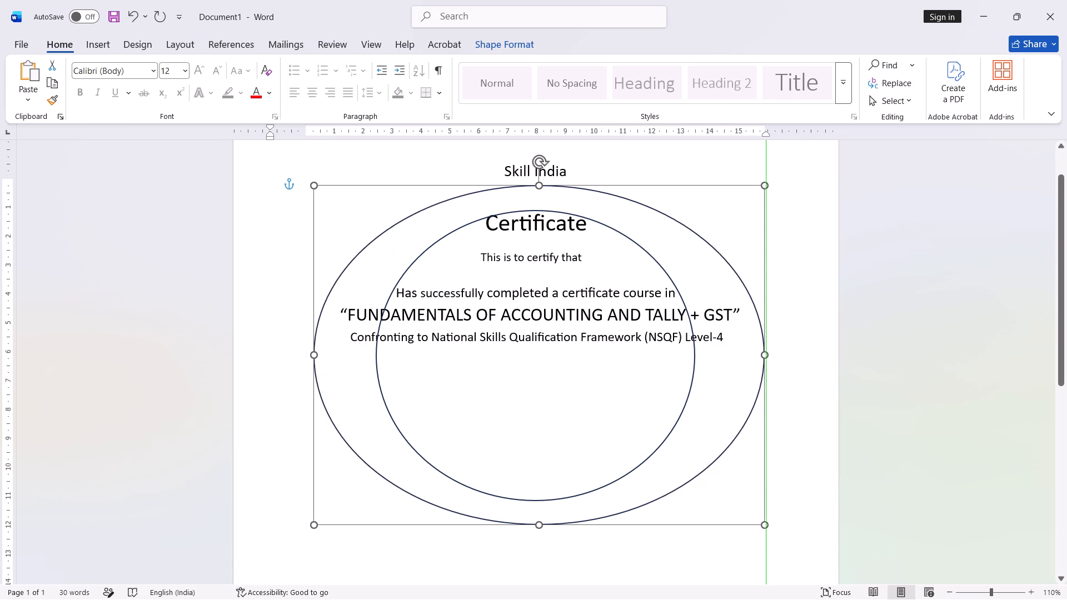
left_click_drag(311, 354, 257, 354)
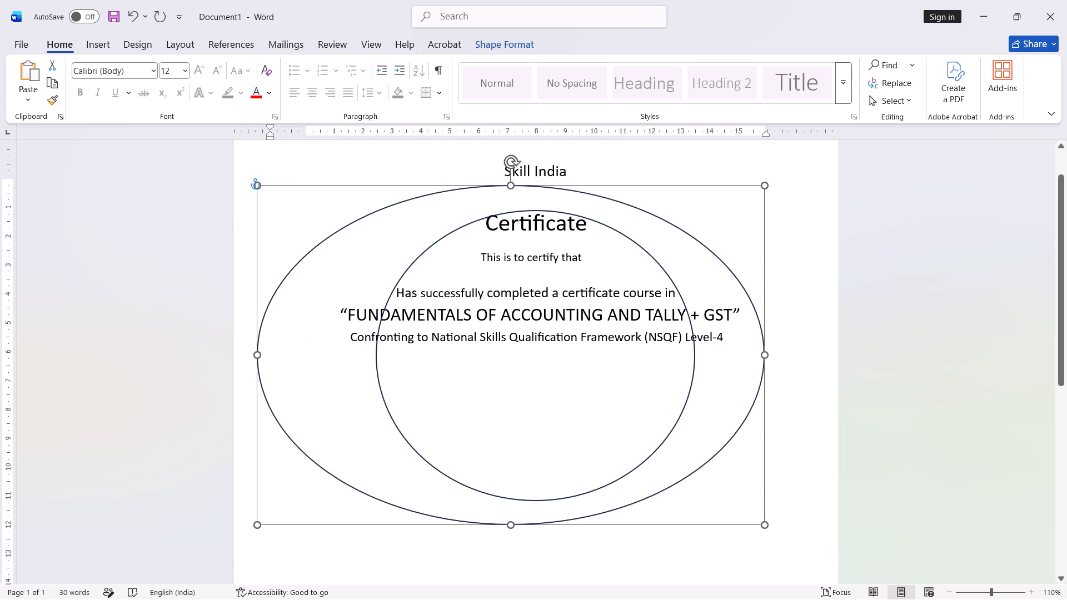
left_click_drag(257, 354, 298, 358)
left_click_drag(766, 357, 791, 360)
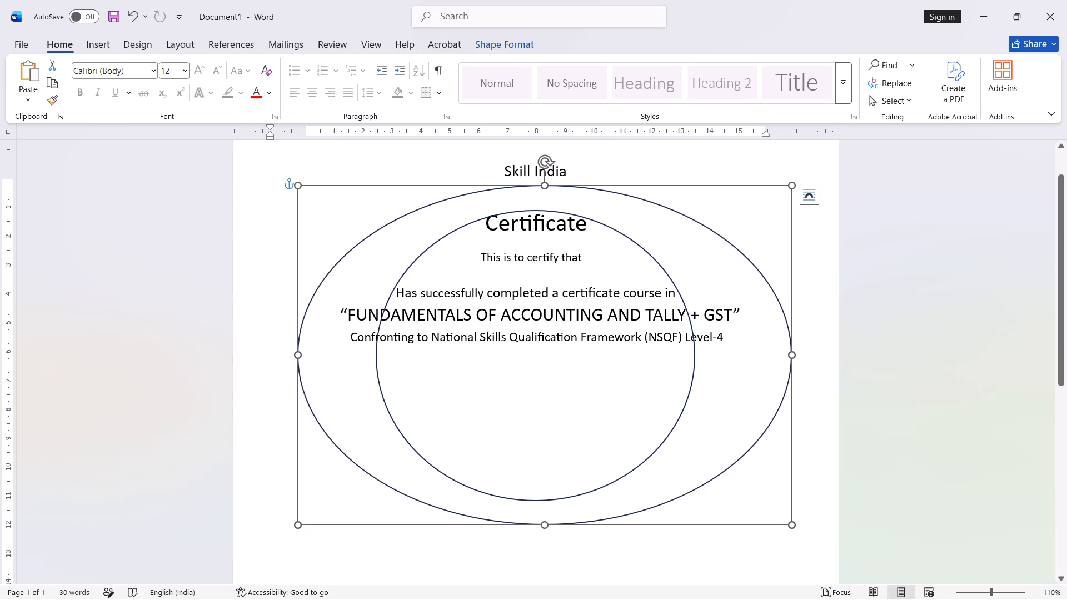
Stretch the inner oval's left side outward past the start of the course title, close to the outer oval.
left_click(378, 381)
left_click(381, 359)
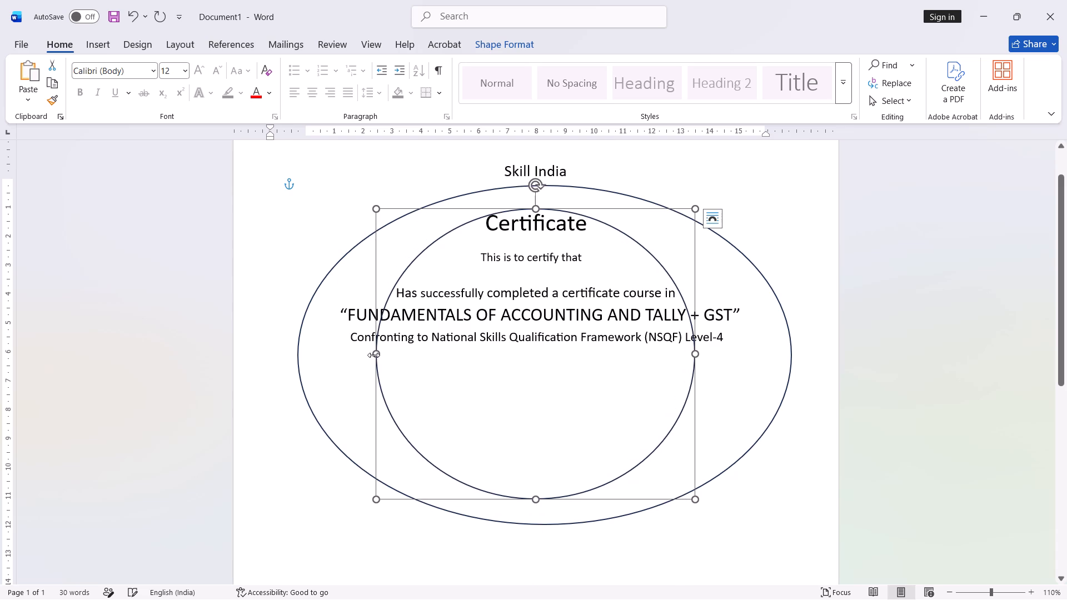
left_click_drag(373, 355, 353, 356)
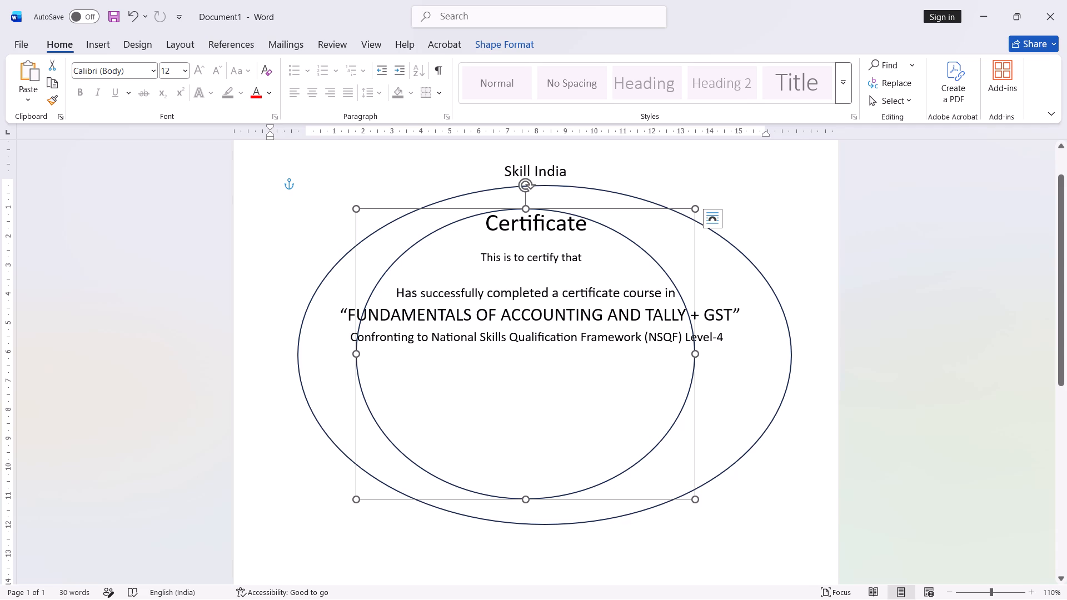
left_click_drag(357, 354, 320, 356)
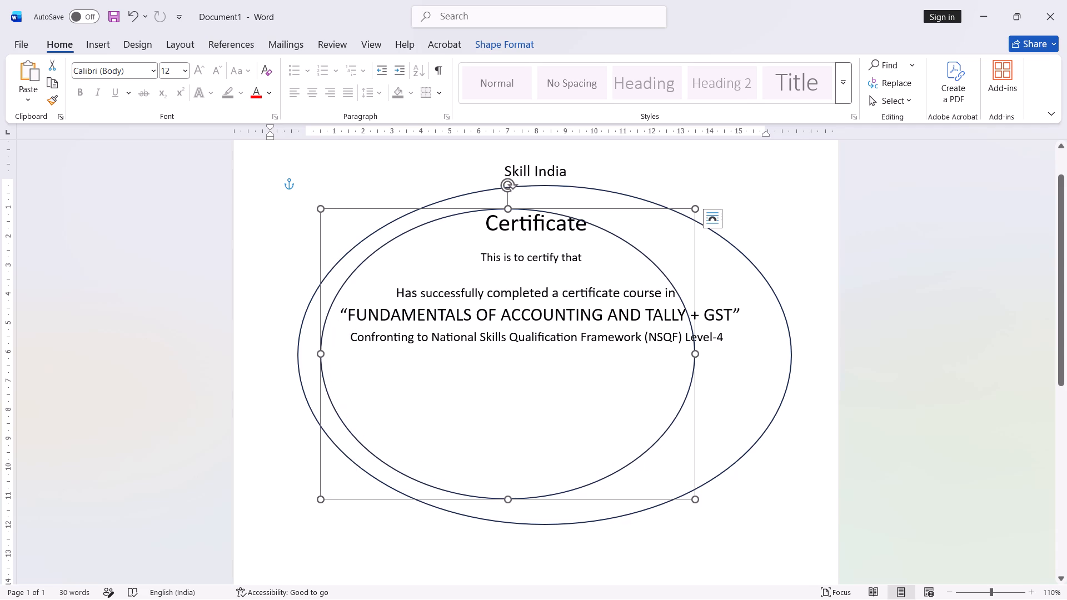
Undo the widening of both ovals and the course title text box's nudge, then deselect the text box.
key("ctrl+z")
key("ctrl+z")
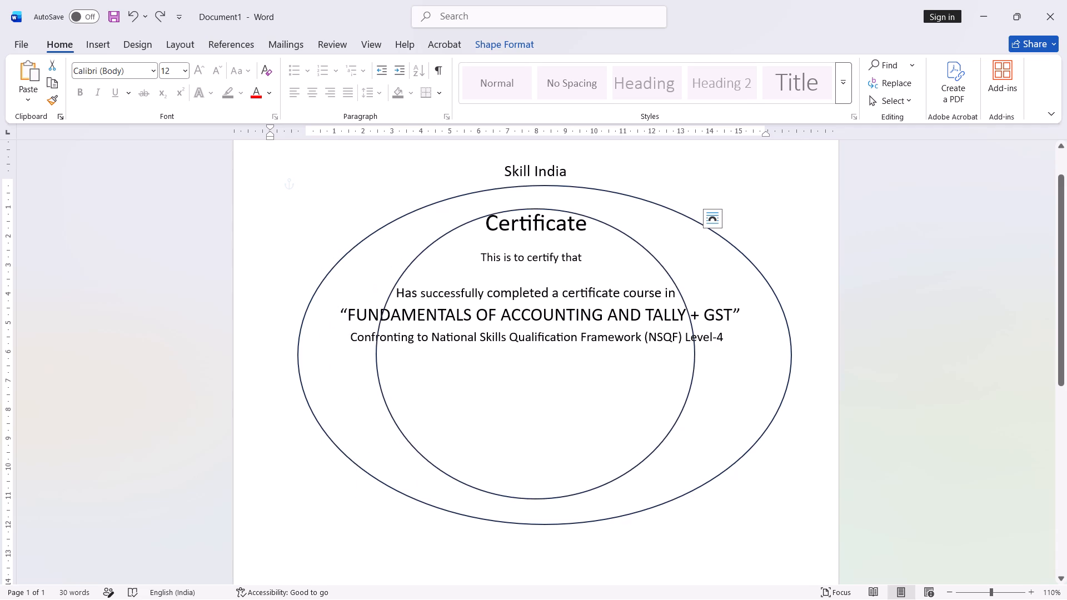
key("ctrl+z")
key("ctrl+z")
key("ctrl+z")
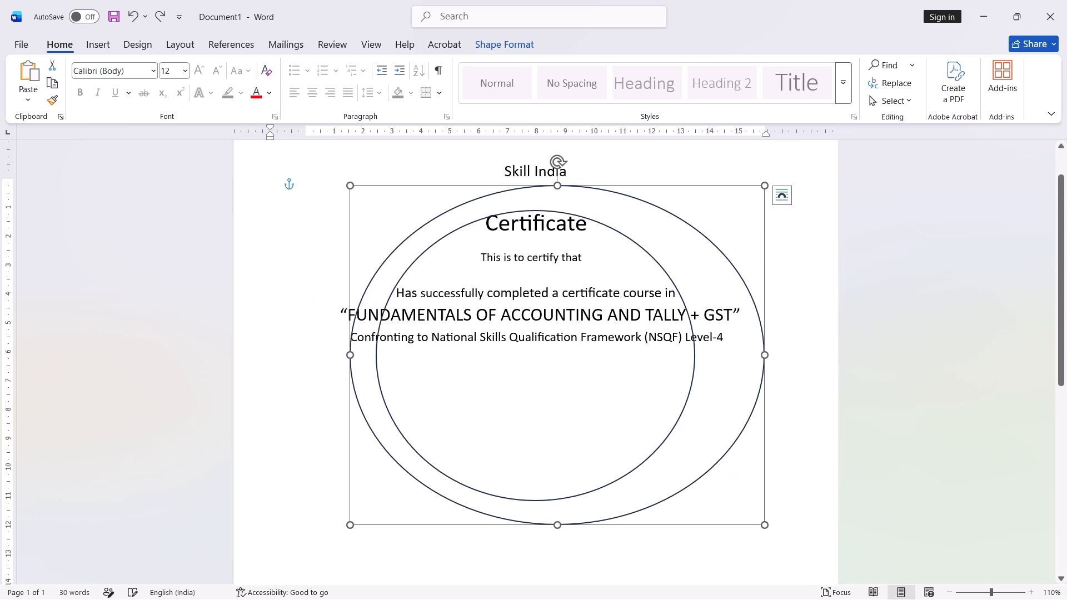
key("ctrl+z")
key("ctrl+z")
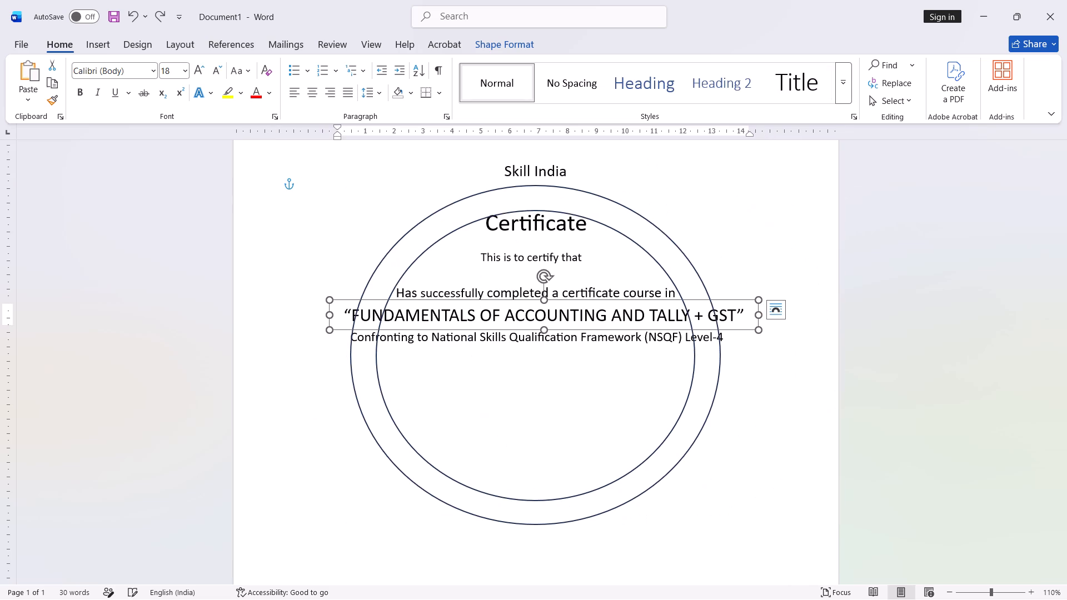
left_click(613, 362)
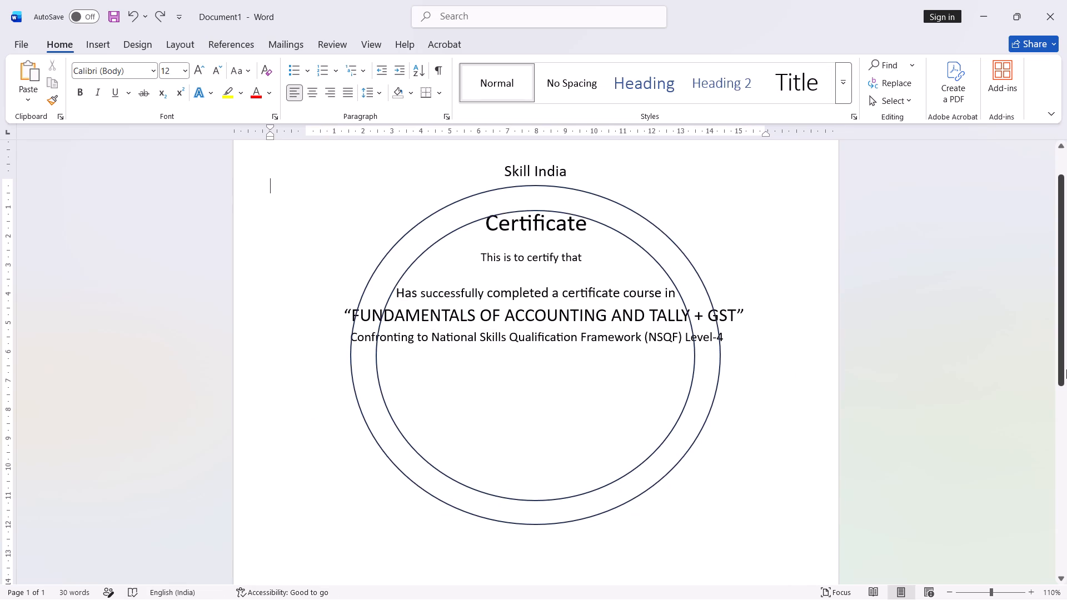
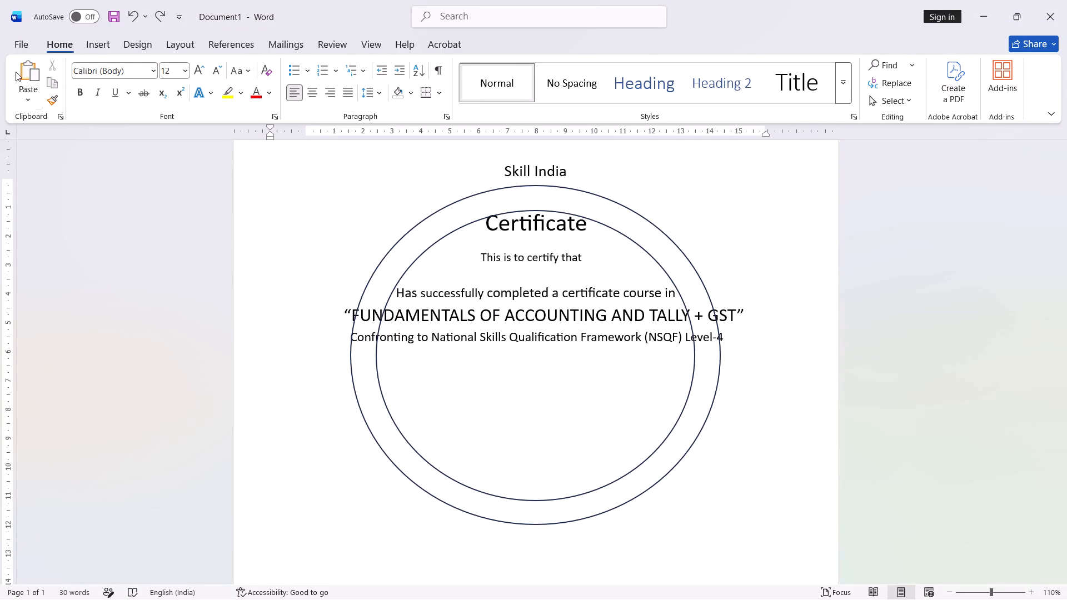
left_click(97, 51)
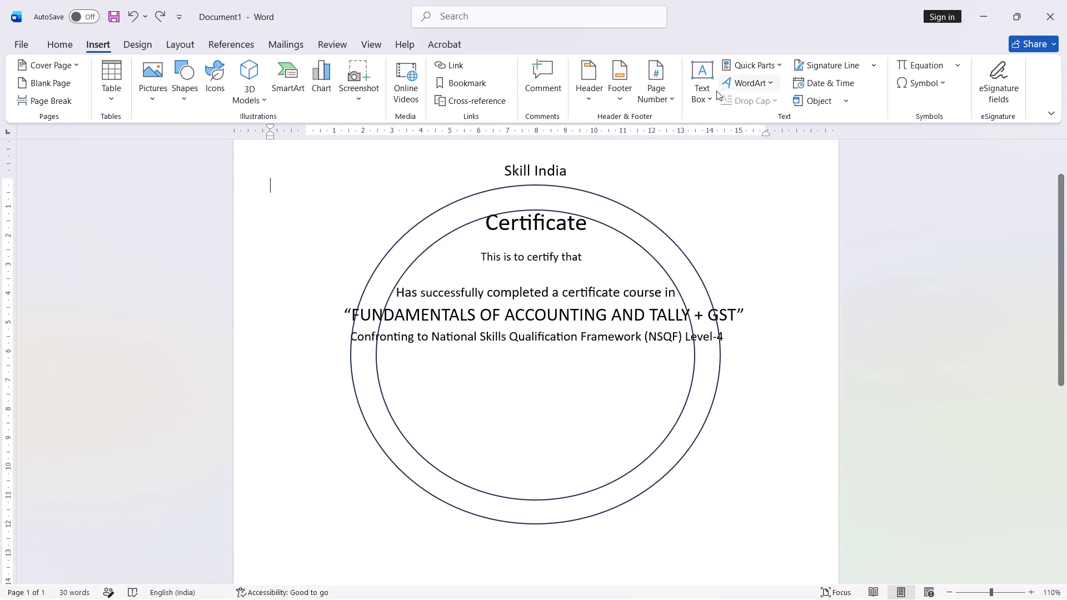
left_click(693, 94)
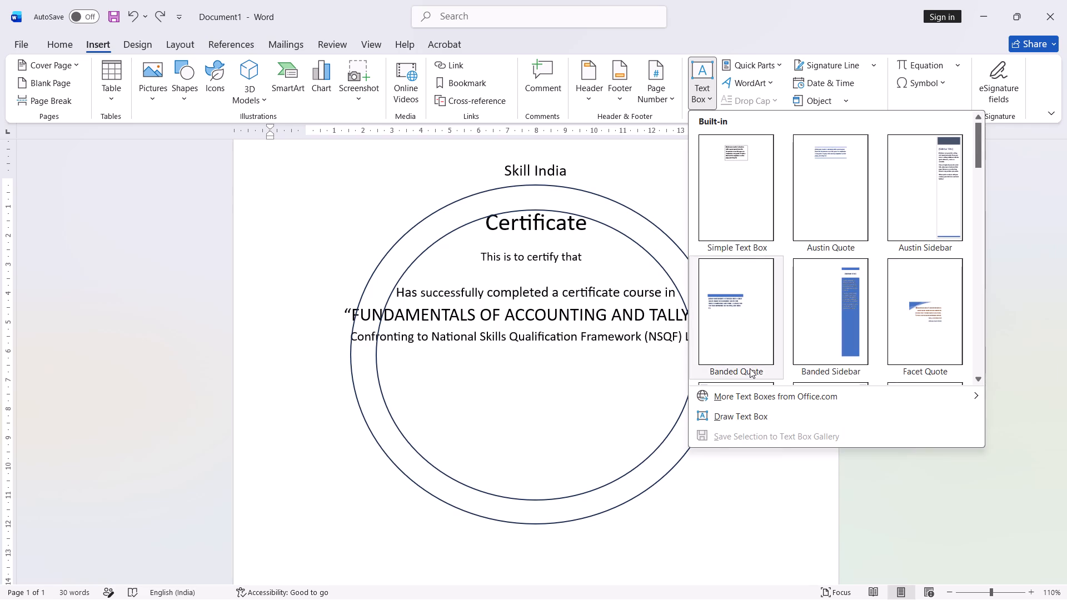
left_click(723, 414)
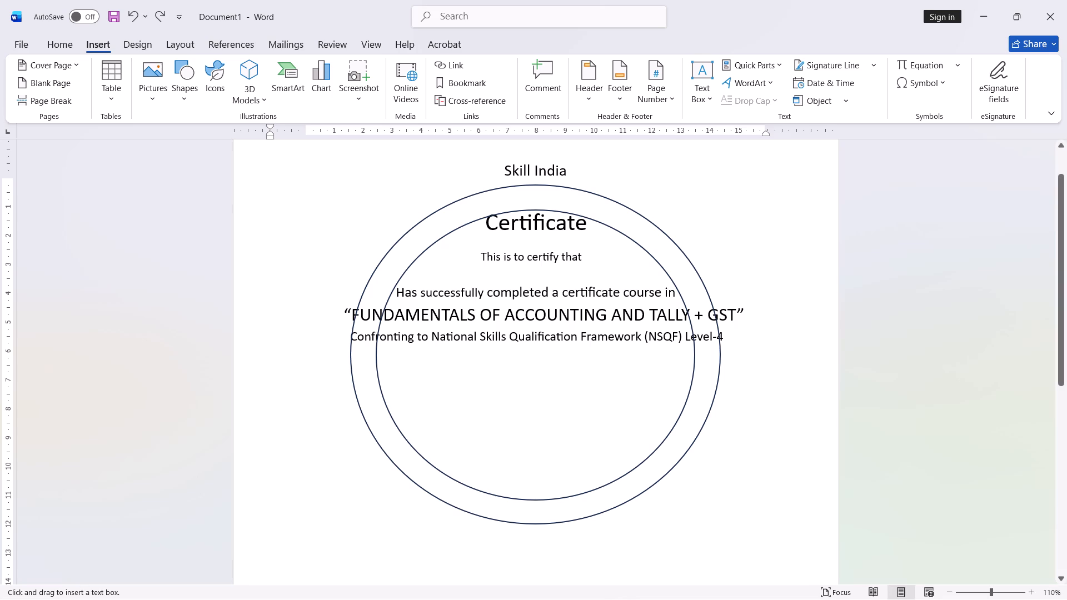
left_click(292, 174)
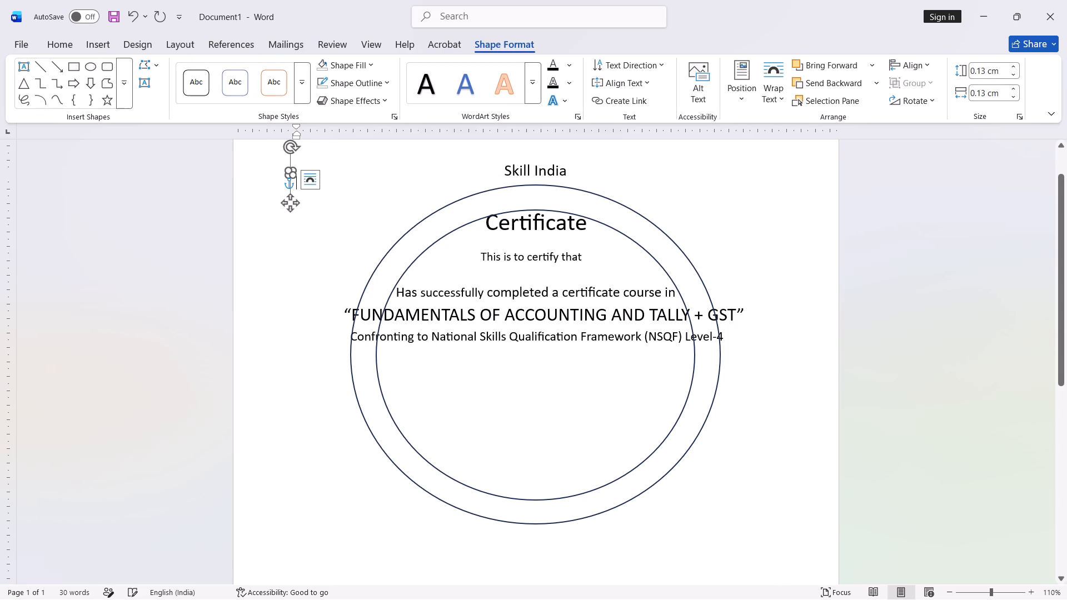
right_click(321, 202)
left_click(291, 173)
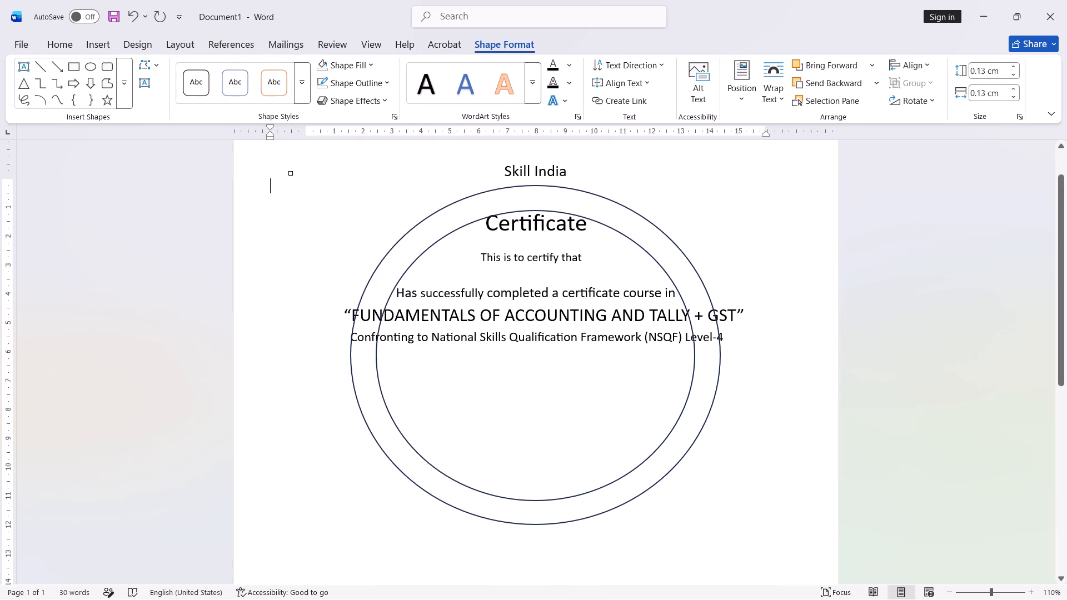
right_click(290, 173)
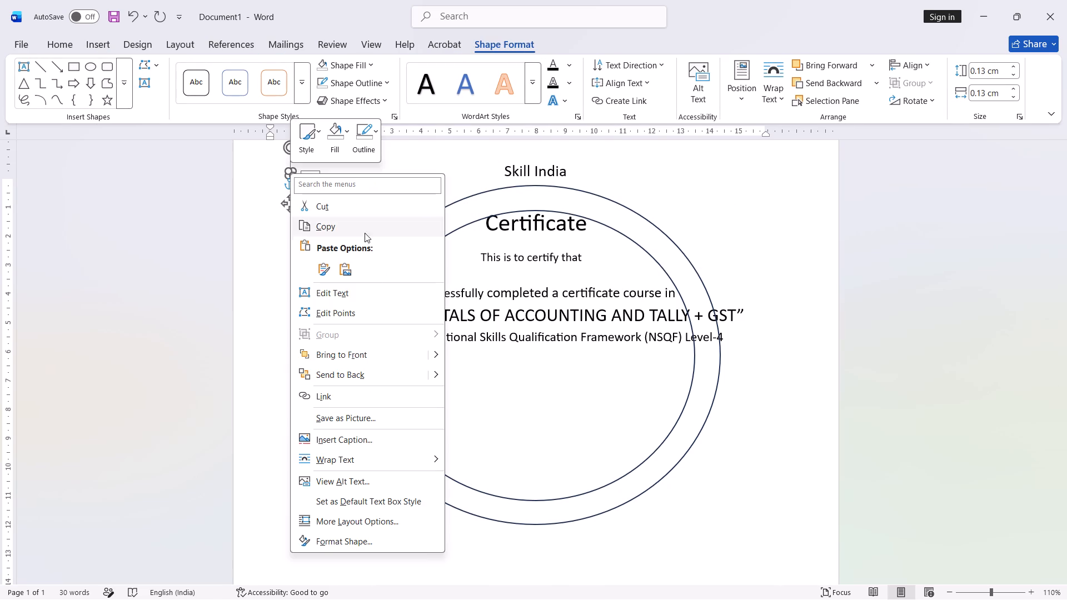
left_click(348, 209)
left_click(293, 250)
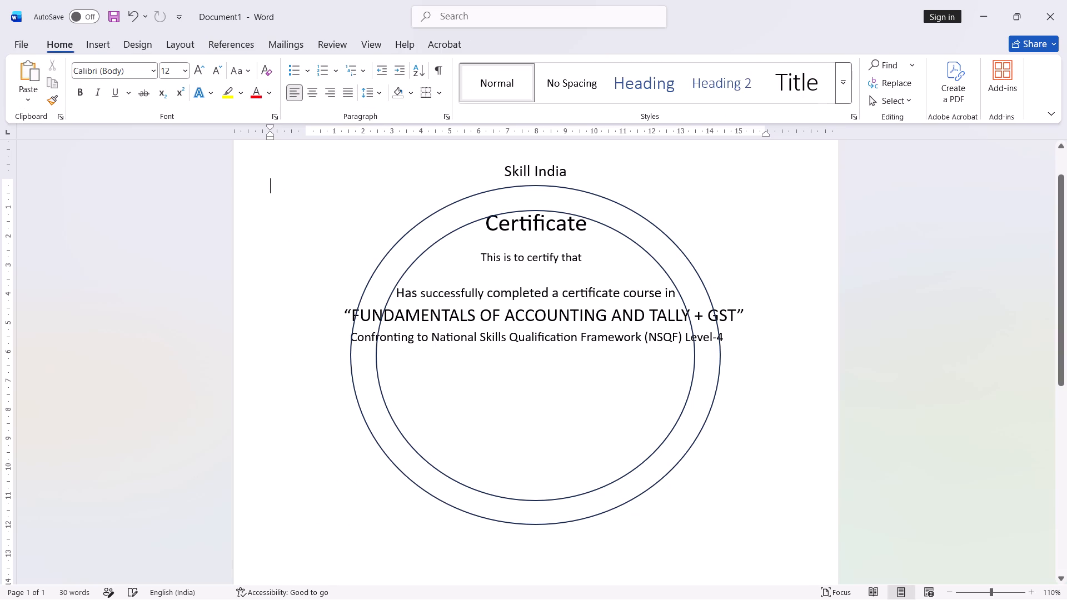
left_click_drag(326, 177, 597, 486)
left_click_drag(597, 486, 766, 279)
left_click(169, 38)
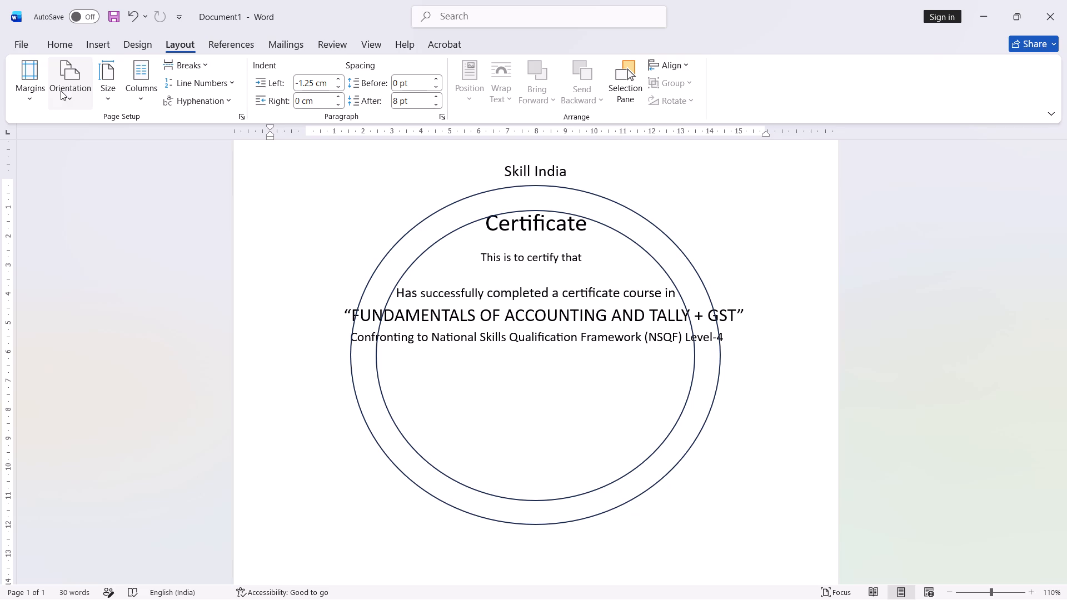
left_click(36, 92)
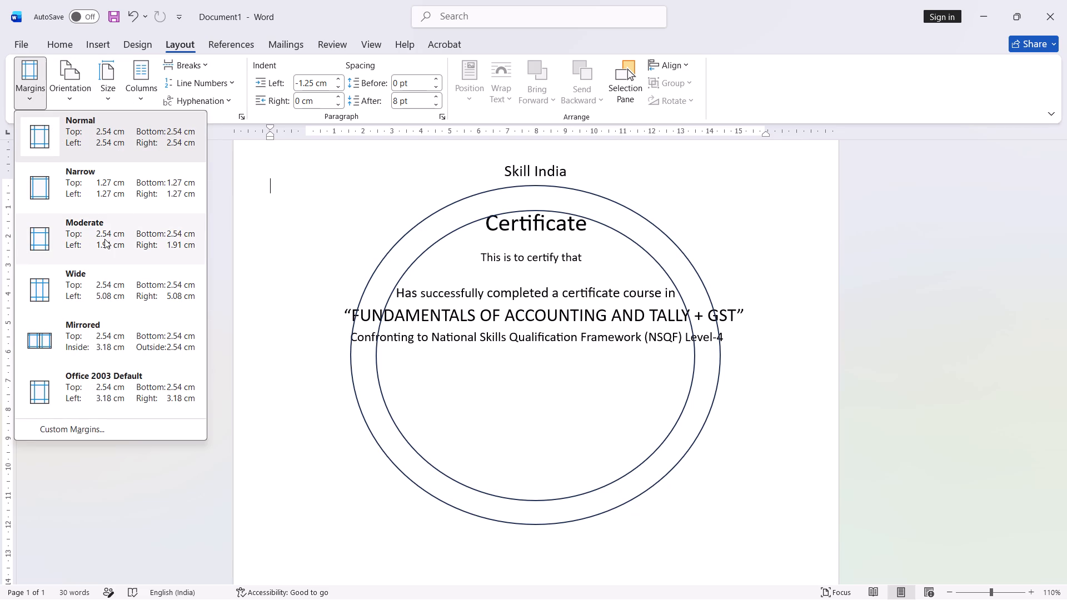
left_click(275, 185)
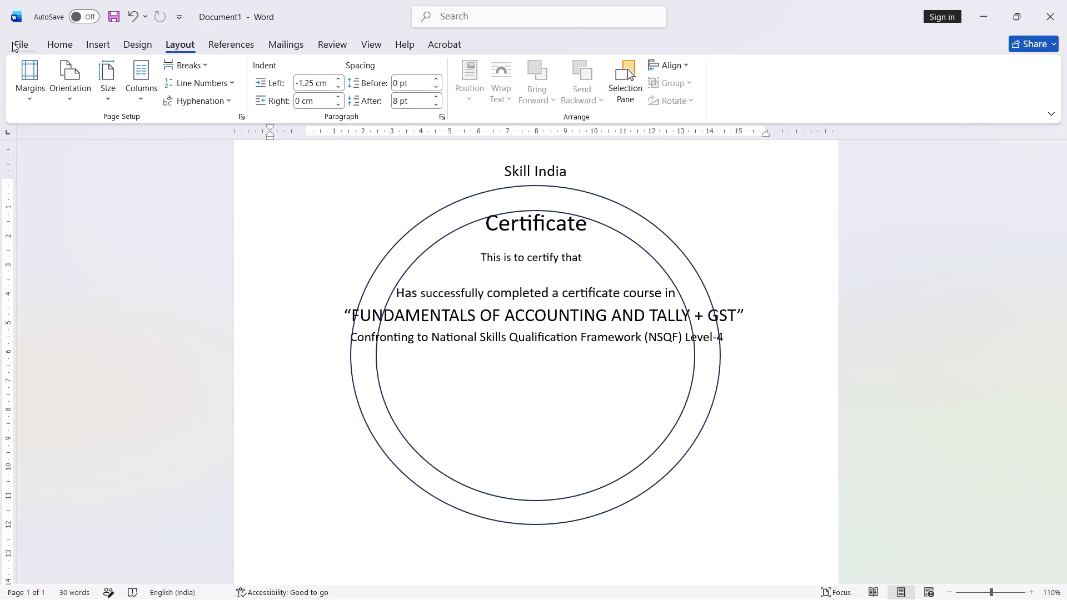
Create a new blank document for a fresh version of the certificate.
left_click(12, 42)
left_click(155, 145)
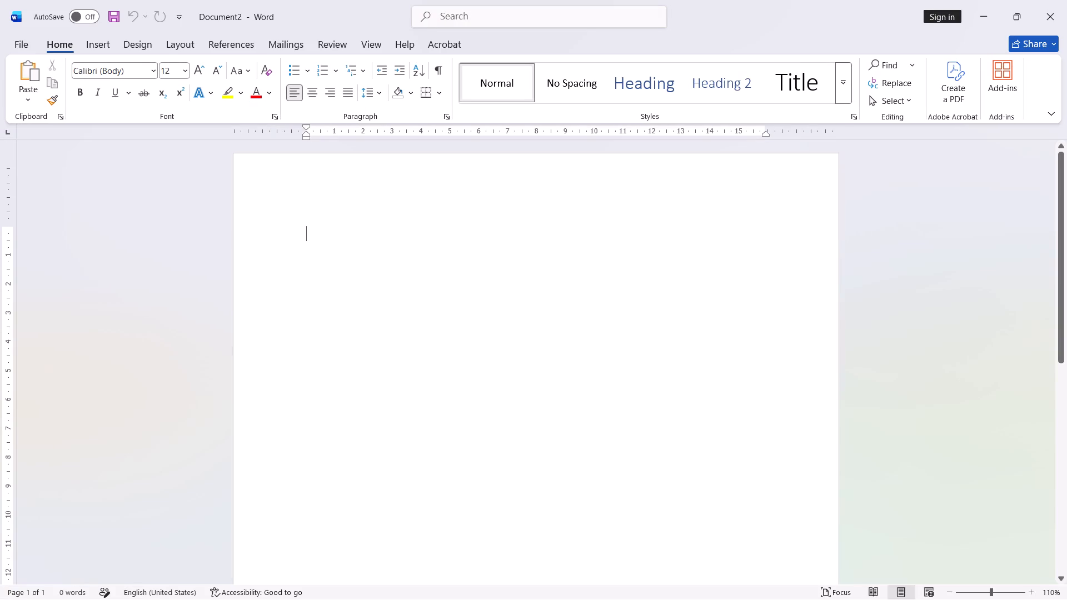
Enter the heading "Certificate" on the first line, followed by one blank line.
type("CE")
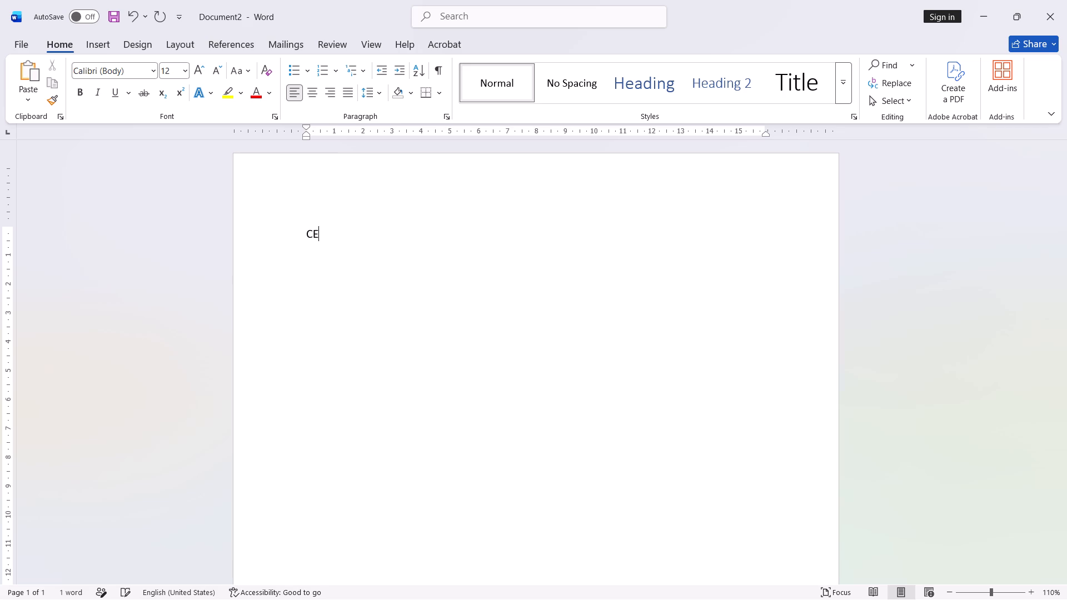
key("BackSpace")
type("er")
type("ti")
type("ficate")
key("Return")
key("Return")
Enter the line "This is to certify that" below the Certificate heading, followed by one blank line.
type("This")
key("space")
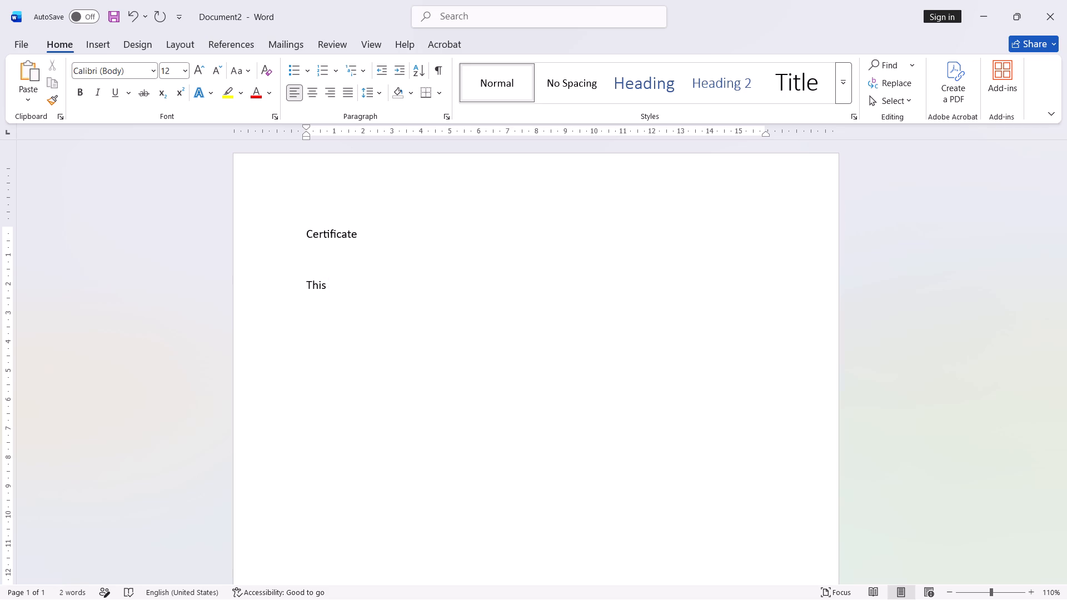
key("i")
type("s")
key("space")
type("to")
key("space")
type("certify")
key("space")
type("tha")
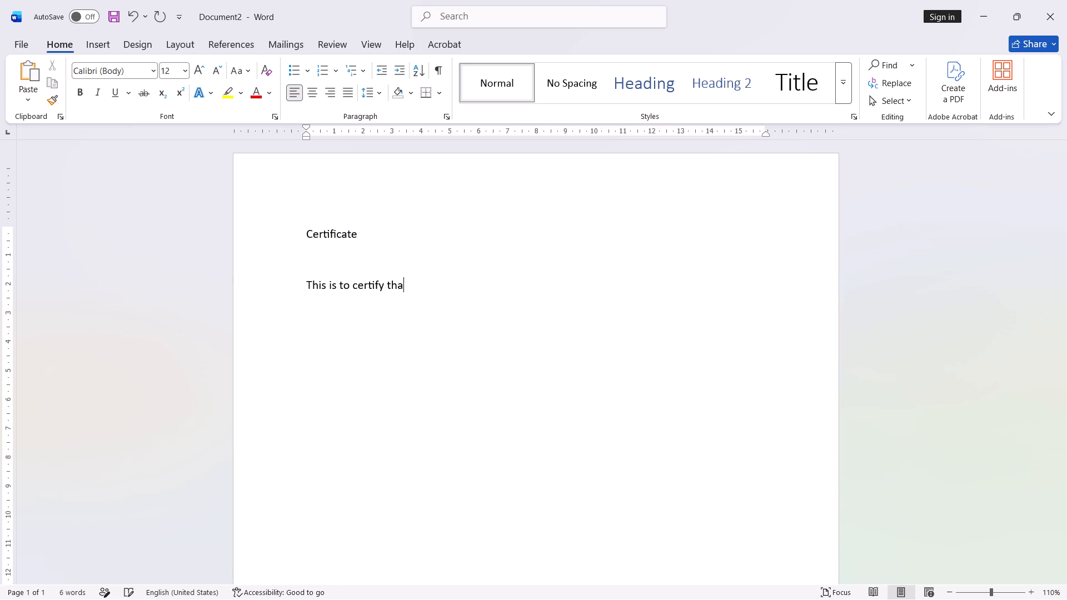
key("t")
key("Return")
key("Return")
Enter the line "Has successfully completed a certificate course in" below the certification line's blank line, ending with a new line.
type("Has")
key("space")
type("sy")
key("BackSpace")
key("u")
type("ccea")
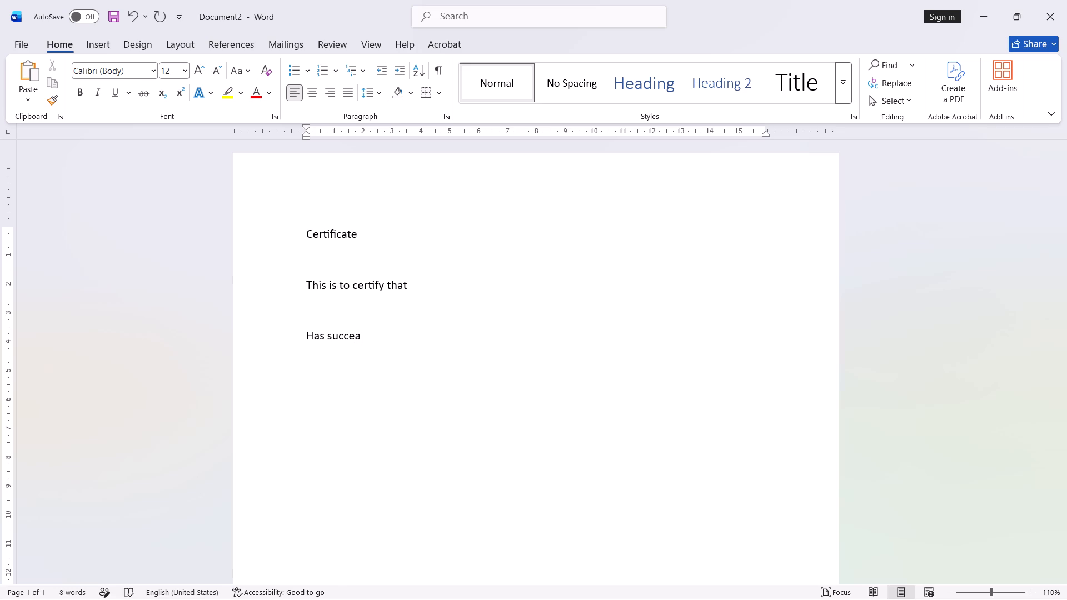
key("BackSpace")
type("ss")
type("fully")
key("space")
type("compl")
type("eted")
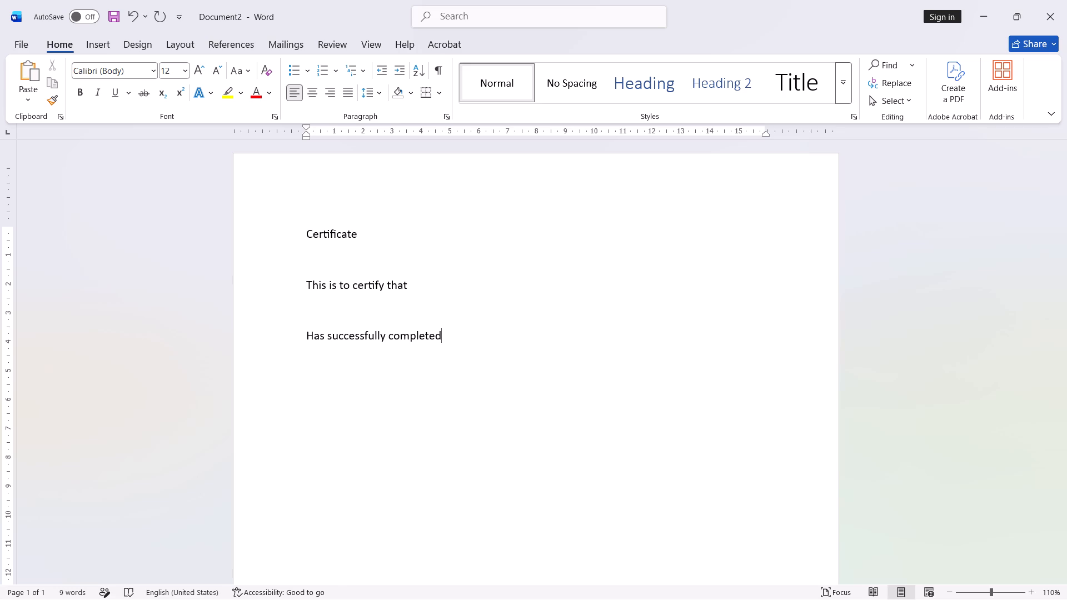
key("space")
type("a")
key("space")
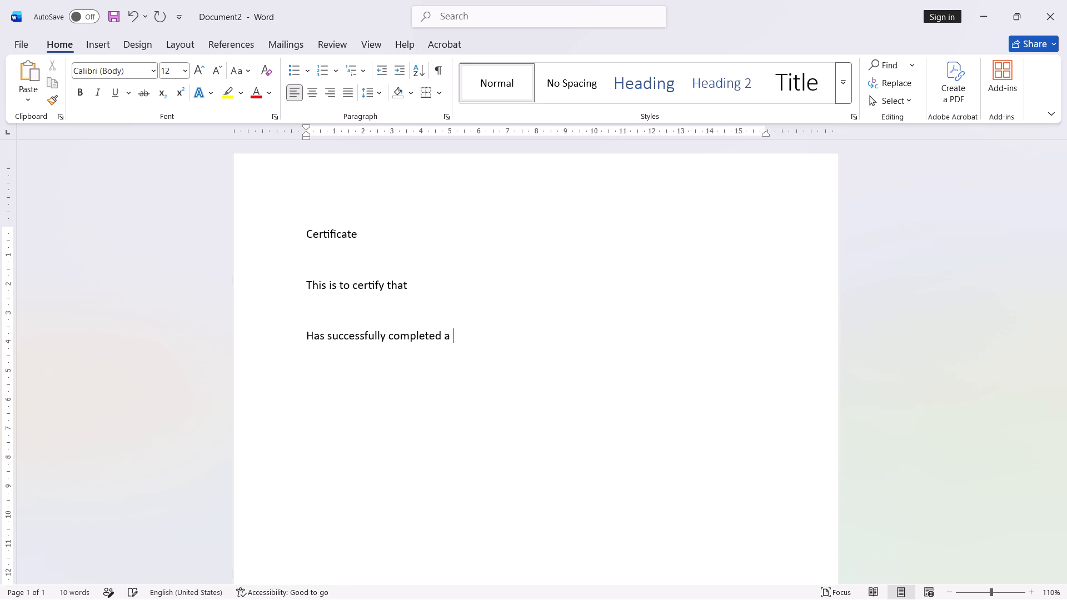
type("certified")
key("BackSpace")
key("BackSpace")
type("cate")
key("space")
type("course")
key("space")
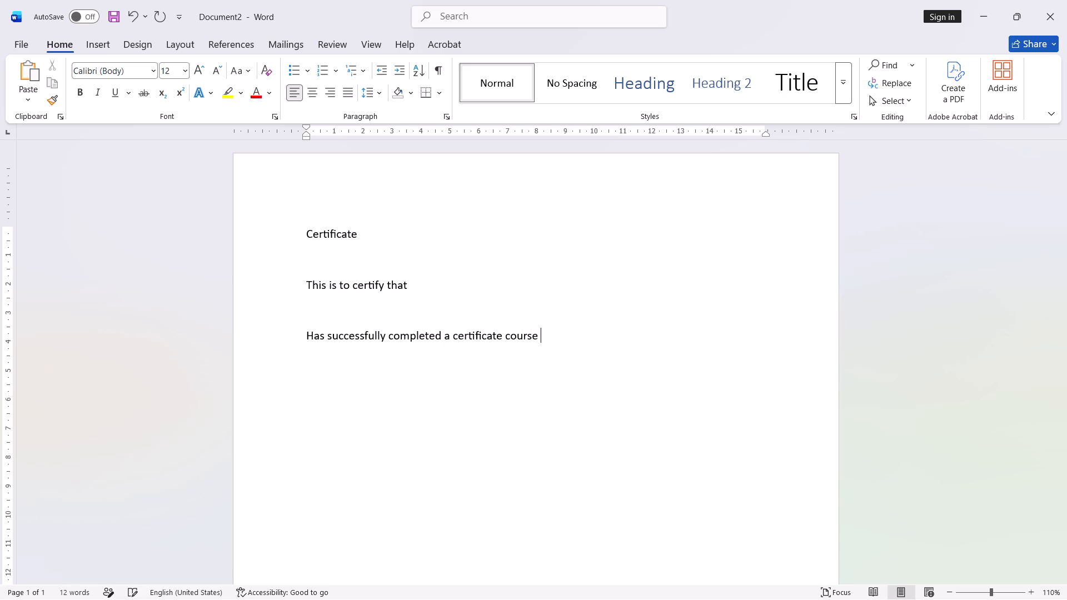
key("i")
key("n")
key("space")
key("Return")
Enter the course title "FUNDAMENTALS OF ACCOUNTING AND TALLY + GST" in double quotation marks on its own line, ending with a new line.
key("shift+quotedbl")
type("FUNDAME")
type("NTAL")
key("space")
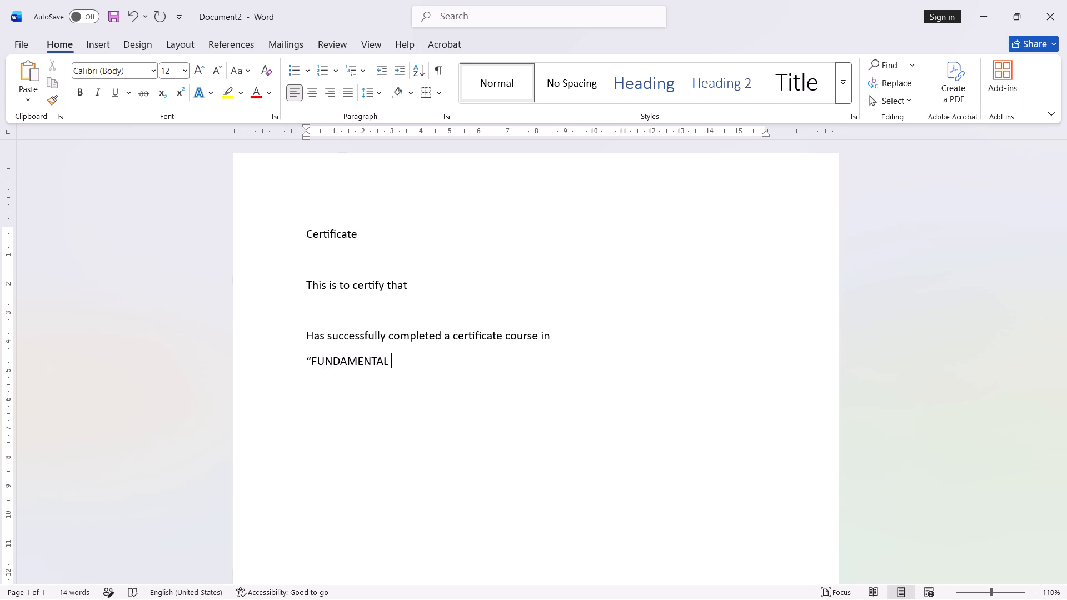
key("shift+BackSpace")
type("S")
key("space")
type("OF ACC")
key("shift+o")
type("UN")
key("shift+t")
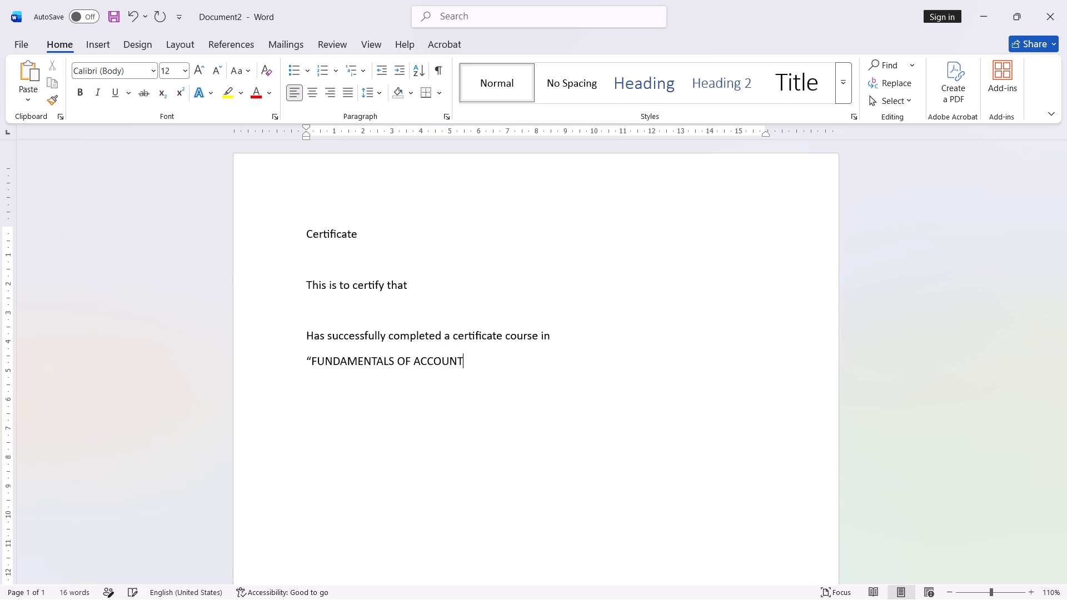
type("ING")
key("space")
type("AND")
key("space")
type("TALLY")
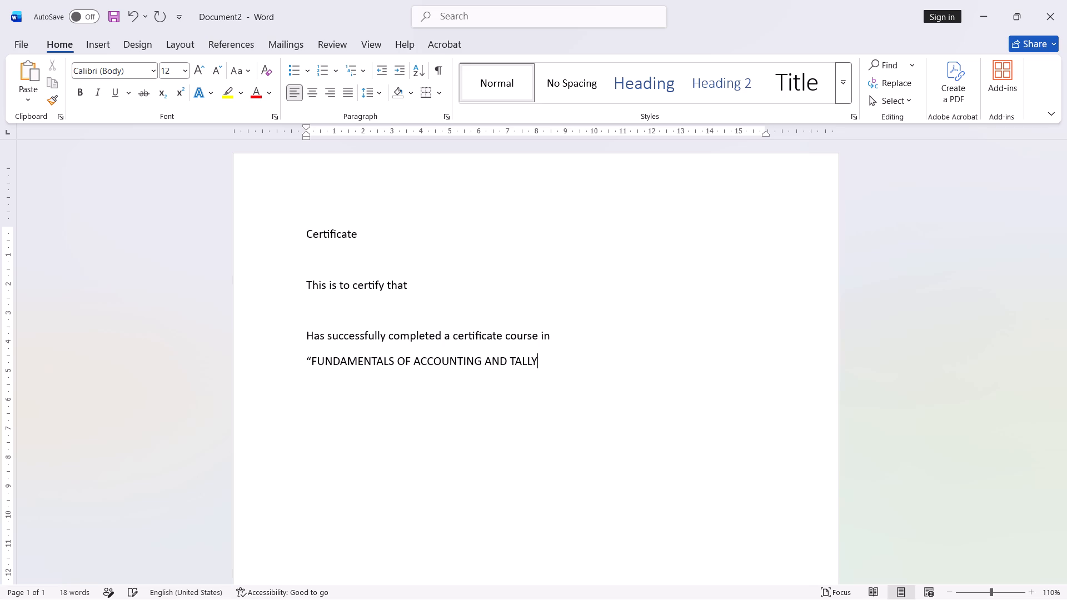
key("shift+space")
type("+")
key("space")
type("GST")
key("shift+quotedbl")
key("Return")
Begin the conformity line below the quoted course title with the words "Conforming to".
type("con")
type("ft")
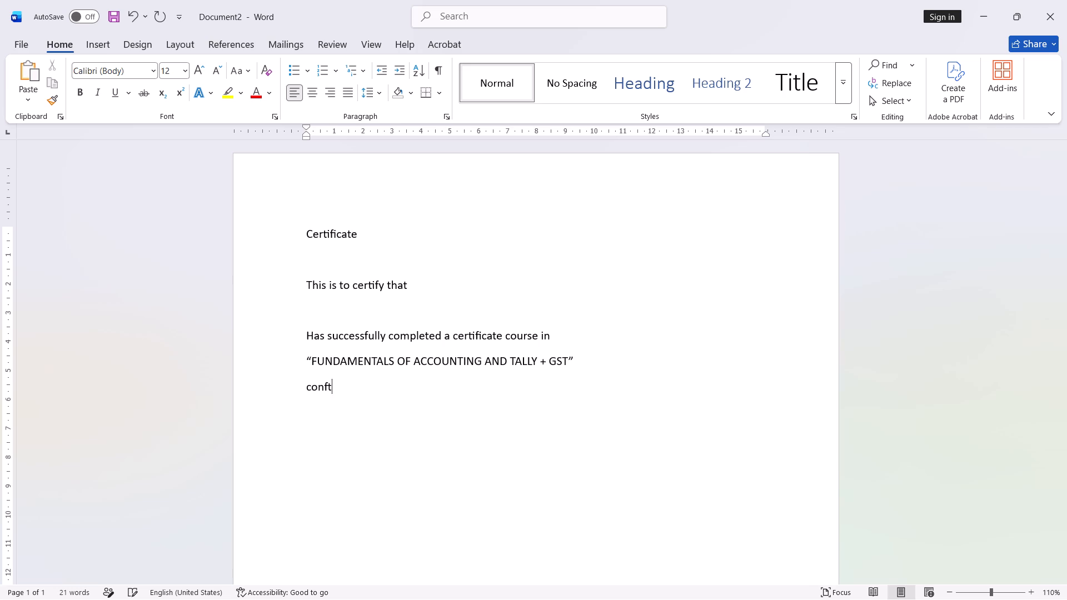
key("BackSpace")
type("ron")
type("ming")
key("space")
type("to")
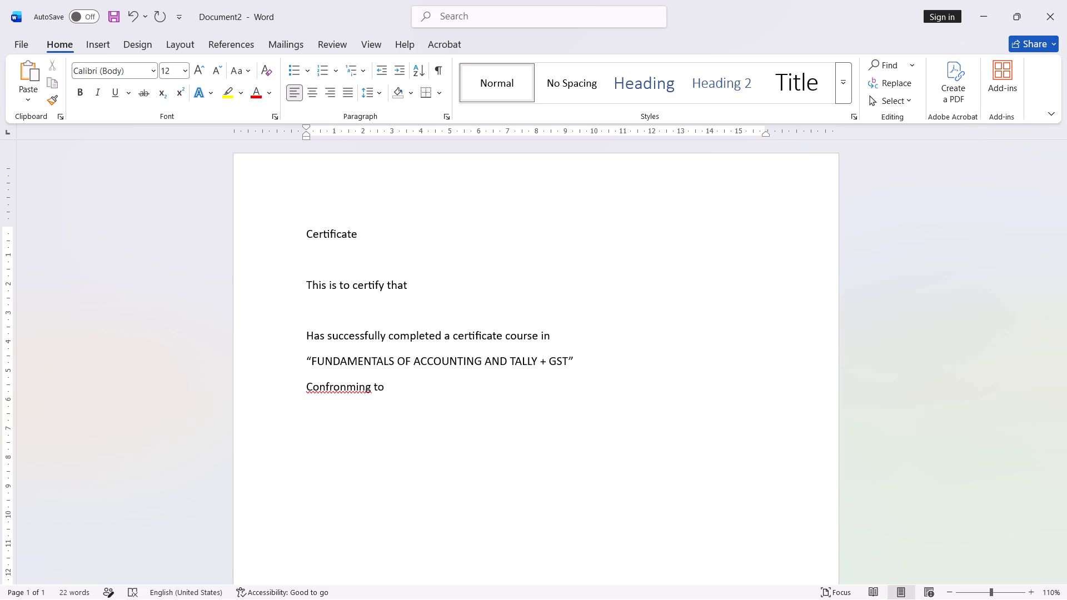
key("BackSpace")
key("BackSpace")
key("BackSpace")
key("BackSpace")
key("BackSpace")
key("BackSpace")
key("BackSpace")
key("BackSpace")
key("BackSpace")
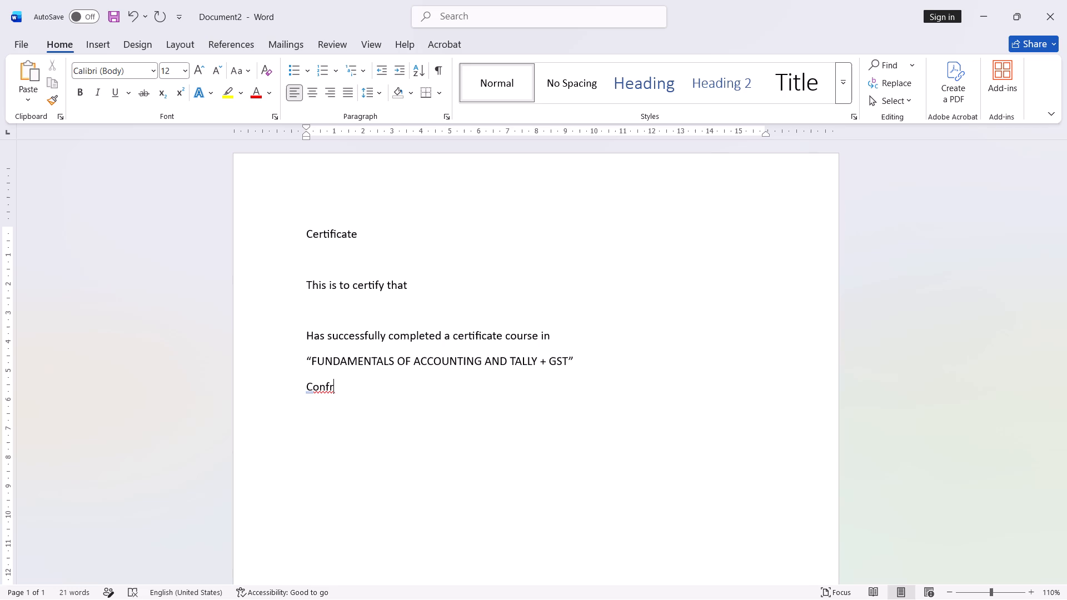
key("BackSpace")
type("orminf")
key("BackSpace")
type("g")
key("space")
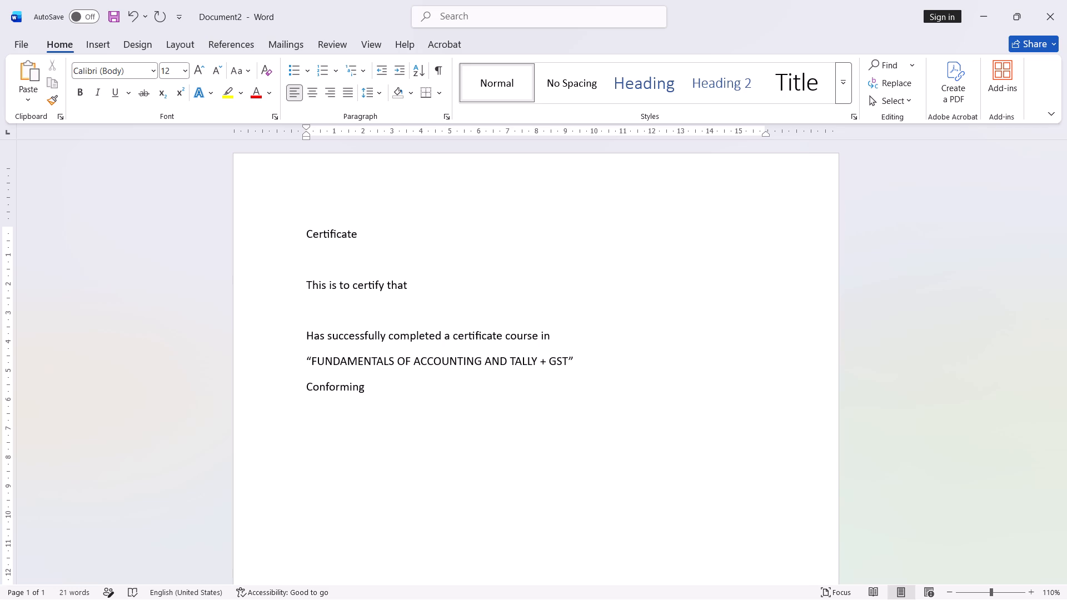
type("to")
key("space")
Continue the conformity line after "Conforming to" with the name "National Skills Qualification Framework".
type("Na")
type("tional")
key("space")
key("s")
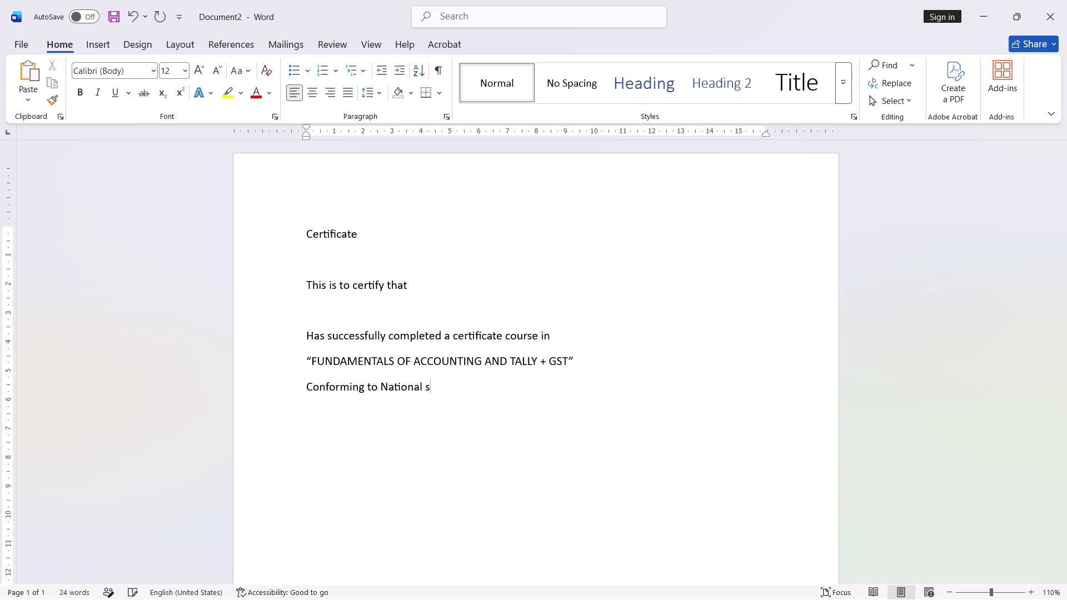
key("BackSpace")
key("shift+s")
type("hi")
key("BackSpace")
key("BackSpace")
type("kill")
key("s")
key("space")
key("shift+q")
key("u")
key("a")
type("li")
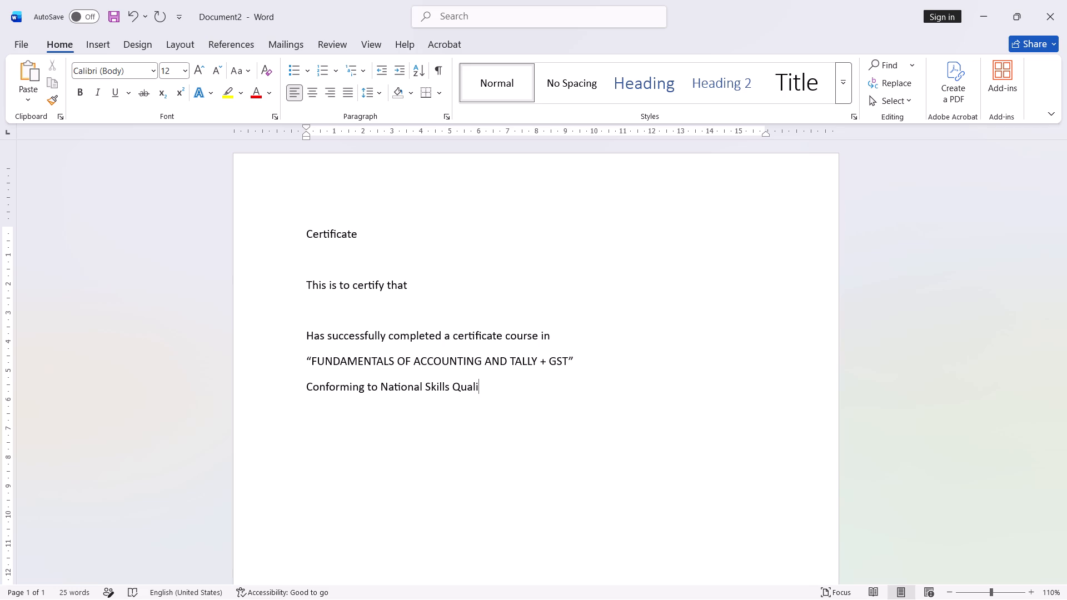
type("fic")
type("atio")
key("n")
key("space")
type("Framework")
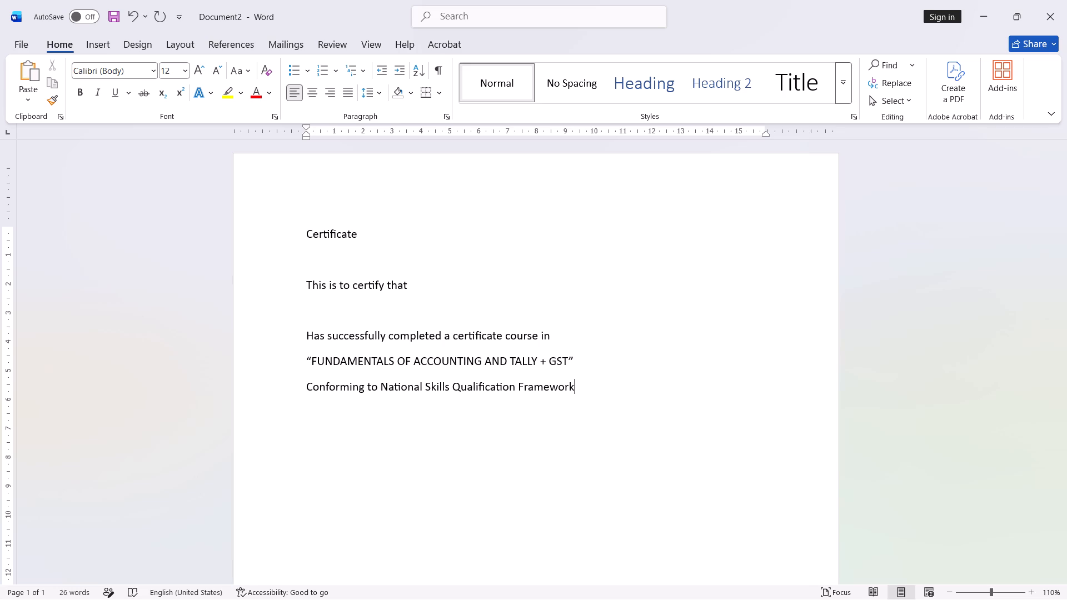
Complete the conformity line by adding "(NSQF) Level - 4" after the word "Framework".
key("space")
key("shift+parenleft")
type("Ns")
key("BackSpace")
type("SQ")
key("shift+f")
key("shift+parenright")
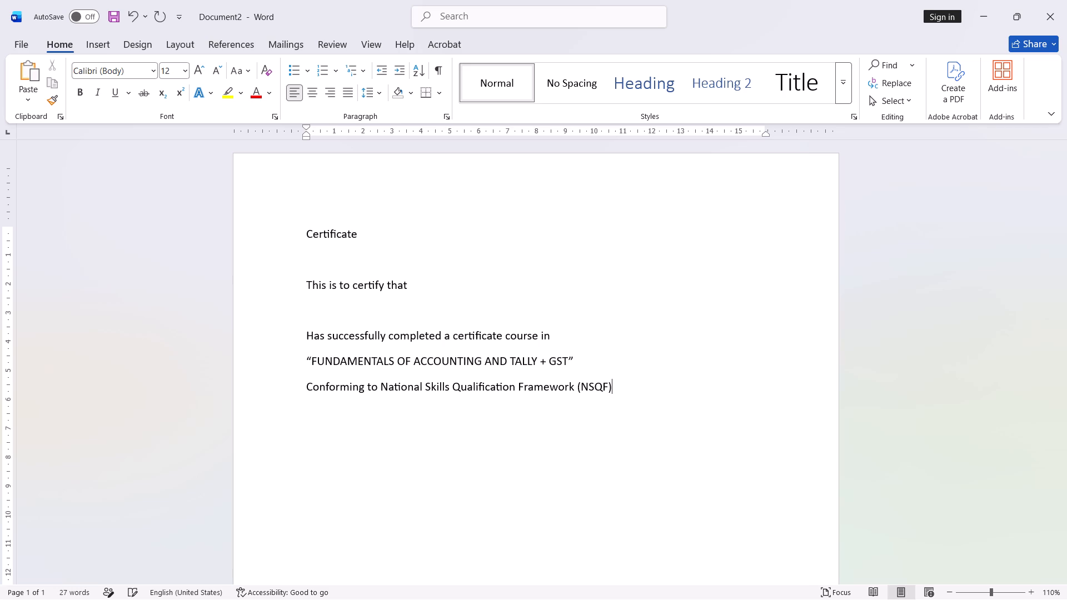
key("space")
type("LE")
key("BackSpace")
type("evel")
key("space")
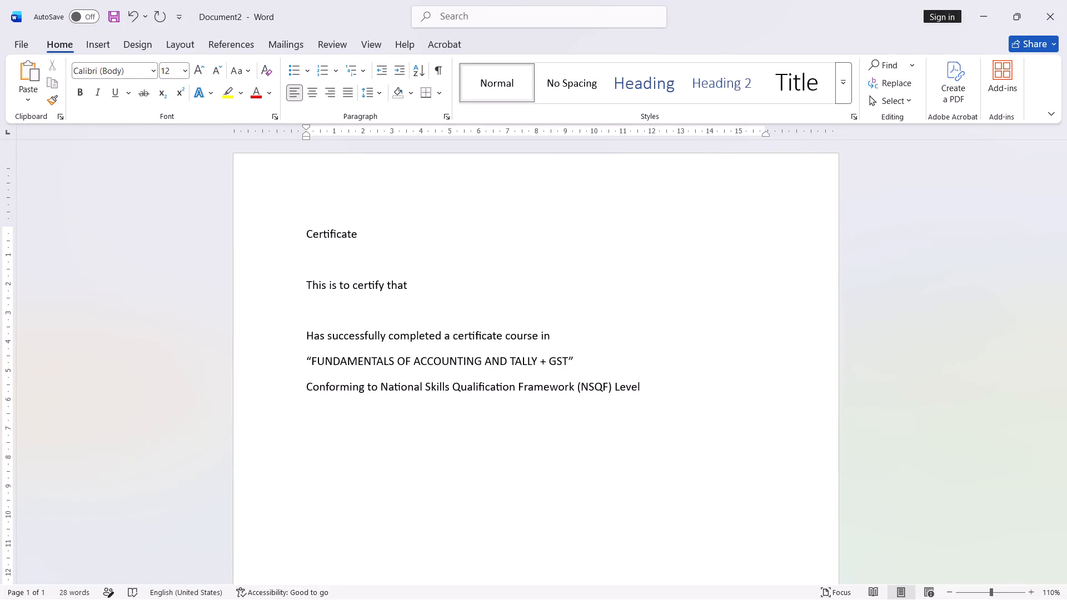
key("shift+underscore")
key("BackSpace")
type("-")
key("space")
key("4")
Start a new line below the NSQF conformity line with the words "Aligned to QP Codes -".
key("Return")
key("shift+a")
type("ligh")
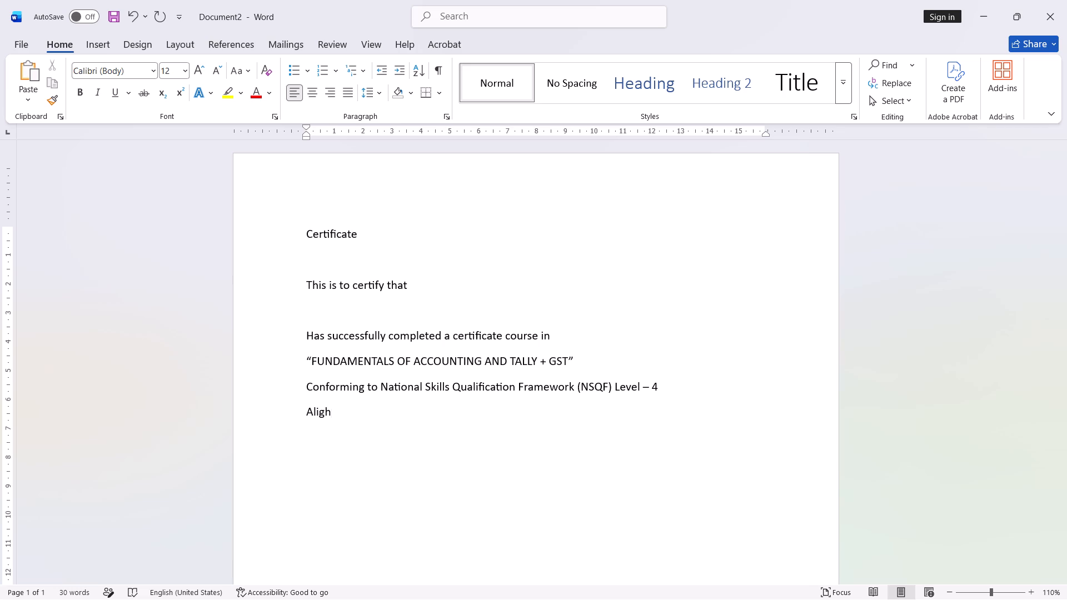
key("BackSpace")
type("ned")
key("space")
type("to")
key("space")
key("shift+q")
key("shift+p")
key("space")
type("C")
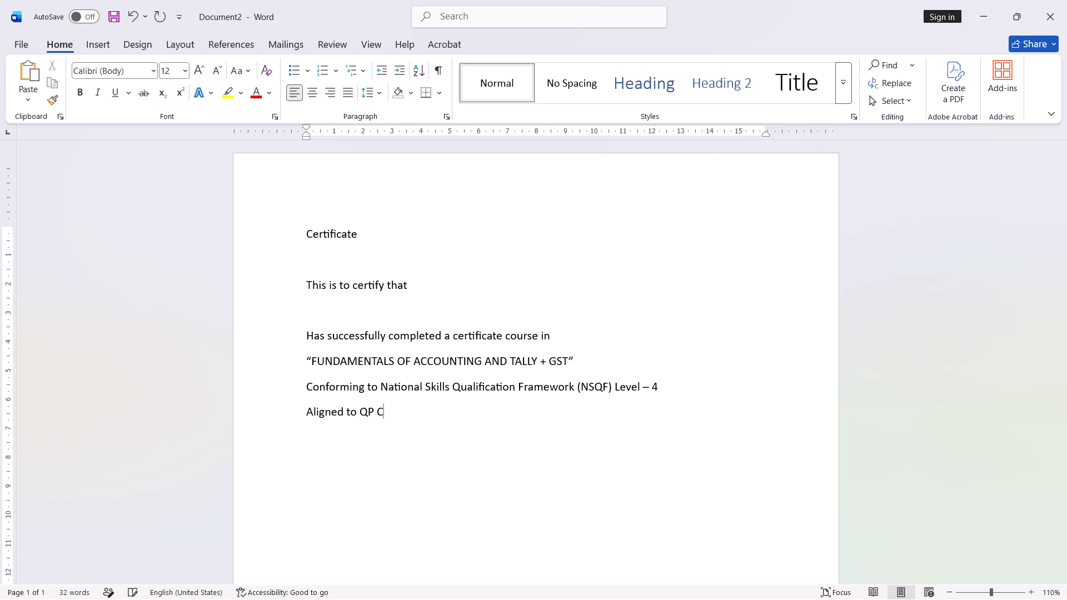
type("odes")
key("space")
type("-")
key("space")
Add the first QP code, "BSC/Q0901", after the dash on the "Aligned to QP Codes" line.
type("BS")
key("shift+c")
key("shift+slash")
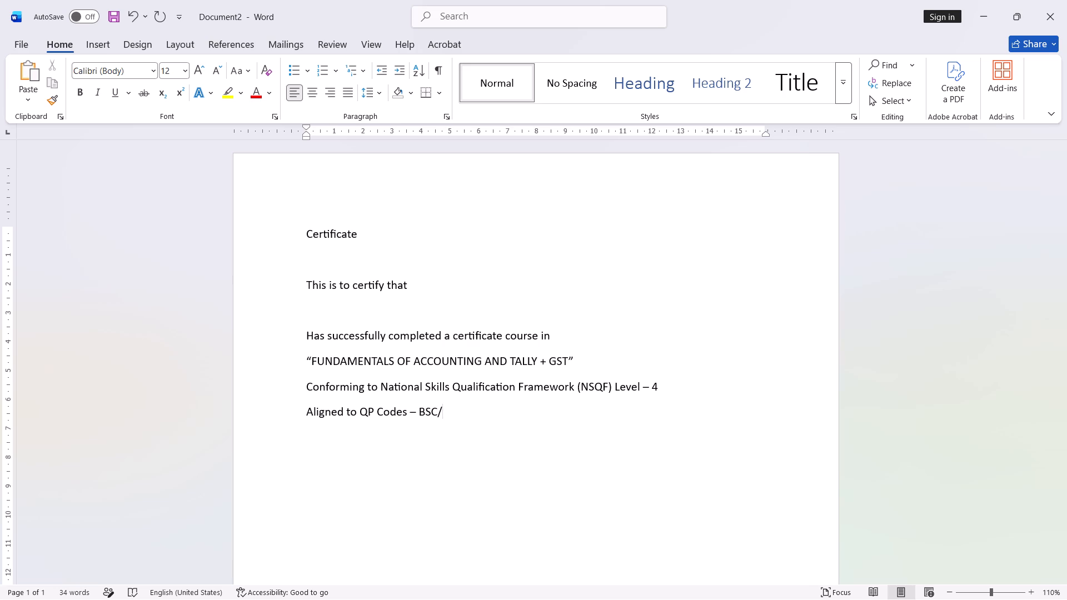
key("shift+q")
type("09")
type("01")
key("space")
Complete the QP codes line by adding "& BSC/Q0910" after the first code.
key("shift+dollar")
key("BackSpace")
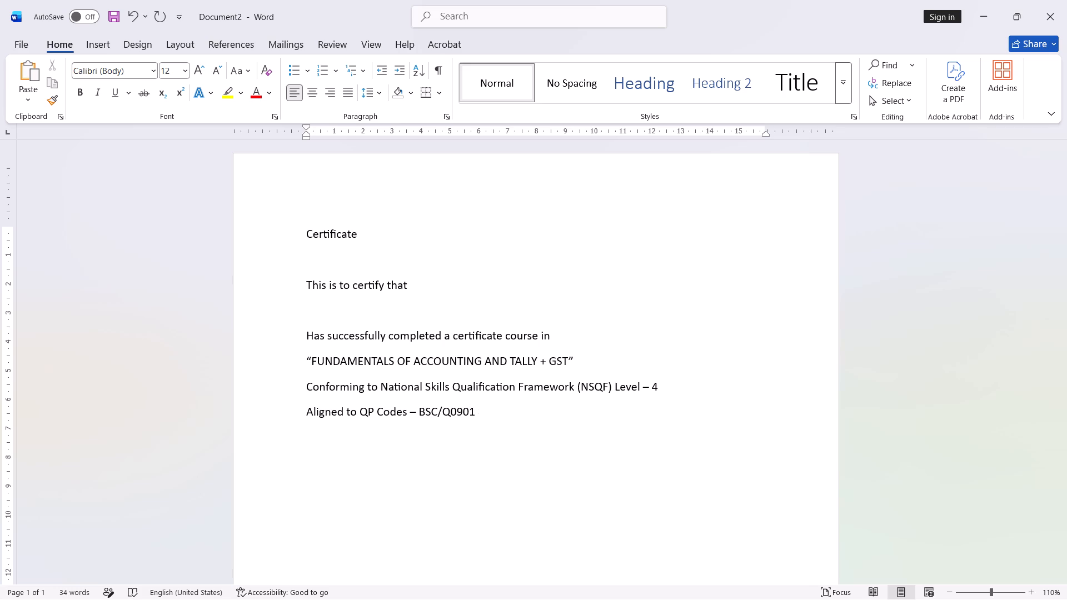
key("shift+ampersand")
key("space")
type("BSC")
key("shift+slash")
key("shift+q")
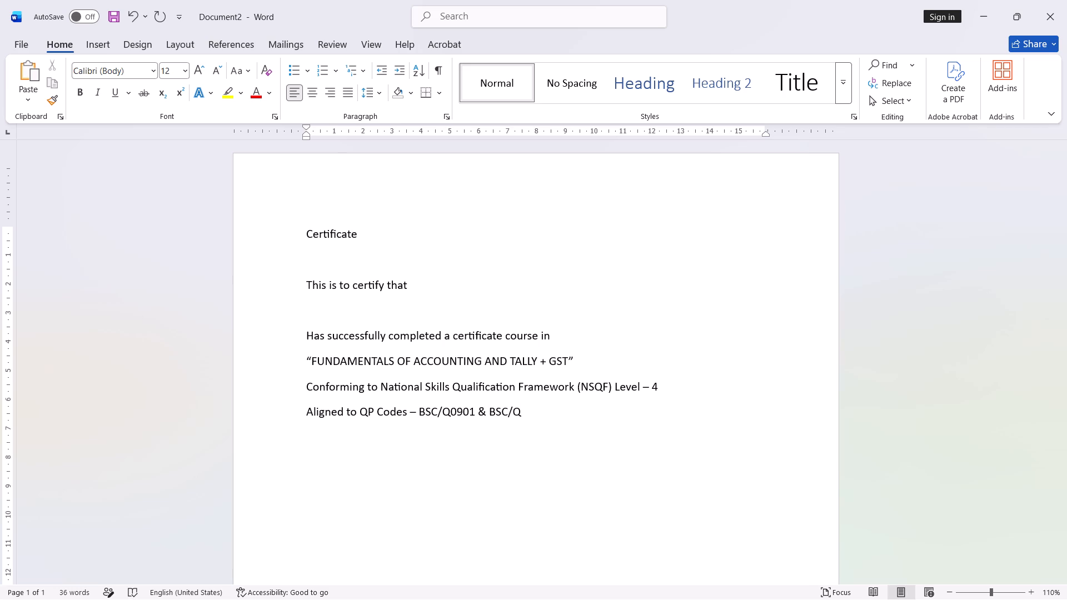
type("09")
key("1")
key("0")
Enter the grade line "With Grade C." on a new line below the QP codes line.
key("Return")
key("w")
type("ith")
key("space")
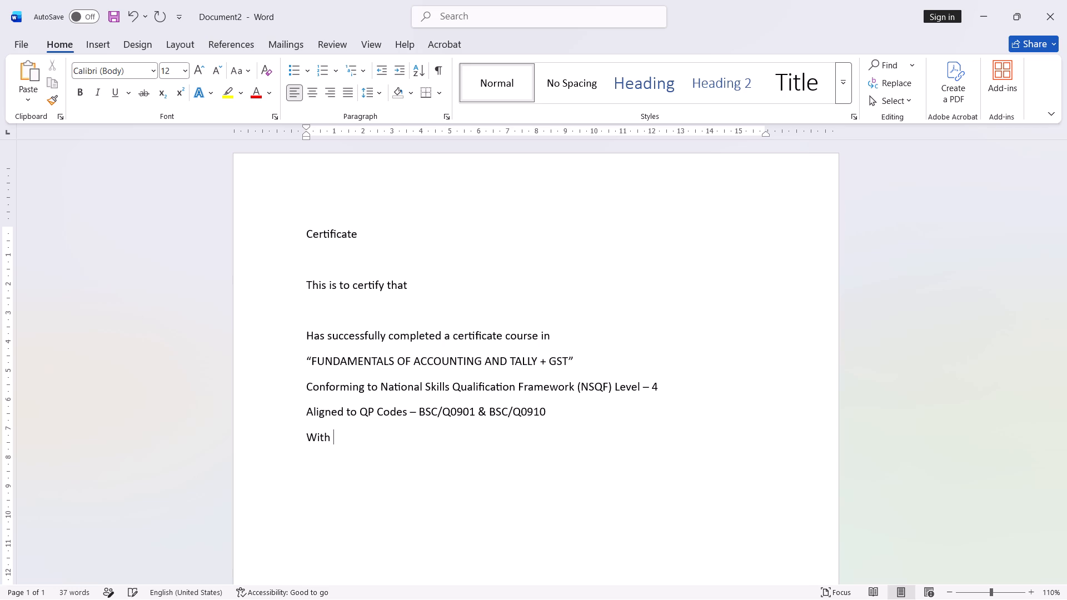
key("shift+g")
type("rade")
key("space")
key("shift+c")
key("period")
Start the course period on a new line below the grade with "From 21-May 2025".
key("Return")
type("from")
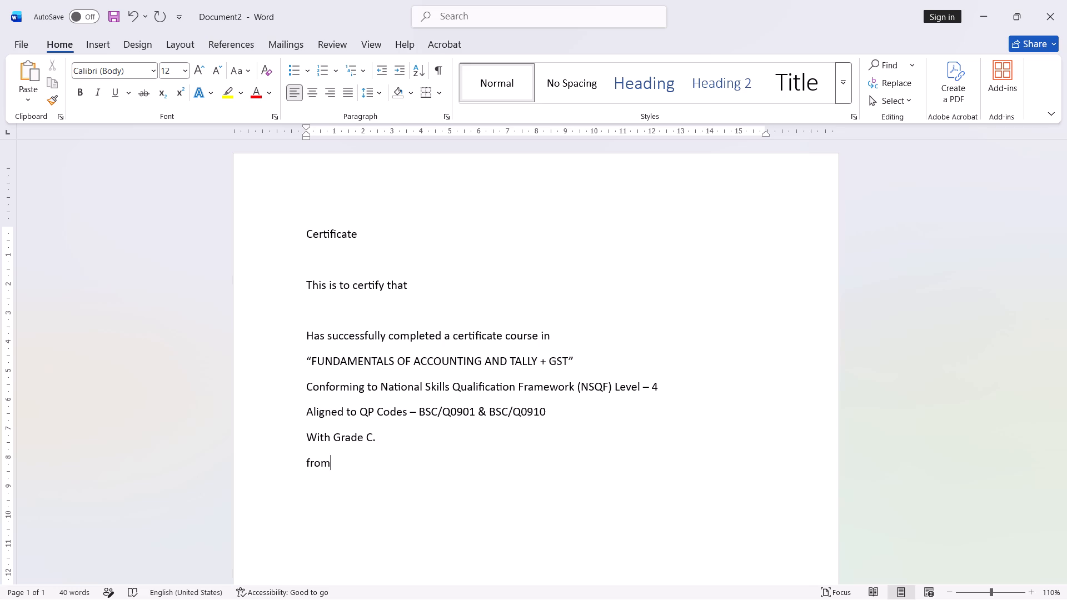
key("space")
type("21")
key("minus")
type("Mat")
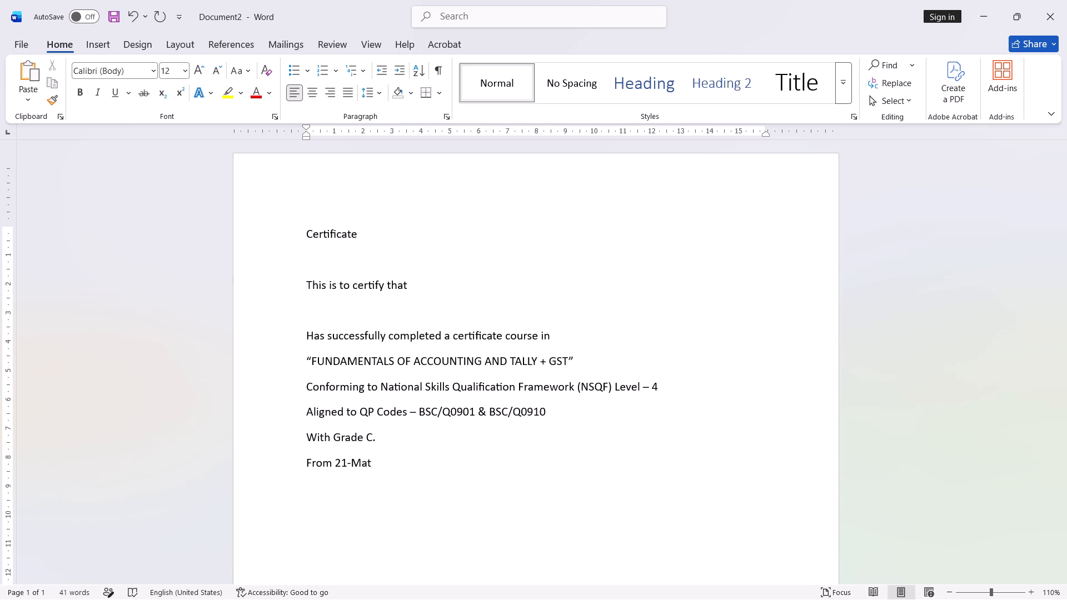
key("BackSpace")
key("y")
key("space")
key("2")
key("0")
type("25")
Complete the course period line by adding the end date "to 31-October 2025" after the start date.
key("space")
type("to")
key("space")
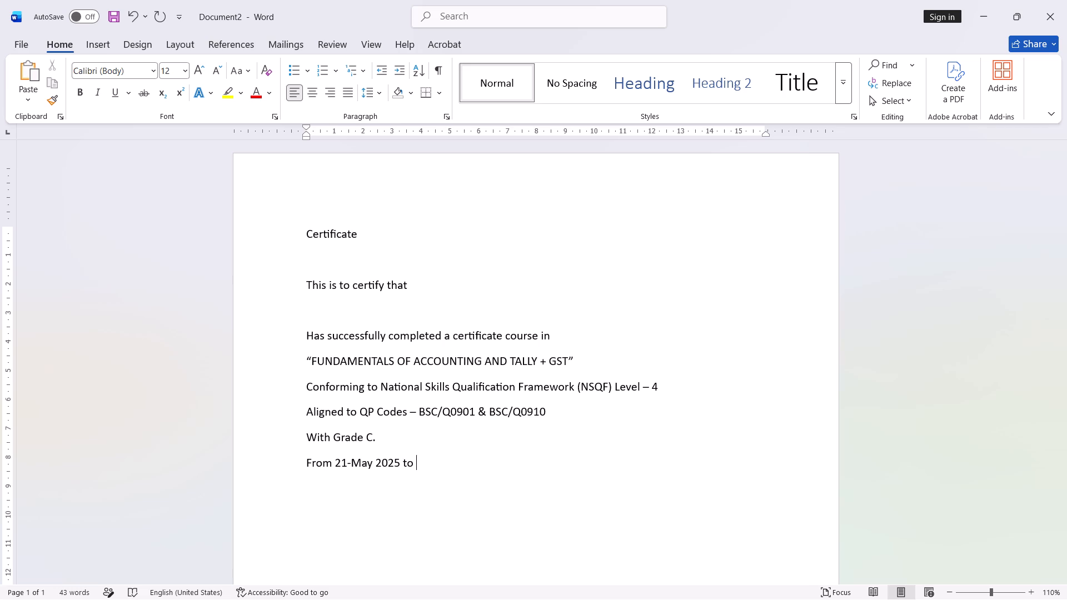
type("31")
key("shift+underscore")
key("BackSpace")
key("minus")
type("October")
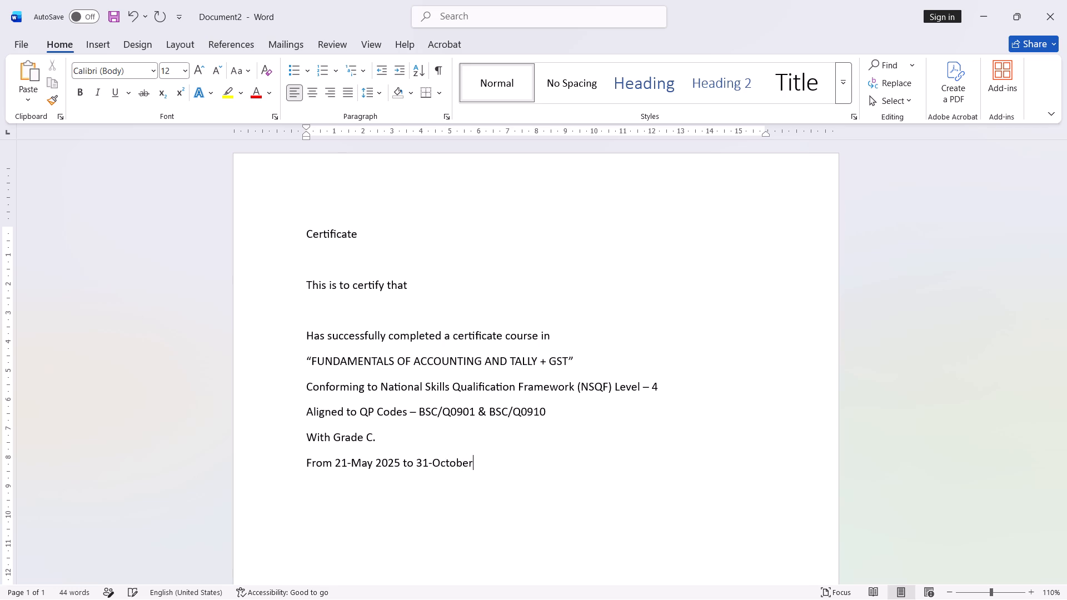
key("space")
key("2")
key("0")
type("25")
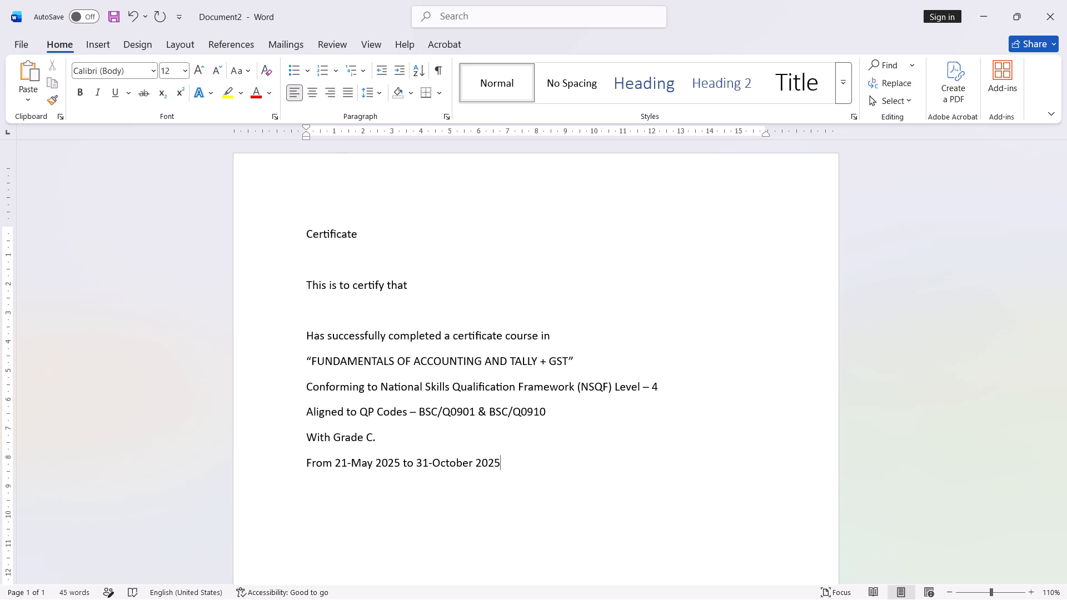
key("space")
Enter the subheading "Competencies Acquired" on a new line below the course period.
key("Return")
key("shift+c")
type("ompe")
type("te")
type("ncies")
key("space")
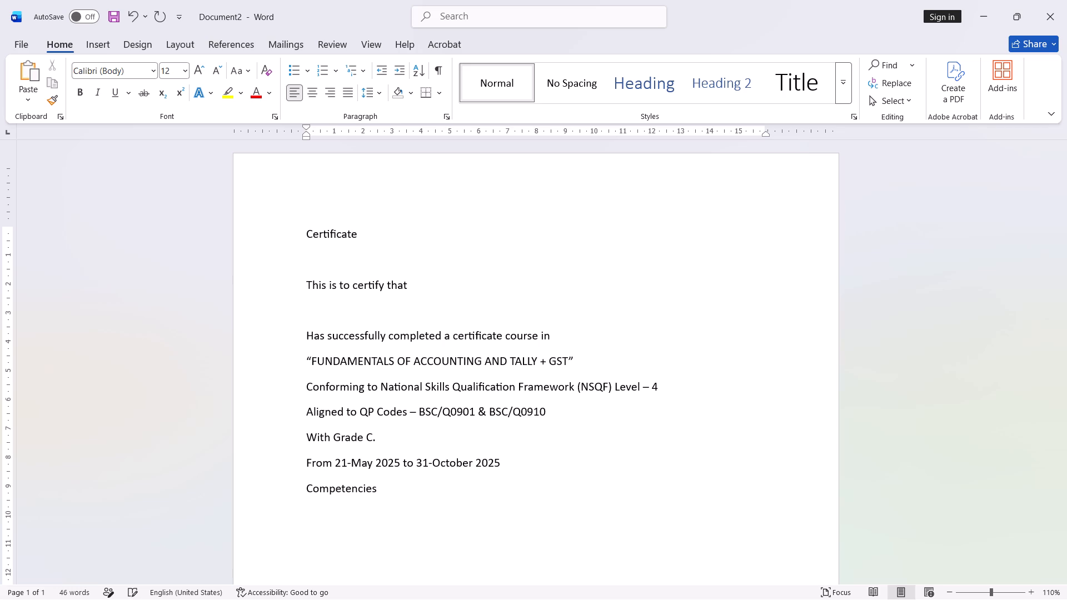
type("Ac")
key("q")
type("uired")
key("space")
Start the competency list on a new line below "Competencies Acquired" with the entry "Basic Accounting,".
key("Return")
type("Basic")
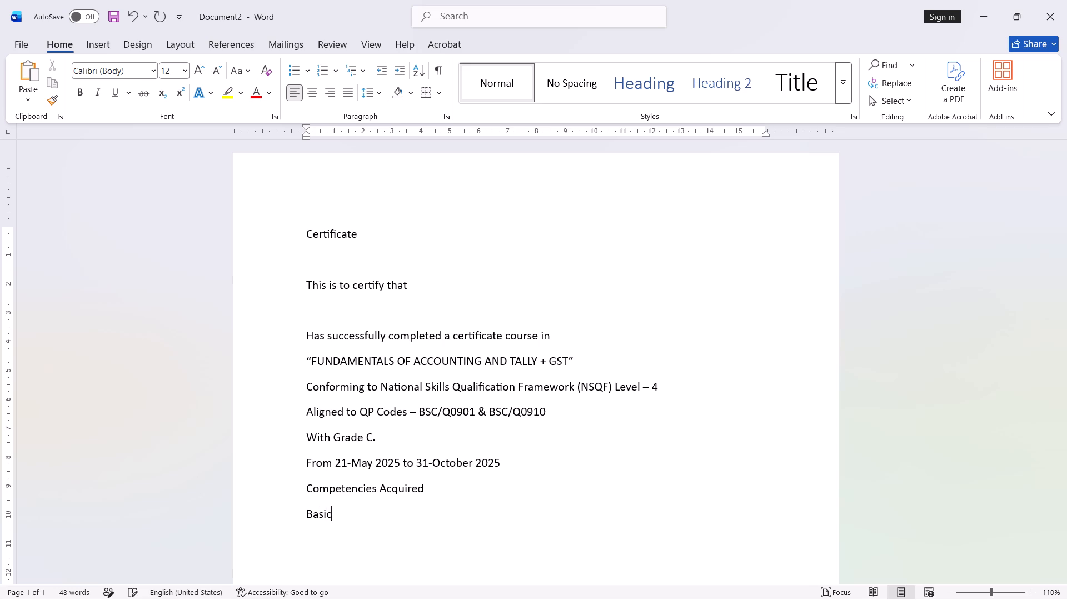
key("space")
type("Accounting")
type(",")
key("space")
Add "Journal to Balance Sheet," after "Basic Accounting," in the competency list.
type("Jou")
type("rnal")
key("space")
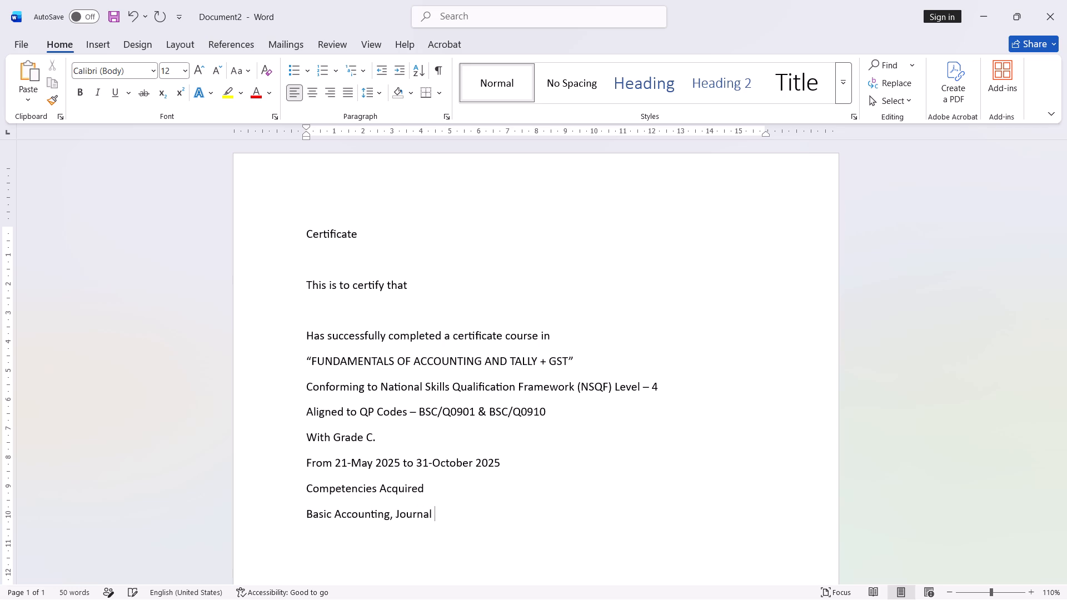
type("to")
key("space")
type("Bala")
type("nced")
key("BackSpace")
key("space")
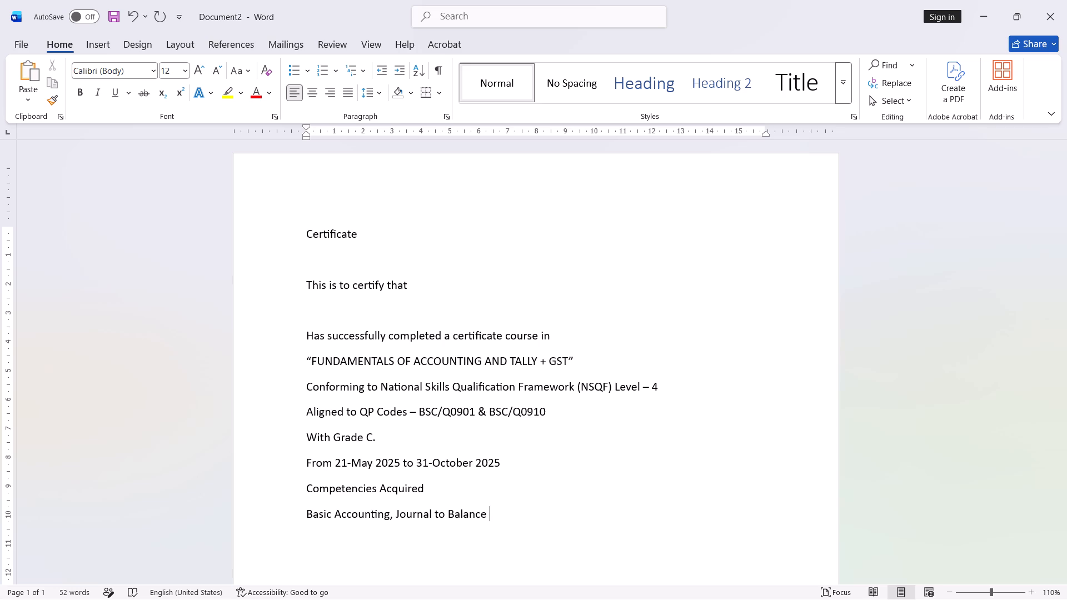
type("Sheet")
key("comma")
key("space")
Continue the competency list on the same line with the entry "Tally with Accounts,".
type("Tally")
key("space")
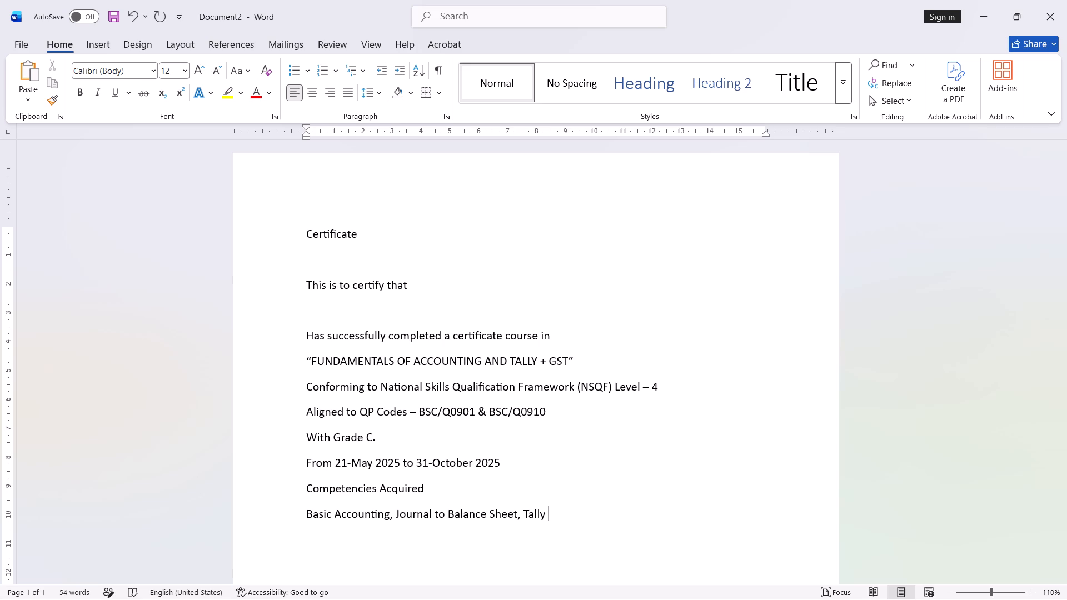
type("with")
key("space")
key("shift+a")
type("ccount")
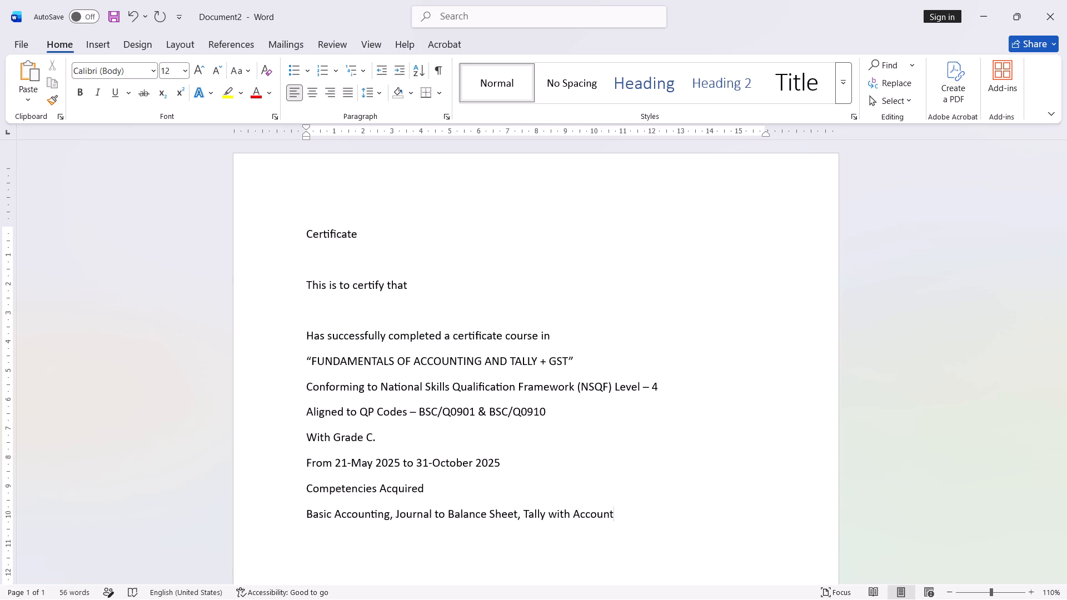
key("s")
type(",")
key("space")
Complete the first line of the competency list with the entry "Tally with Inventory,".
type("Tally")
key("space")
type("with")
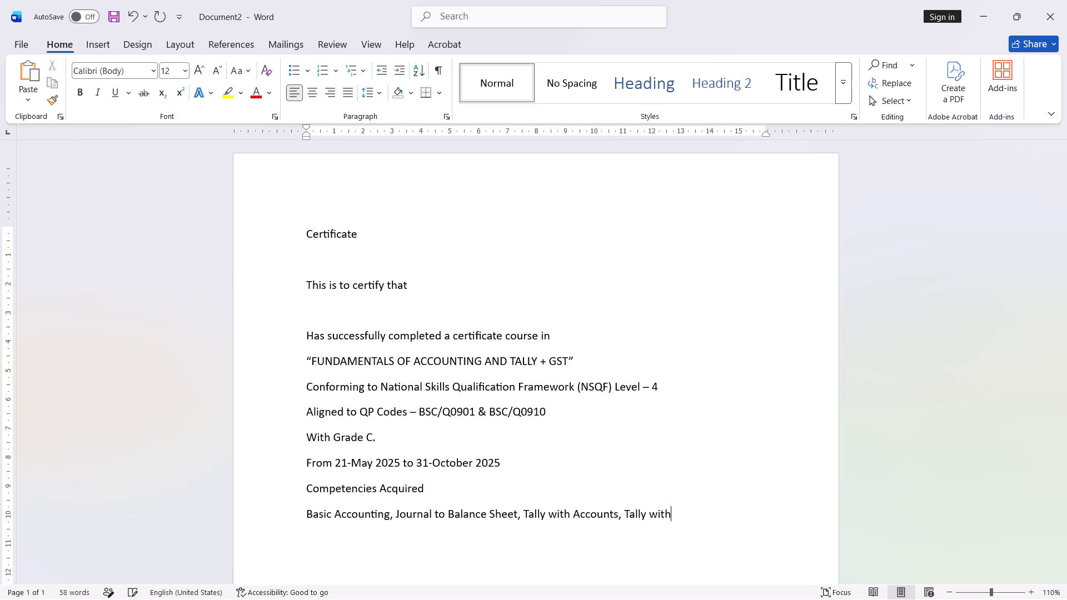
key("space")
type("Inventory")
key("comma")
Continue the competency list on a new line with the entry "Tally with Payroll,".
key("Return")
key("shift+t")
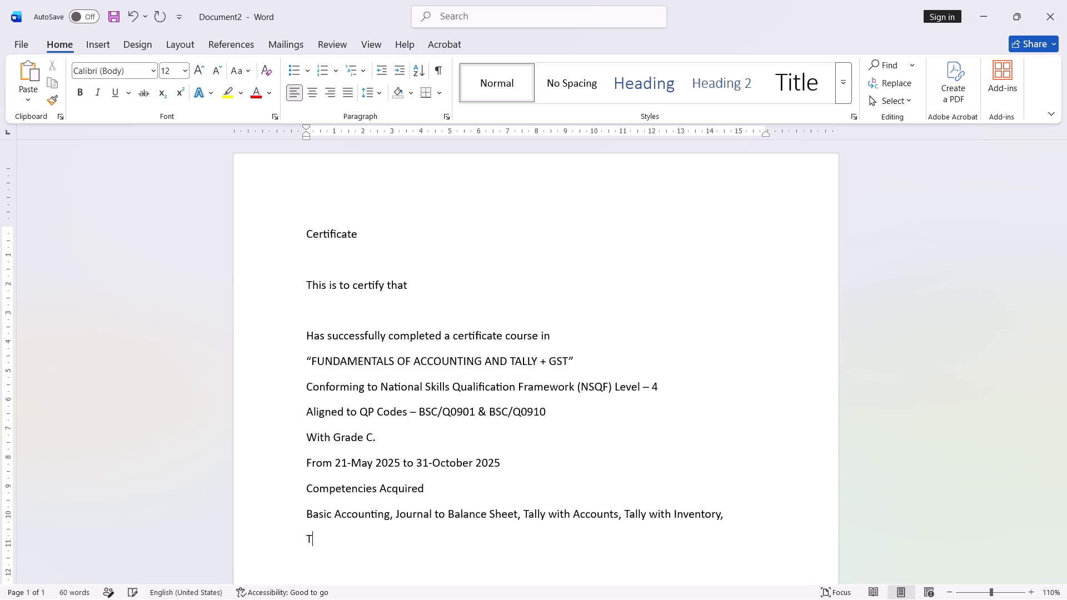
type("ally")
key("space")
type("with")
key("space")
type("Pay")
type("roll")
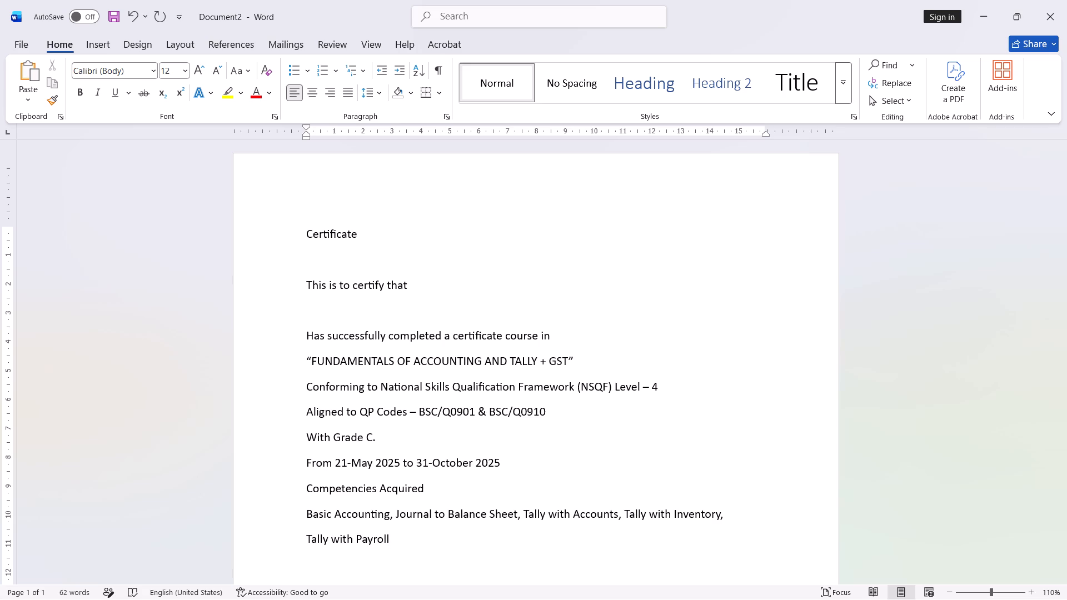
type(",")
key("space")
Finish the competency list by adding "Tally with Basic GST" after "Tally with Payroll,".
type("Tally")
key("space")
type("with")
key("space")
key("shift+b")
type("asi")
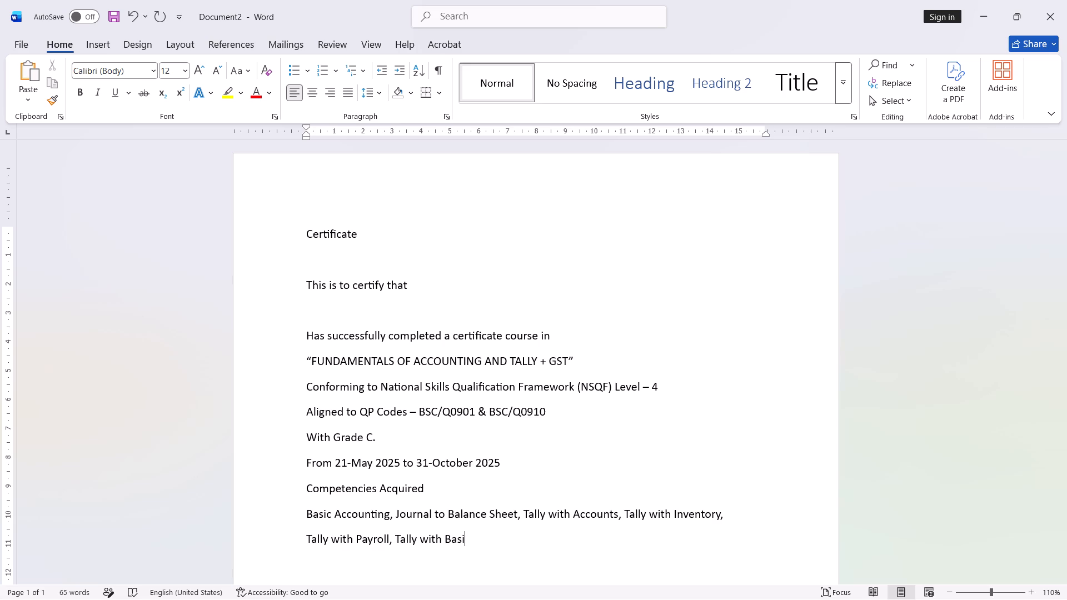
key("c")
key("space")
key("shift+g")
type("ST")
Start a new line below the competency list with the label "Date of Issue:".
key("Return")
scroll(442, 287, "down", 2)
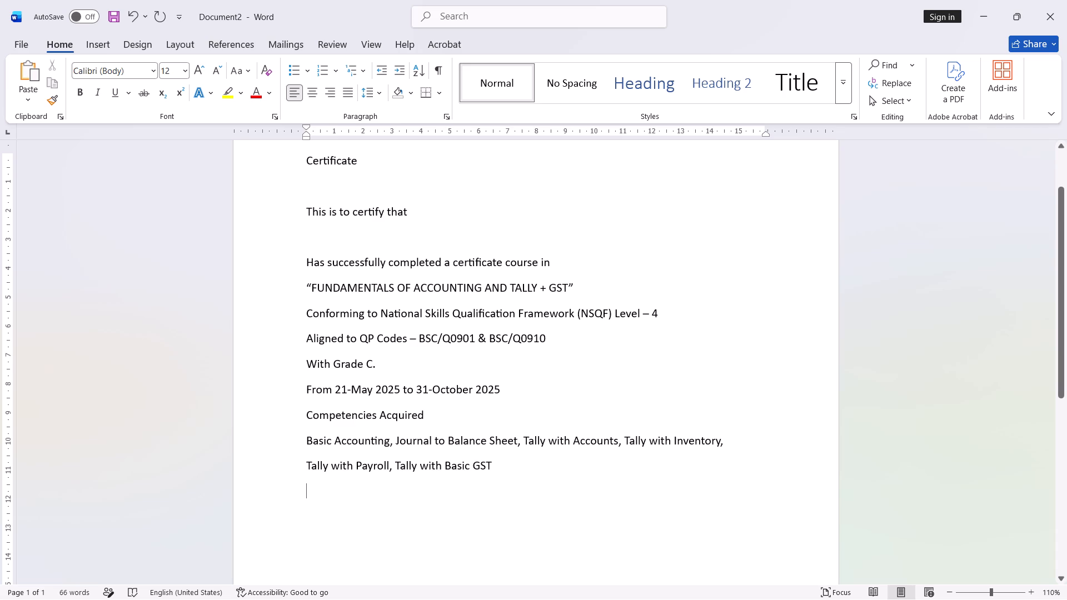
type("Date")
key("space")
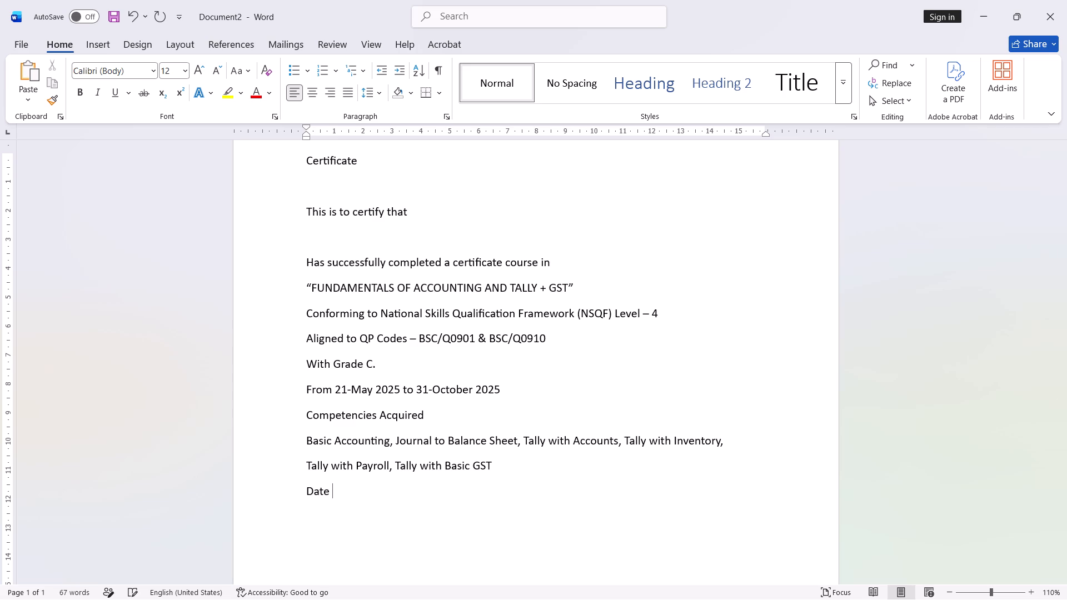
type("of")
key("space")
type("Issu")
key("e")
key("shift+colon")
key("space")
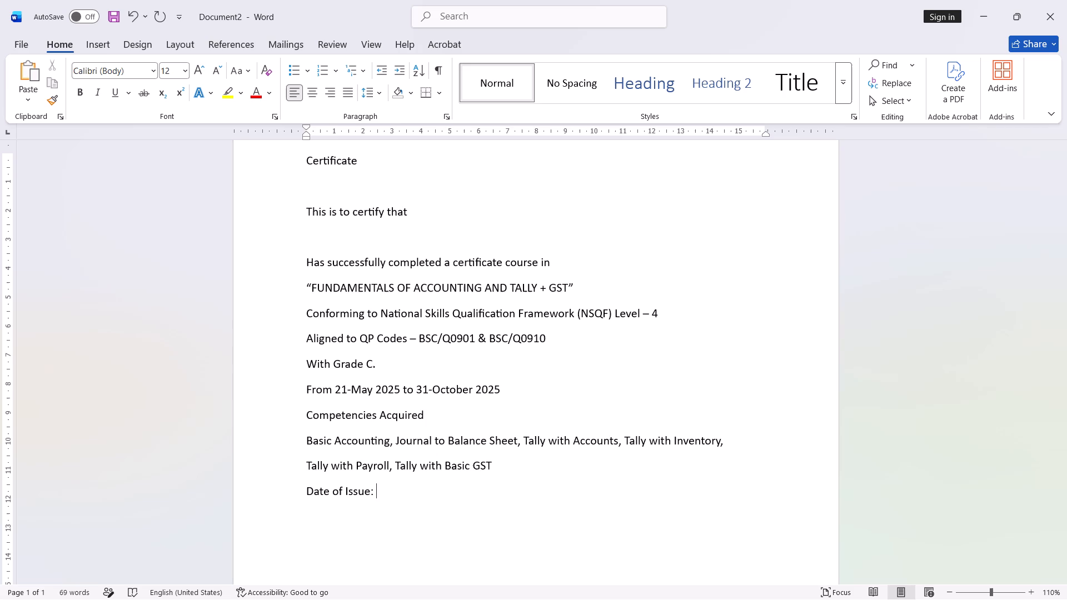
Enter "8th December 2025" as the date of issue after the label.
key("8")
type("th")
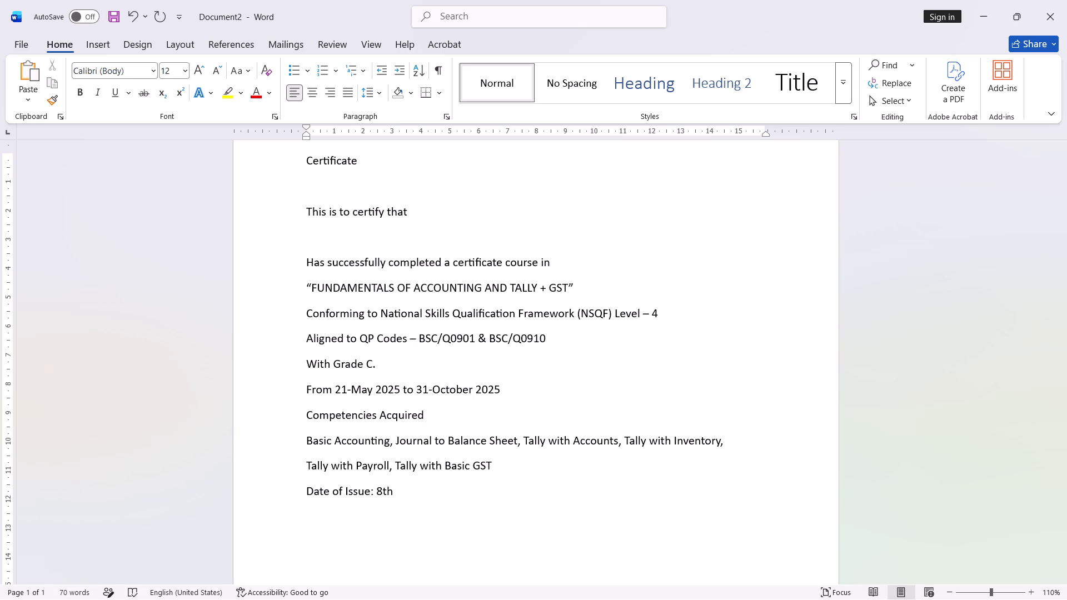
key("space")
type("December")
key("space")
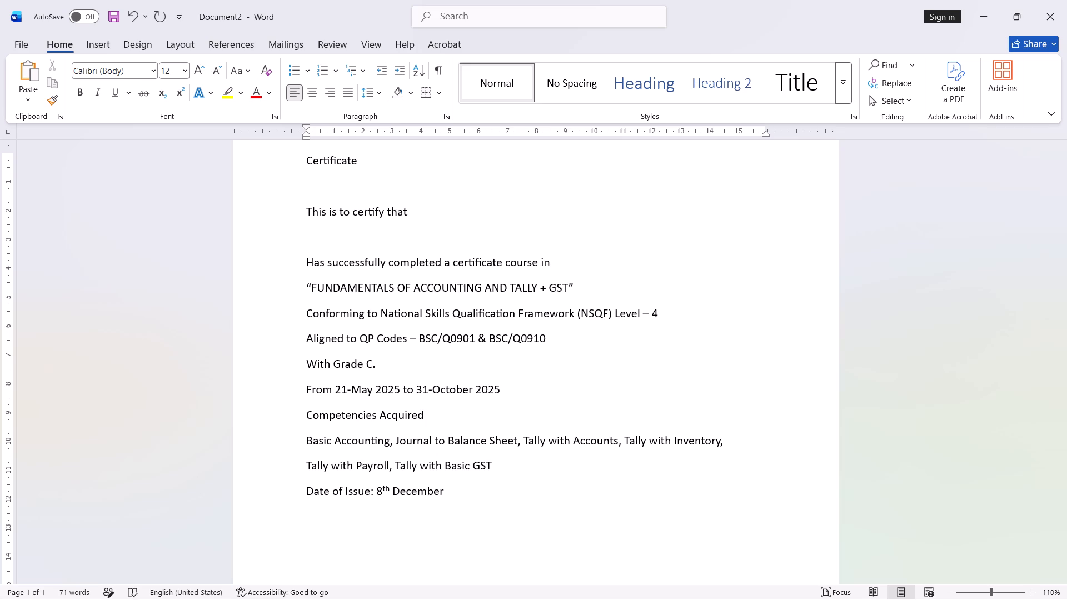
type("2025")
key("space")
Add the label "Training Partner:" on a new line below the date of issue.
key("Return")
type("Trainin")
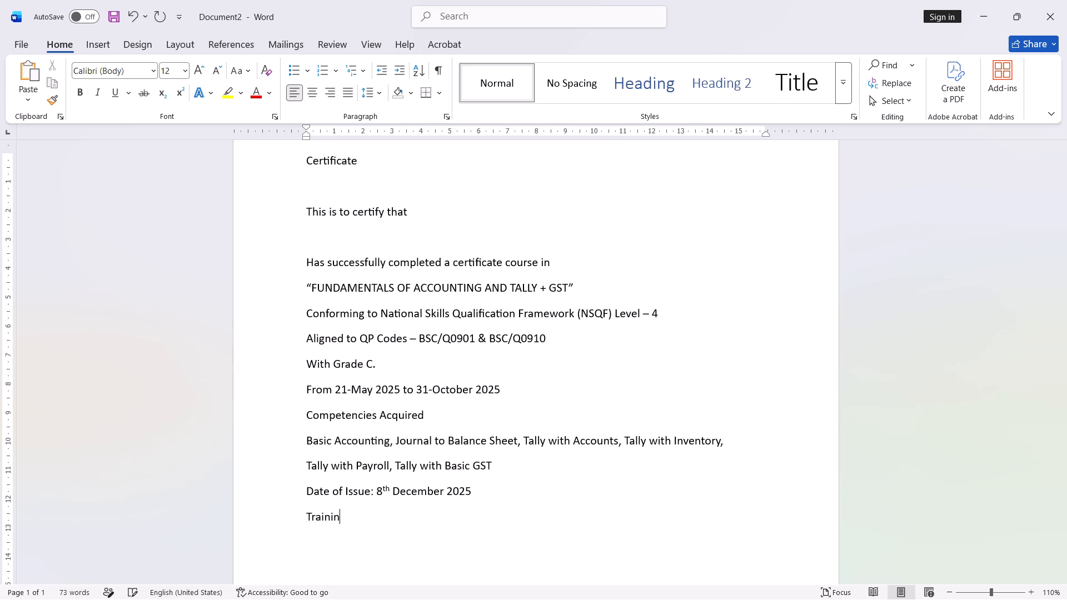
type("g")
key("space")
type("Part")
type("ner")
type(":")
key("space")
Enter "Big Concepts Foundation Pvt Ltd" as the training partner after the label.
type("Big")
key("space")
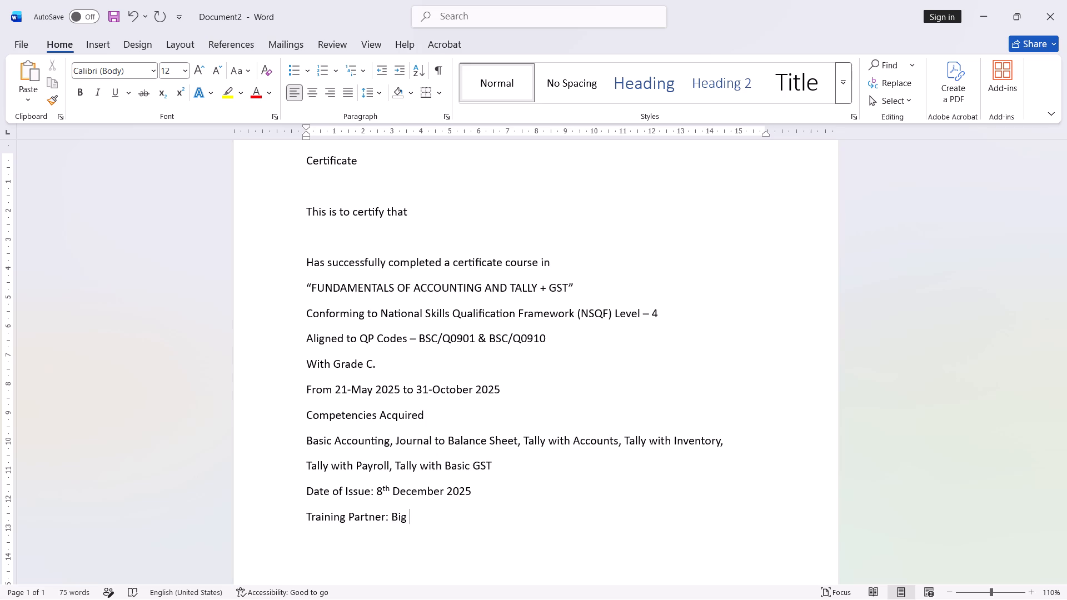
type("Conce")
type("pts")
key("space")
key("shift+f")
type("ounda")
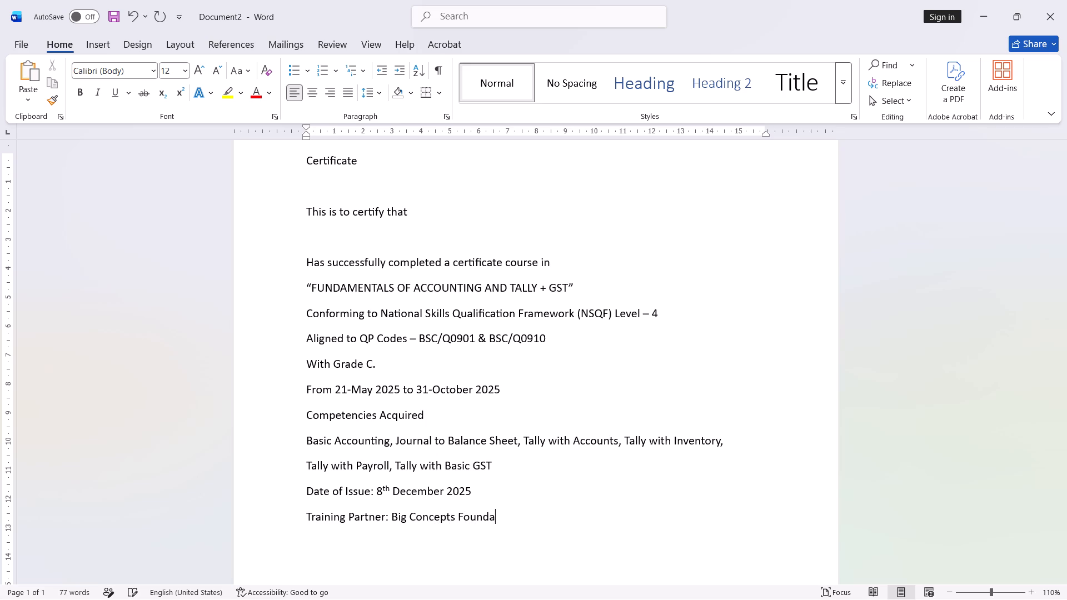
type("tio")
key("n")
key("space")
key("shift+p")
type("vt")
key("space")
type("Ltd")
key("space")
Append "(JCRE)" after the training partner's name.
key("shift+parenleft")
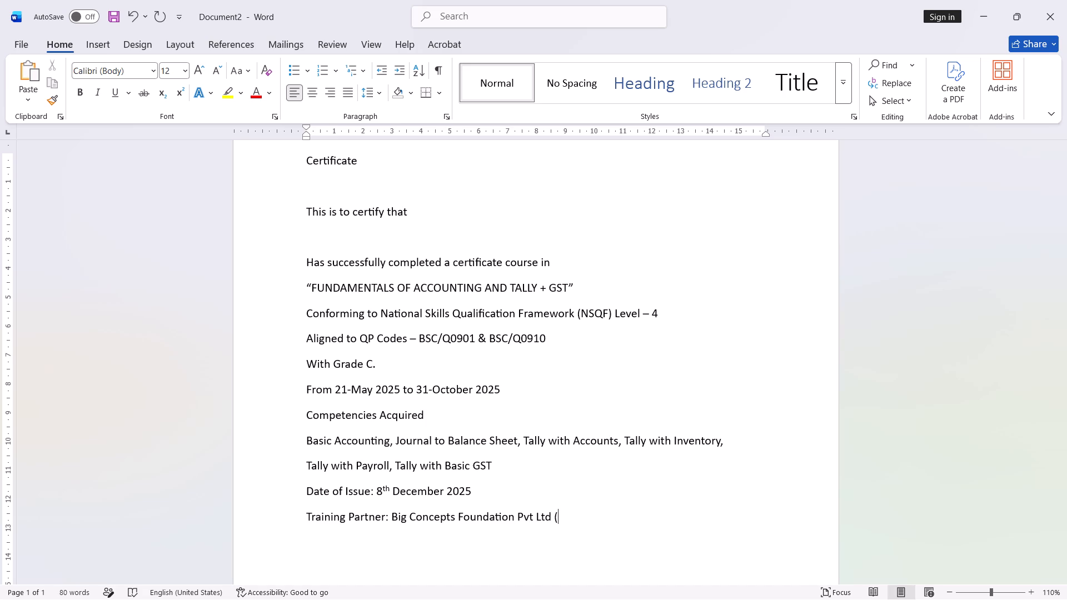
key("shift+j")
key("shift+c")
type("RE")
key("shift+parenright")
Add the label "Training Centre:" on a new line below the training partner.
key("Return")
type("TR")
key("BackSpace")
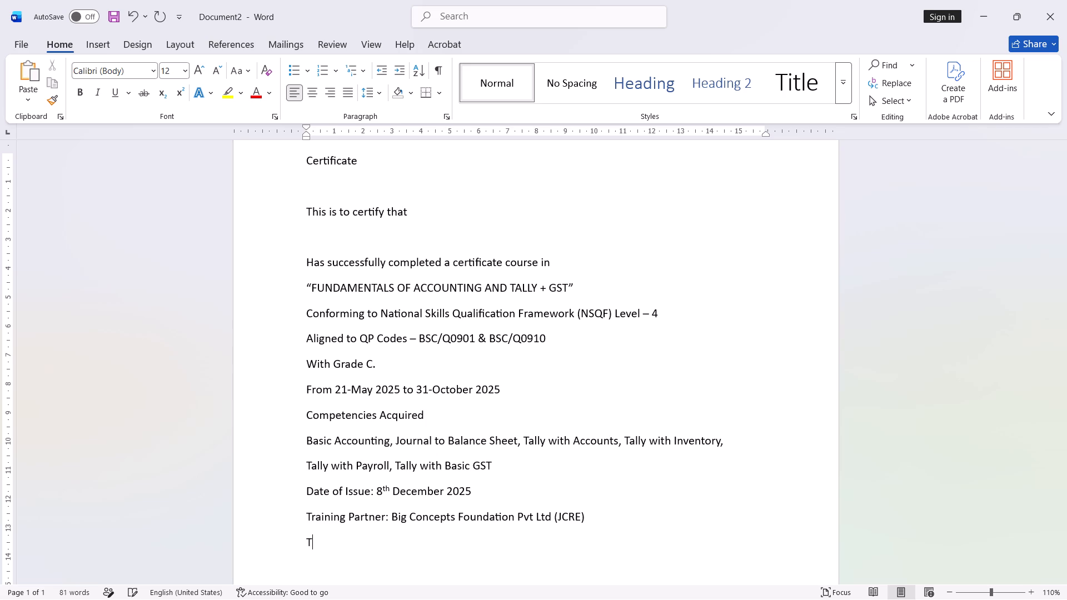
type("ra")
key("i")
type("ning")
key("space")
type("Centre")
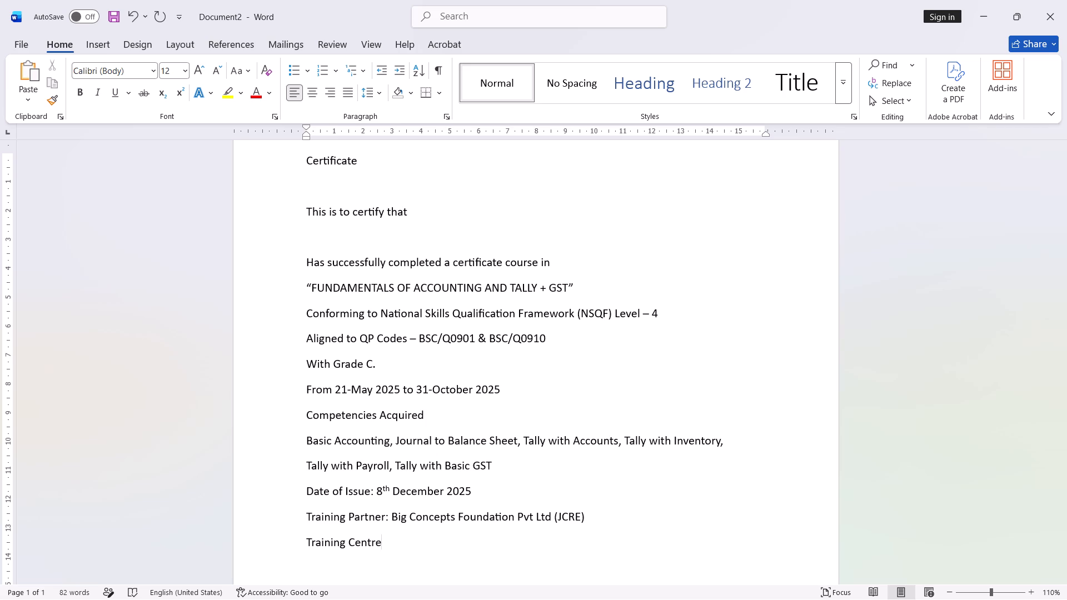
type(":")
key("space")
Enter "KIT Computer Training Centre" as the training centre after the label.
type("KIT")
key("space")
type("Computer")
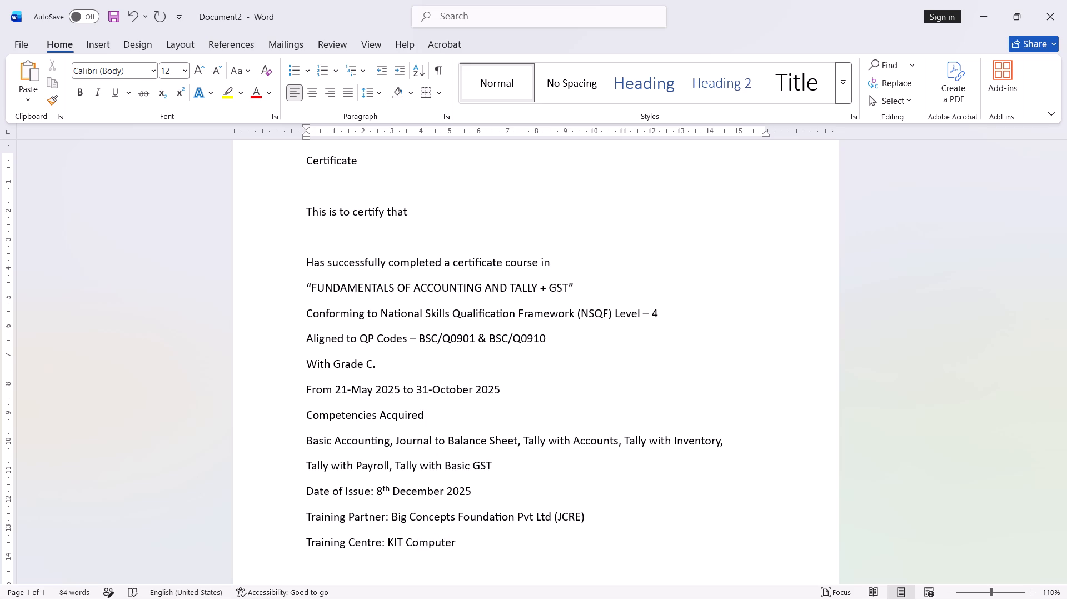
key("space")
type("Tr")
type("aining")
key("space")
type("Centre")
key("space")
Append the centre's ID to the training centre line as "/ TC ID: TC56637".
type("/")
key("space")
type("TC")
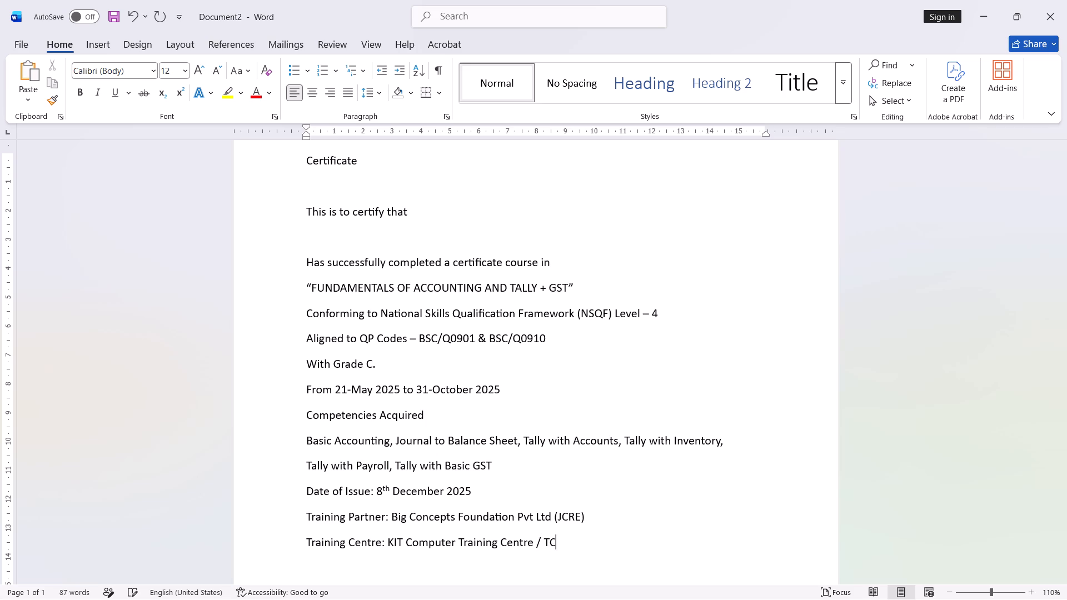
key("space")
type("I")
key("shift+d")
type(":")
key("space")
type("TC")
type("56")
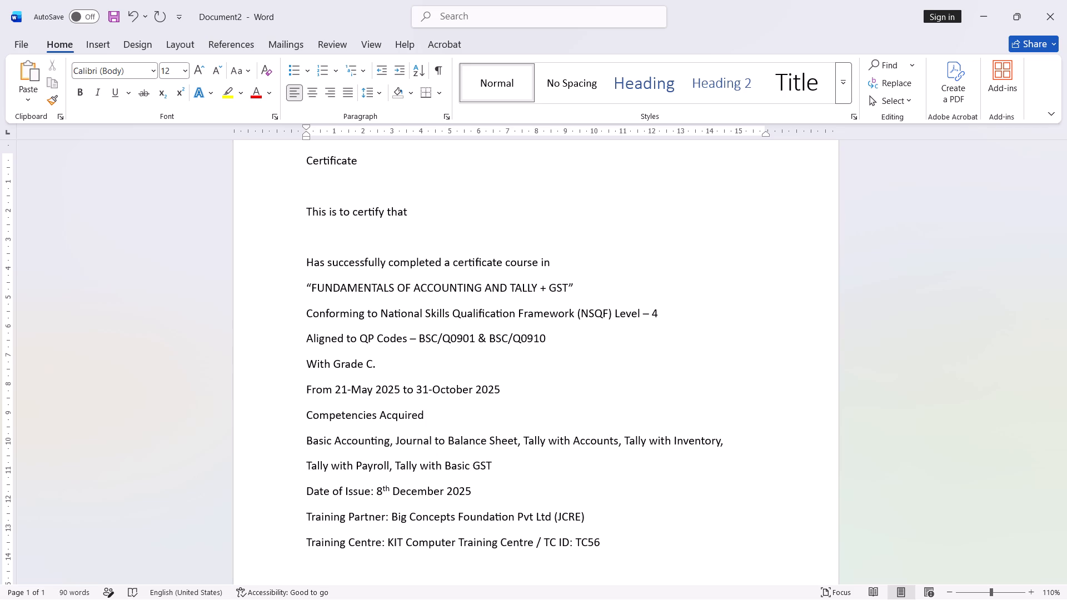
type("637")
Centre-align all the certificate text, from the "Certificate" heading down to the training centre line.
scroll(442, 281, "up", 3)
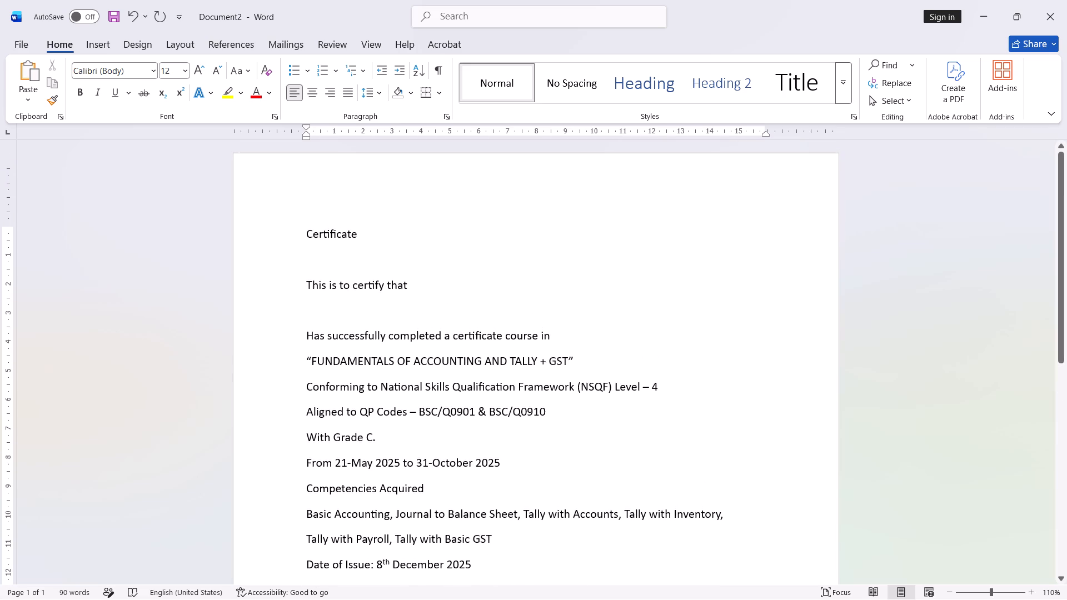
scroll(442, 281, "up", 1)
left_click(296, 232)
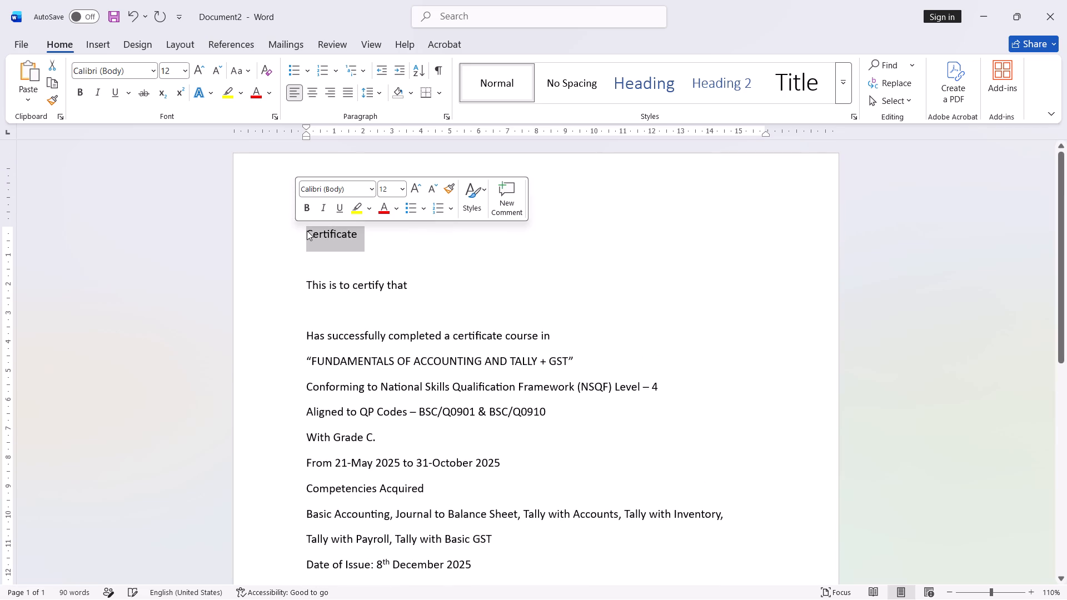
left_click_drag(310, 232, 497, 309)
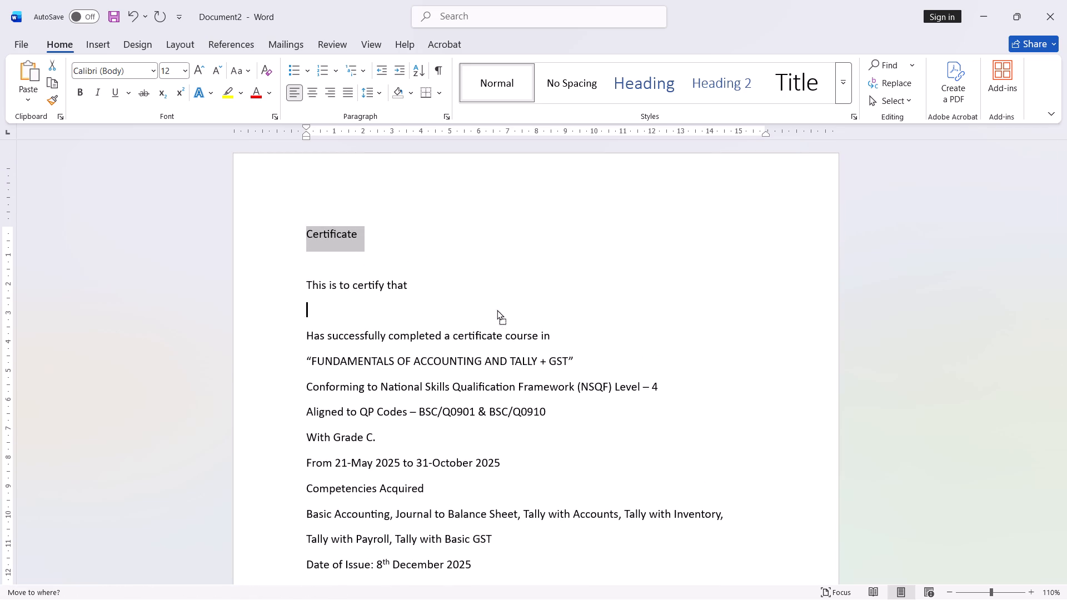
left_click_drag(497, 309, 366, 237)
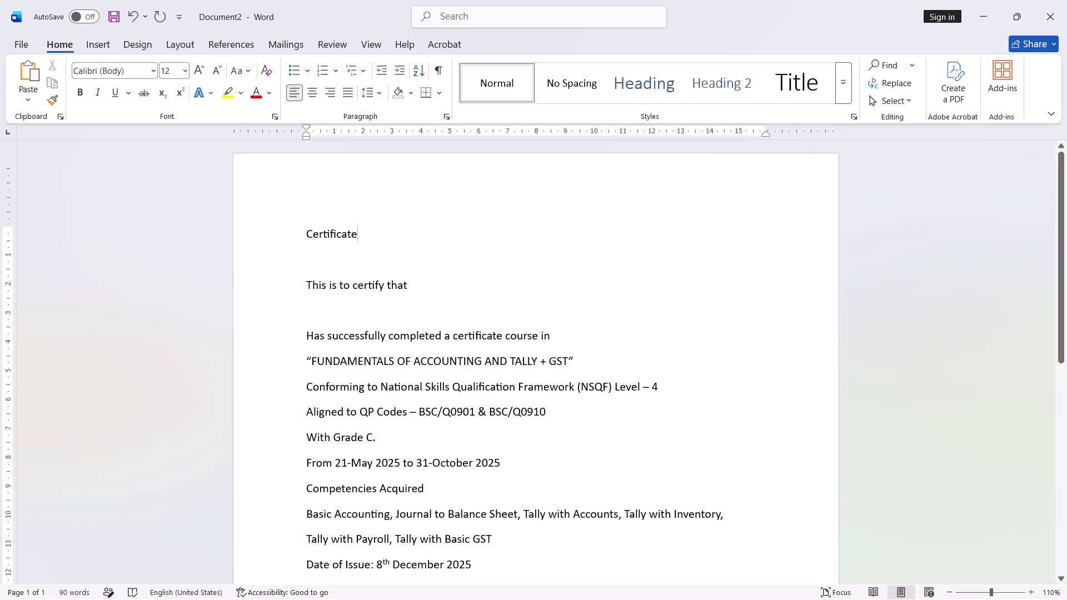
left_click(308, 234)
left_click_drag(302, 233, 303, 233)
left_click_drag(303, 233, 750, 548)
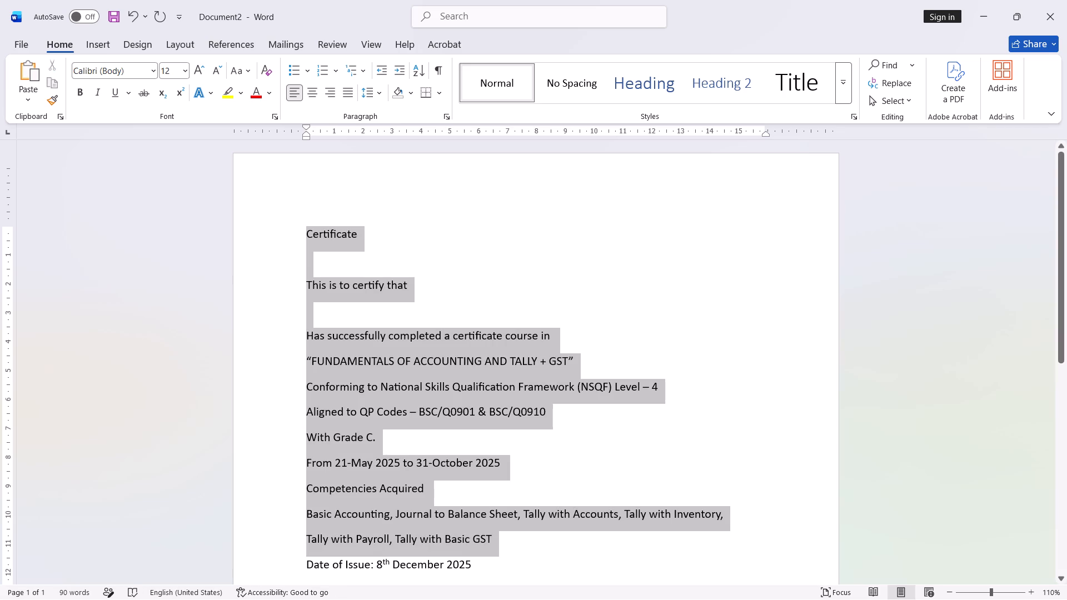
left_click_drag(750, 548, 753, 552)
scroll(752, 551, "down", 3)
left_click(313, 87)
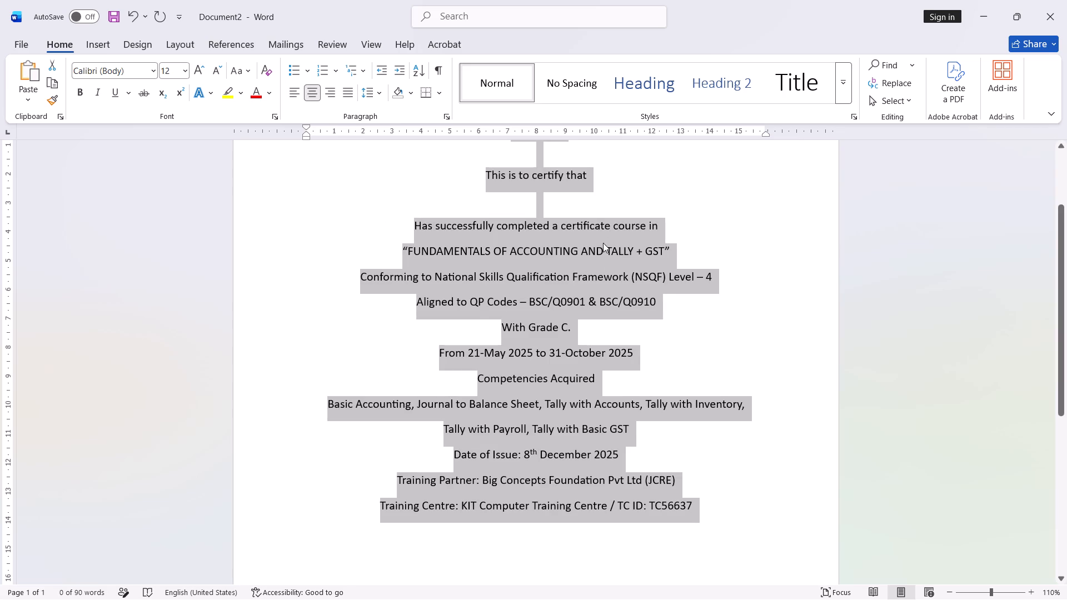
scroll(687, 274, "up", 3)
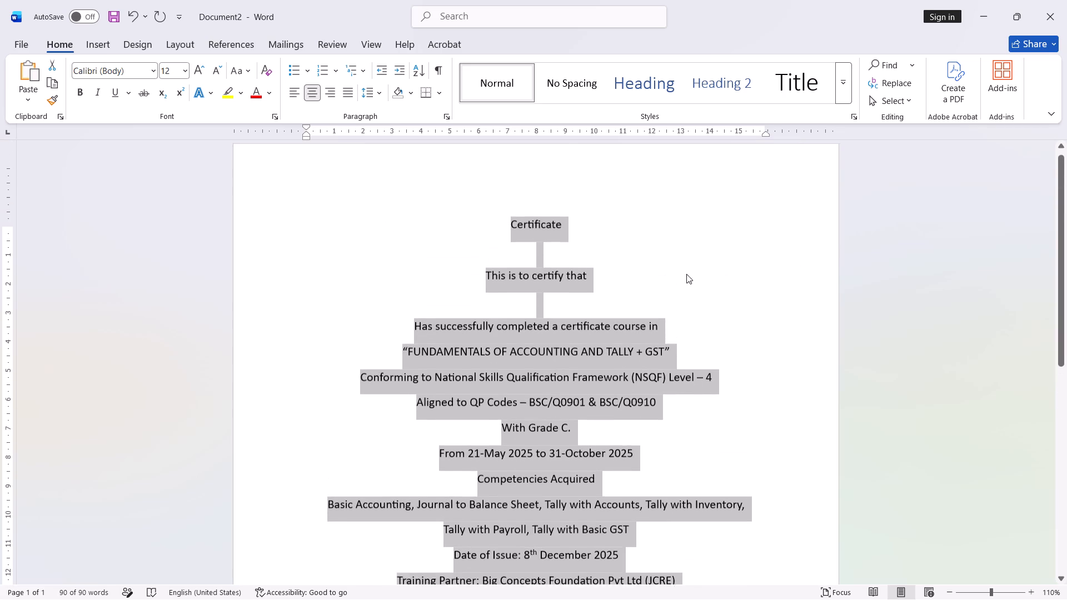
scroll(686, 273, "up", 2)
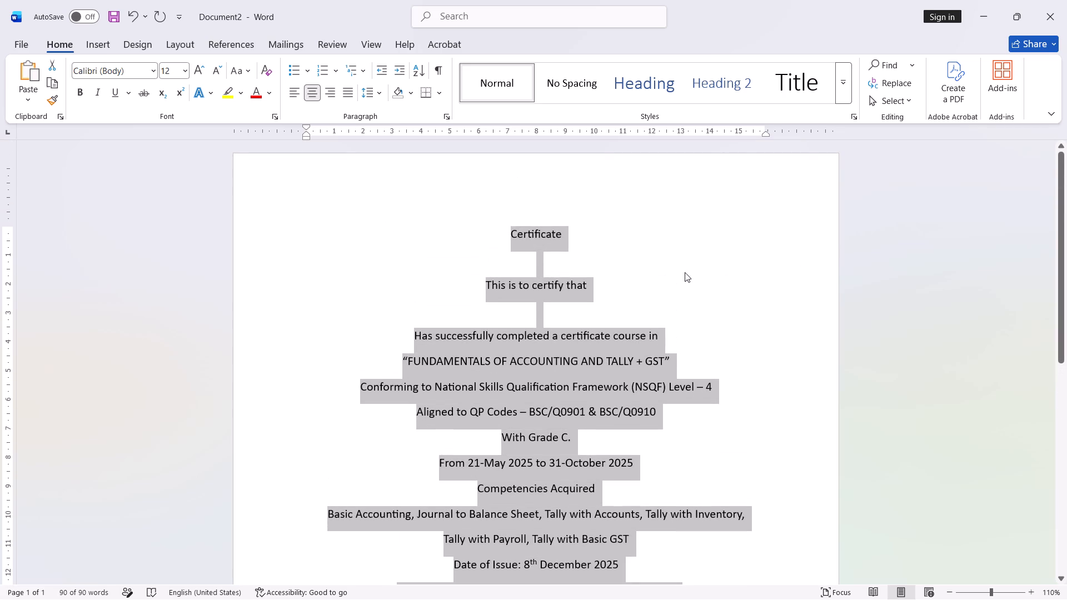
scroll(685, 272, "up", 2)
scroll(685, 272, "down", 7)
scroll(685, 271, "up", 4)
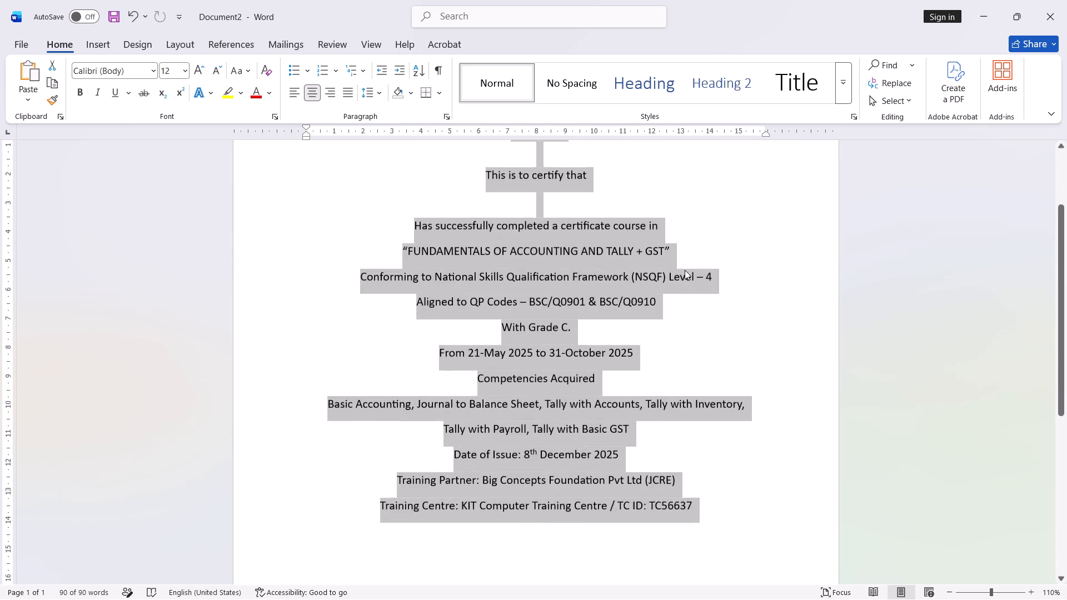
Insert a blank line above the "Certificate" heading at the top of the page.
scroll(685, 270, "up", 6)
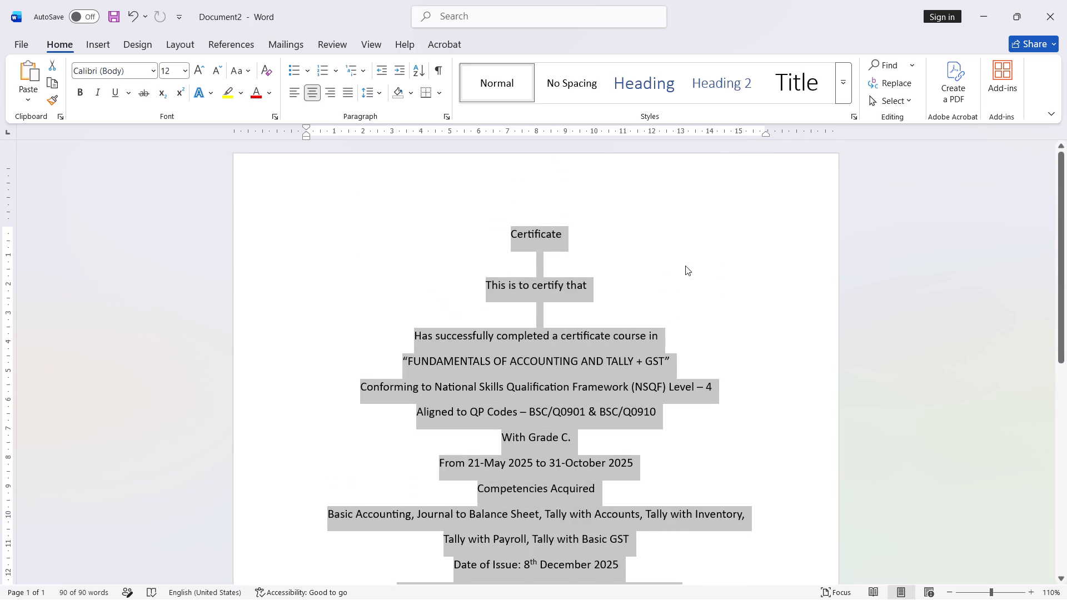
scroll(685, 266, "down", 4)
scroll(685, 266, "up", 7)
left_click(552, 217)
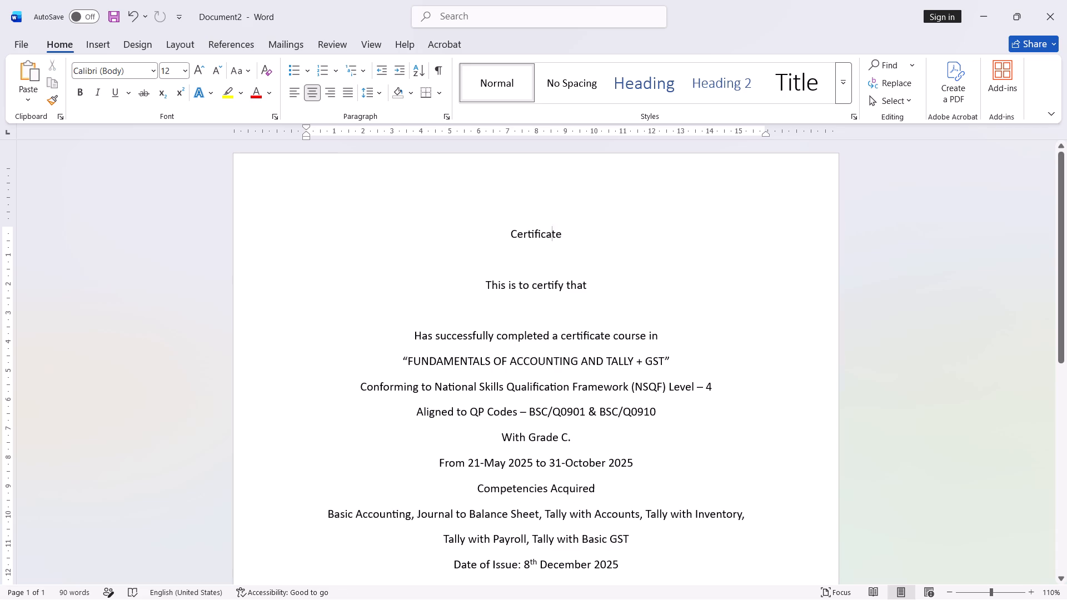
left_click(506, 232)
key("Return")
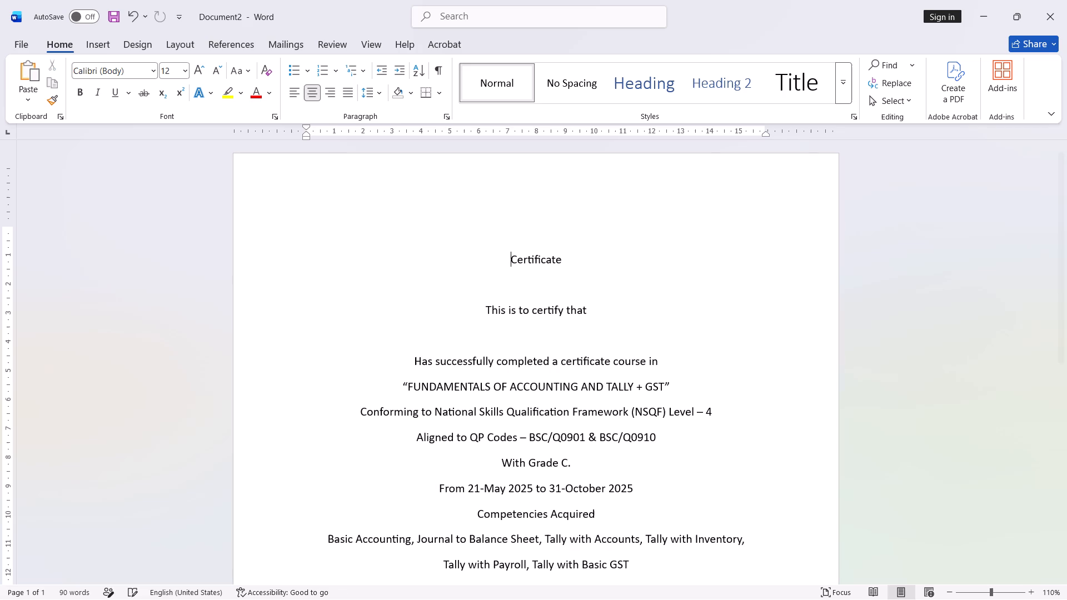
left_click(536, 226)
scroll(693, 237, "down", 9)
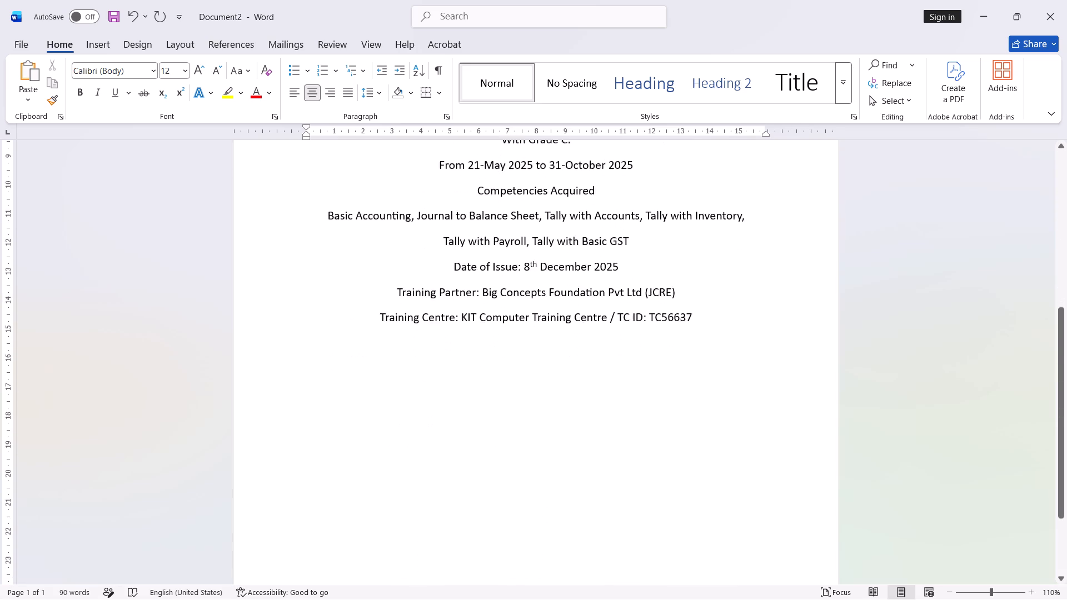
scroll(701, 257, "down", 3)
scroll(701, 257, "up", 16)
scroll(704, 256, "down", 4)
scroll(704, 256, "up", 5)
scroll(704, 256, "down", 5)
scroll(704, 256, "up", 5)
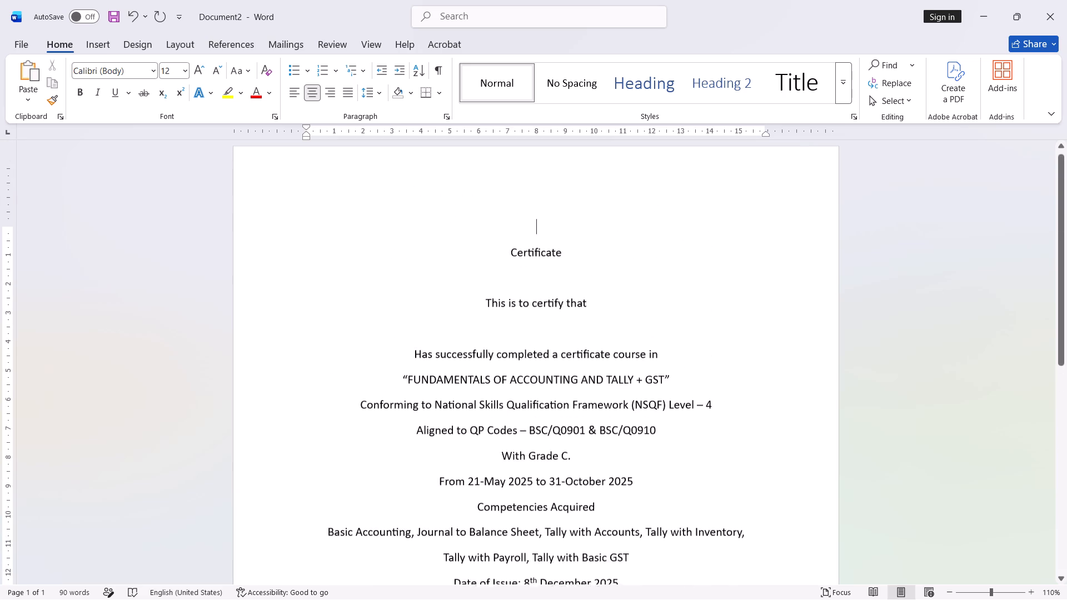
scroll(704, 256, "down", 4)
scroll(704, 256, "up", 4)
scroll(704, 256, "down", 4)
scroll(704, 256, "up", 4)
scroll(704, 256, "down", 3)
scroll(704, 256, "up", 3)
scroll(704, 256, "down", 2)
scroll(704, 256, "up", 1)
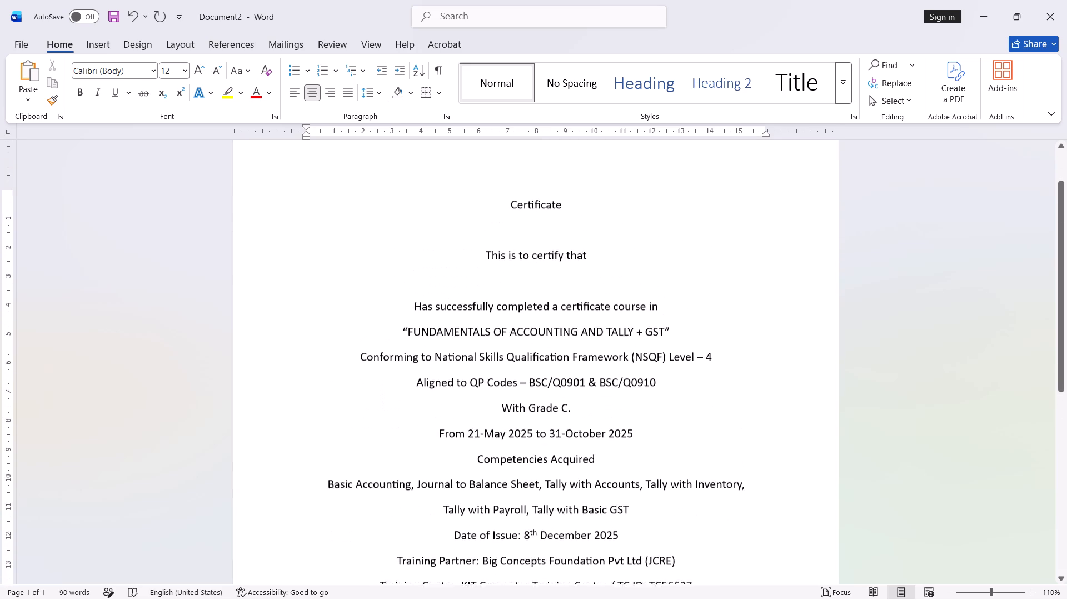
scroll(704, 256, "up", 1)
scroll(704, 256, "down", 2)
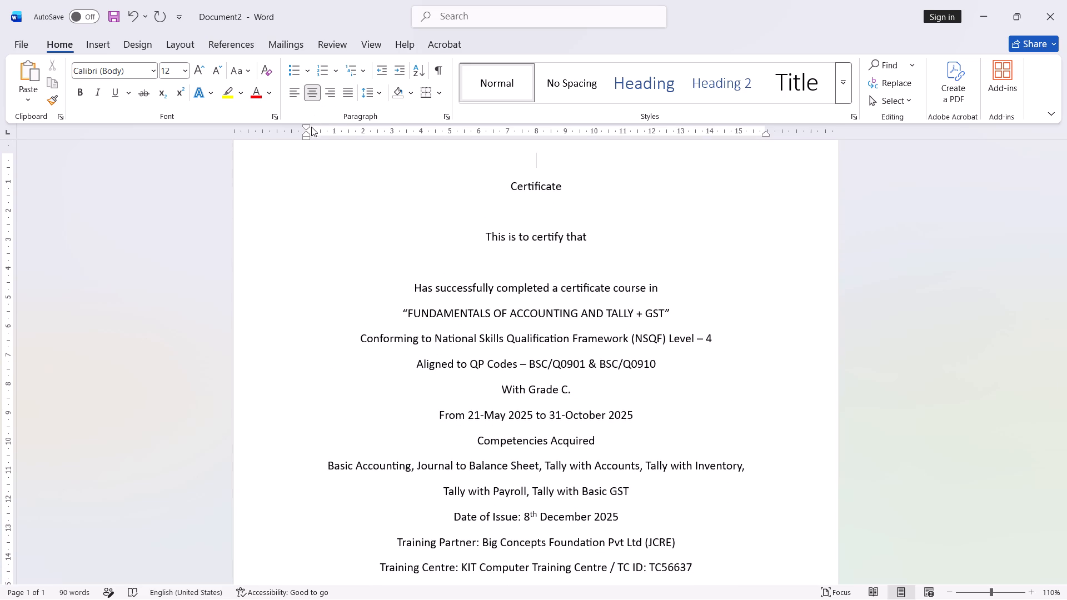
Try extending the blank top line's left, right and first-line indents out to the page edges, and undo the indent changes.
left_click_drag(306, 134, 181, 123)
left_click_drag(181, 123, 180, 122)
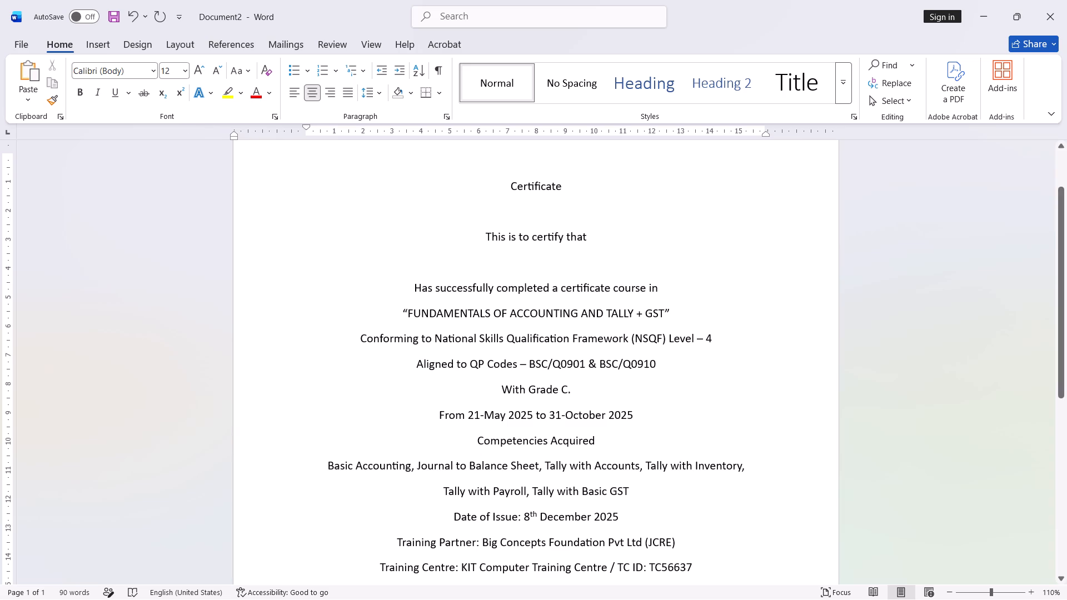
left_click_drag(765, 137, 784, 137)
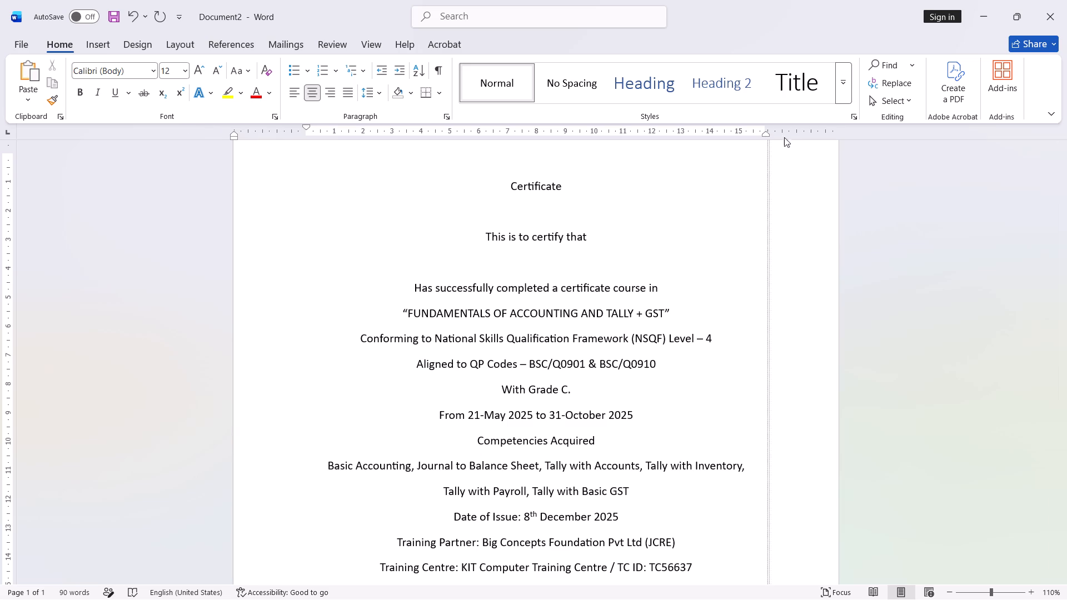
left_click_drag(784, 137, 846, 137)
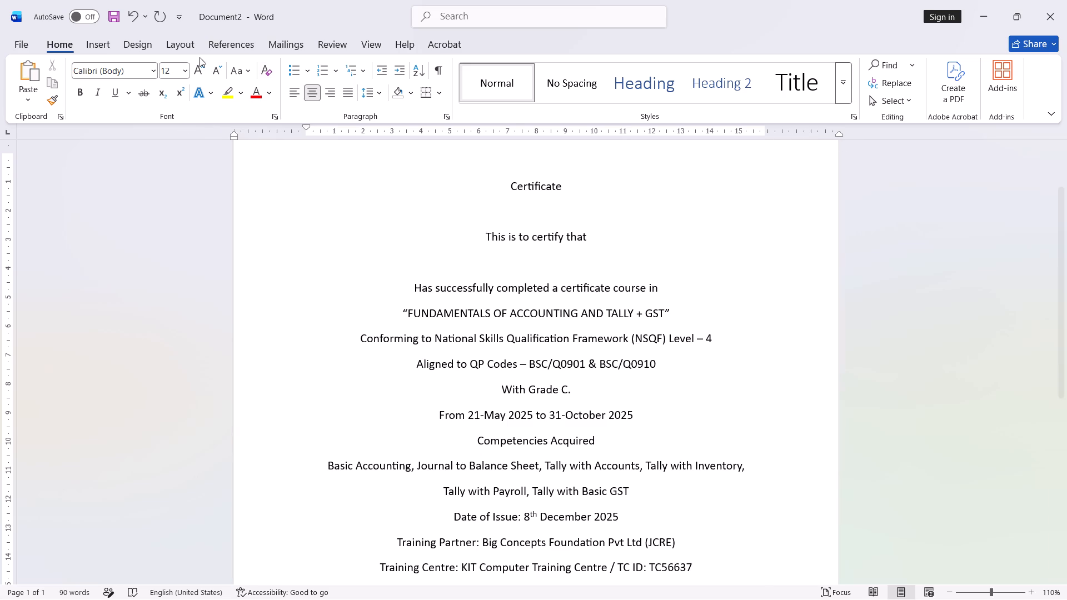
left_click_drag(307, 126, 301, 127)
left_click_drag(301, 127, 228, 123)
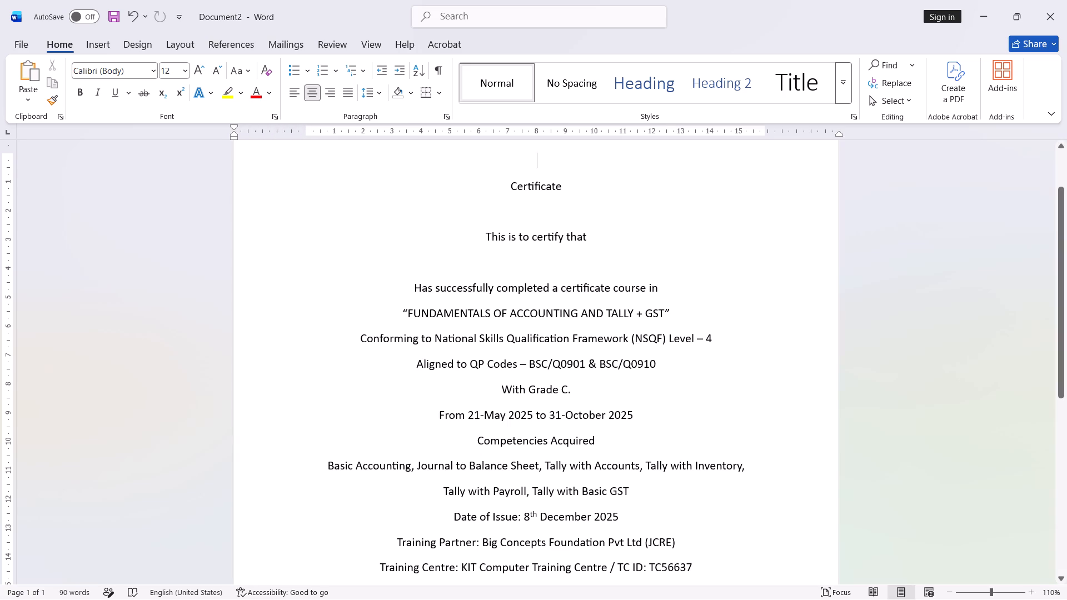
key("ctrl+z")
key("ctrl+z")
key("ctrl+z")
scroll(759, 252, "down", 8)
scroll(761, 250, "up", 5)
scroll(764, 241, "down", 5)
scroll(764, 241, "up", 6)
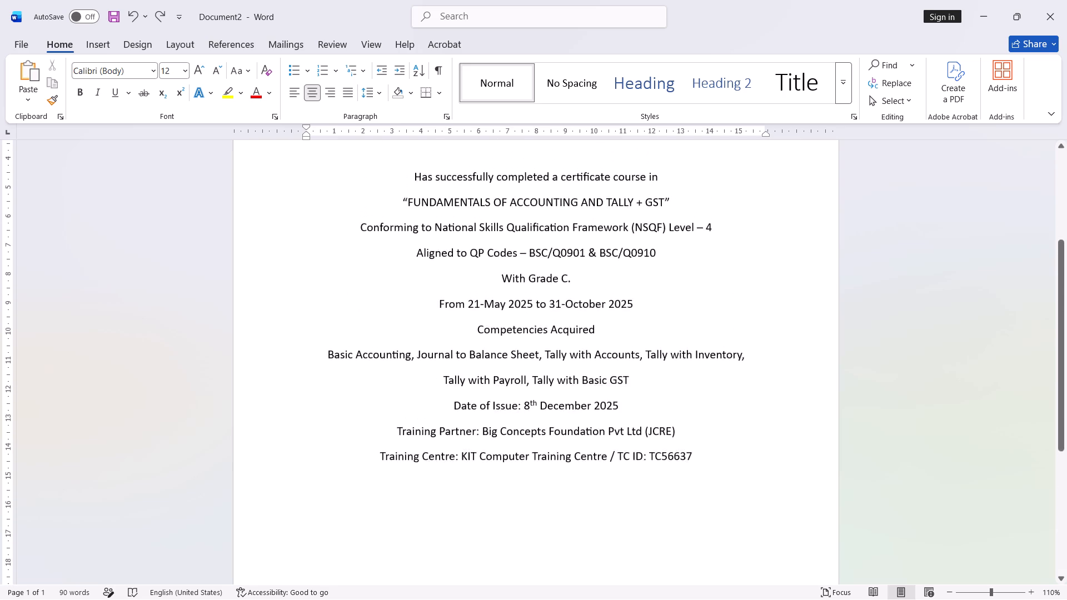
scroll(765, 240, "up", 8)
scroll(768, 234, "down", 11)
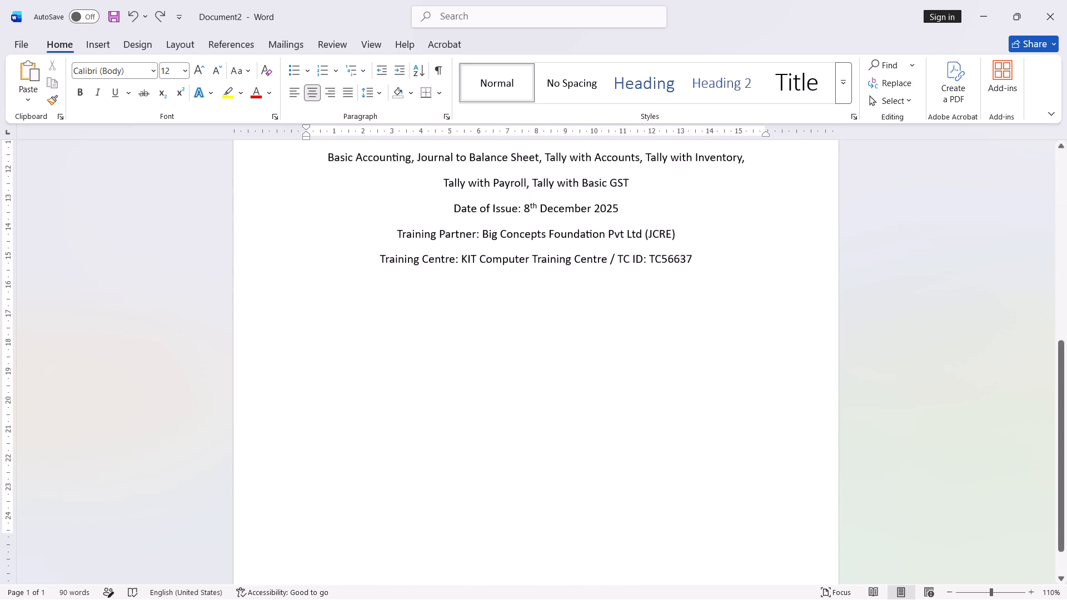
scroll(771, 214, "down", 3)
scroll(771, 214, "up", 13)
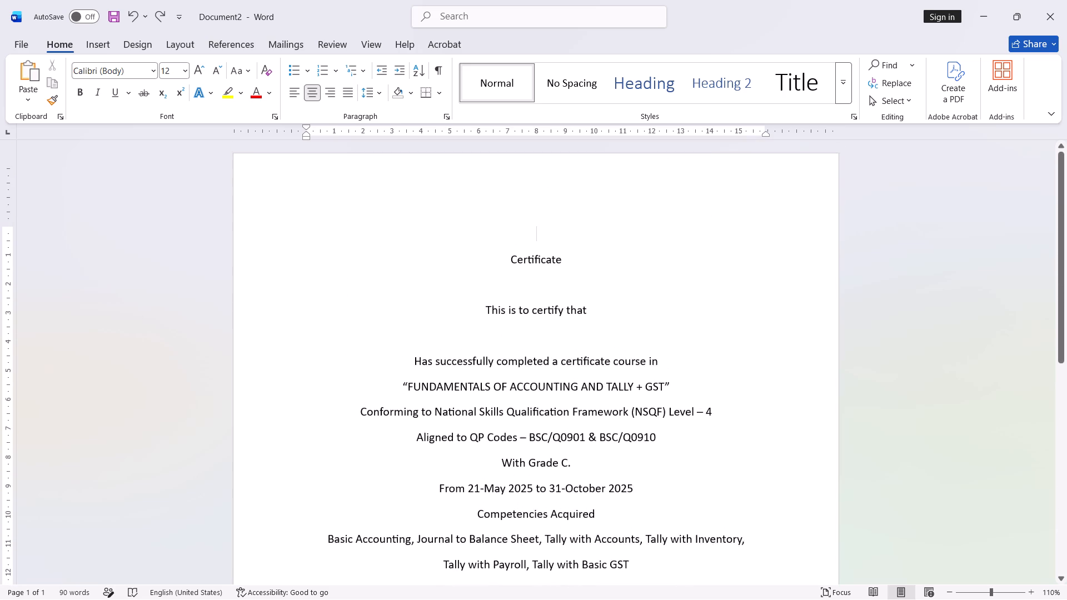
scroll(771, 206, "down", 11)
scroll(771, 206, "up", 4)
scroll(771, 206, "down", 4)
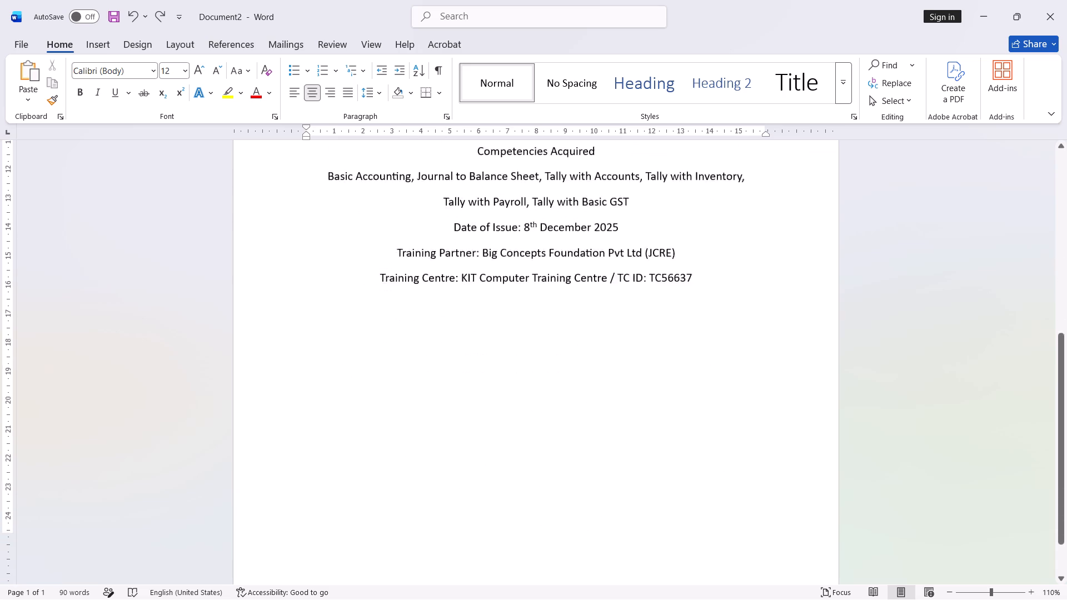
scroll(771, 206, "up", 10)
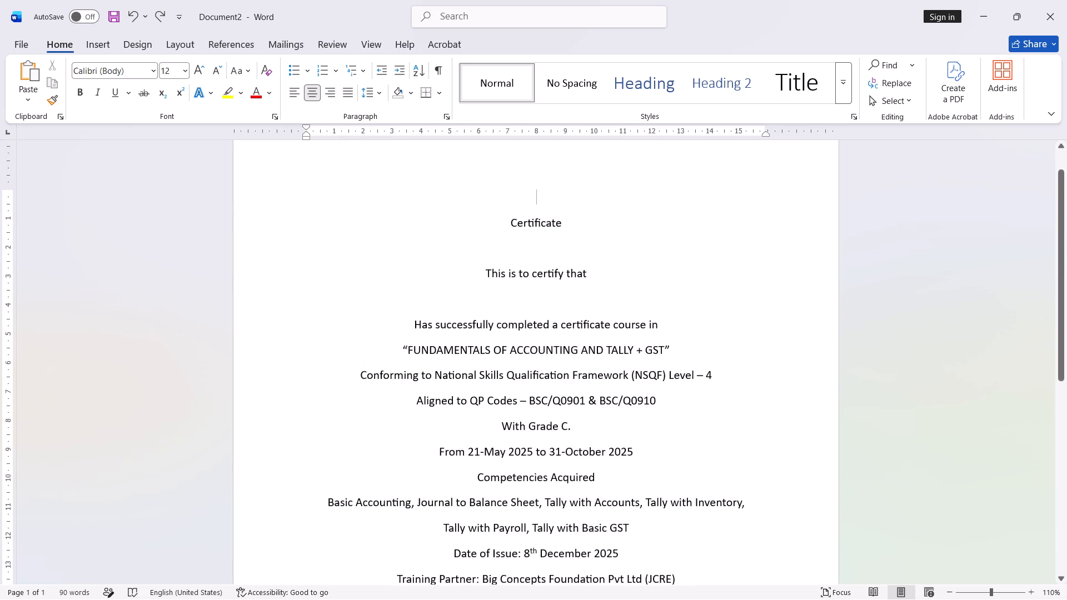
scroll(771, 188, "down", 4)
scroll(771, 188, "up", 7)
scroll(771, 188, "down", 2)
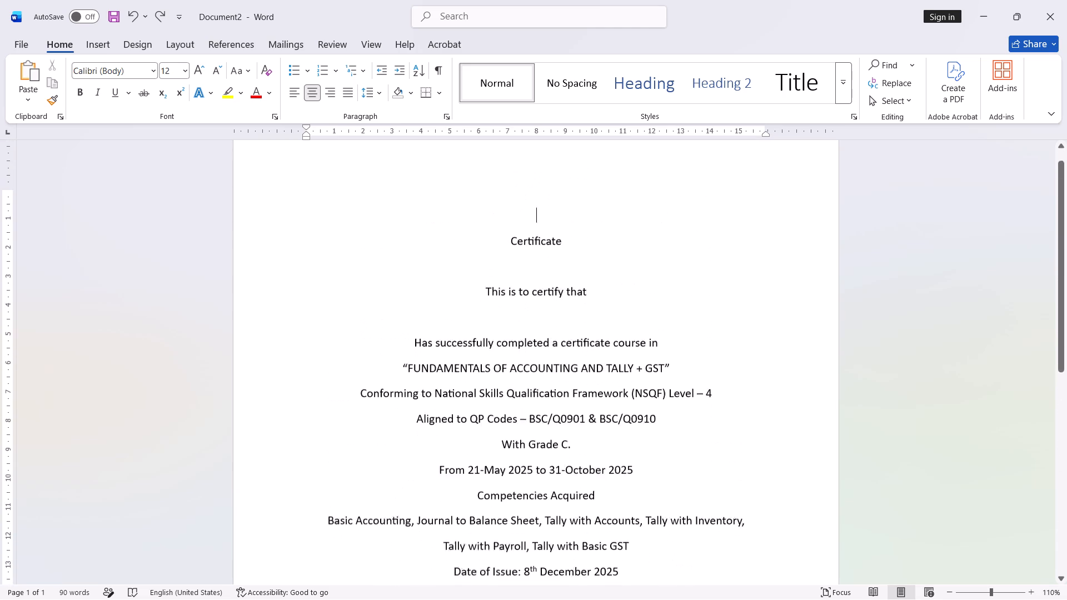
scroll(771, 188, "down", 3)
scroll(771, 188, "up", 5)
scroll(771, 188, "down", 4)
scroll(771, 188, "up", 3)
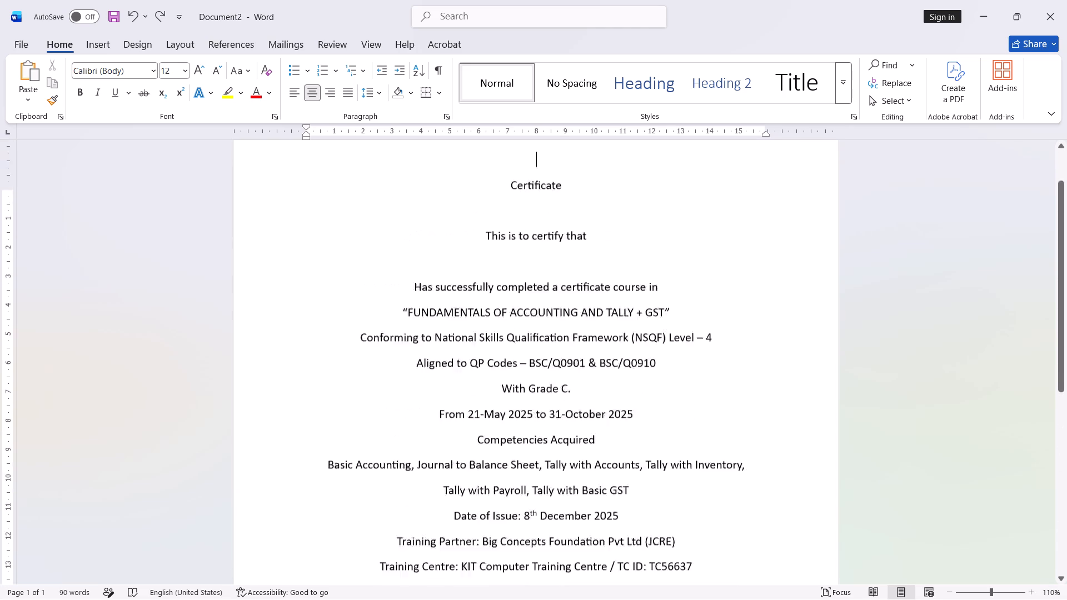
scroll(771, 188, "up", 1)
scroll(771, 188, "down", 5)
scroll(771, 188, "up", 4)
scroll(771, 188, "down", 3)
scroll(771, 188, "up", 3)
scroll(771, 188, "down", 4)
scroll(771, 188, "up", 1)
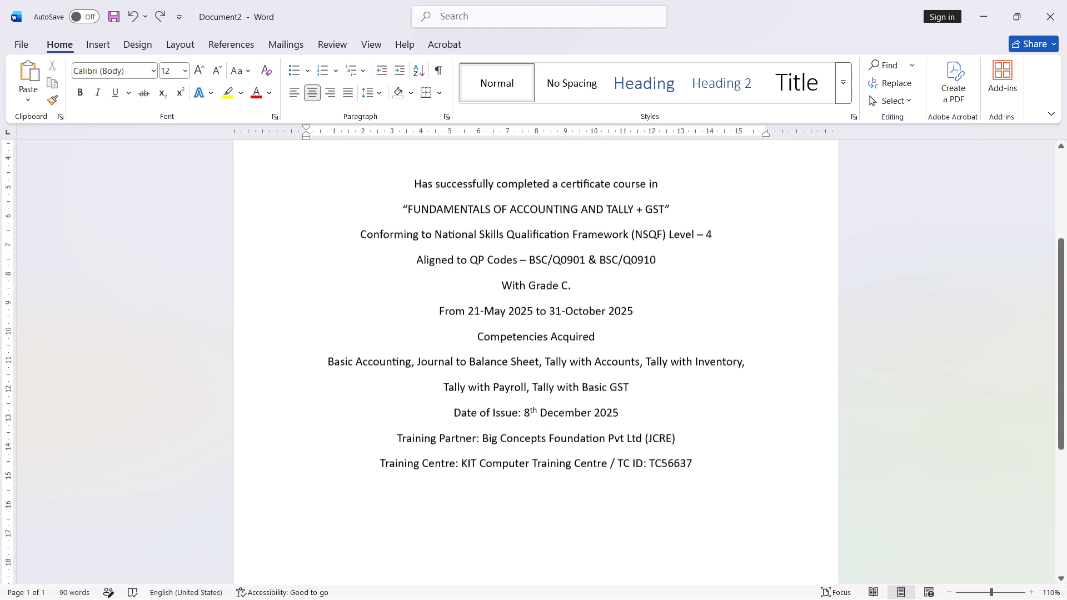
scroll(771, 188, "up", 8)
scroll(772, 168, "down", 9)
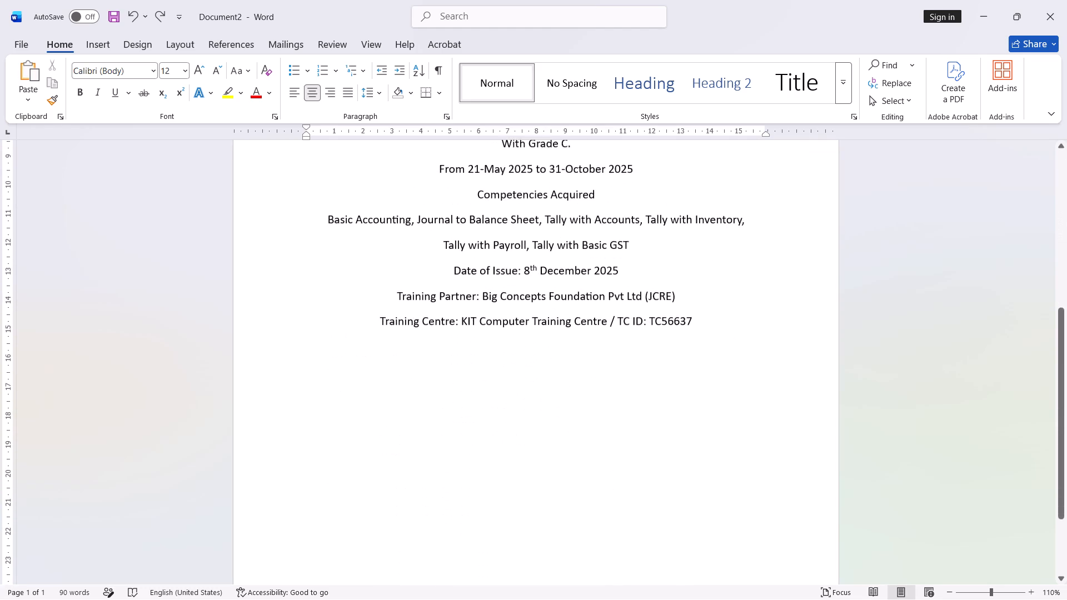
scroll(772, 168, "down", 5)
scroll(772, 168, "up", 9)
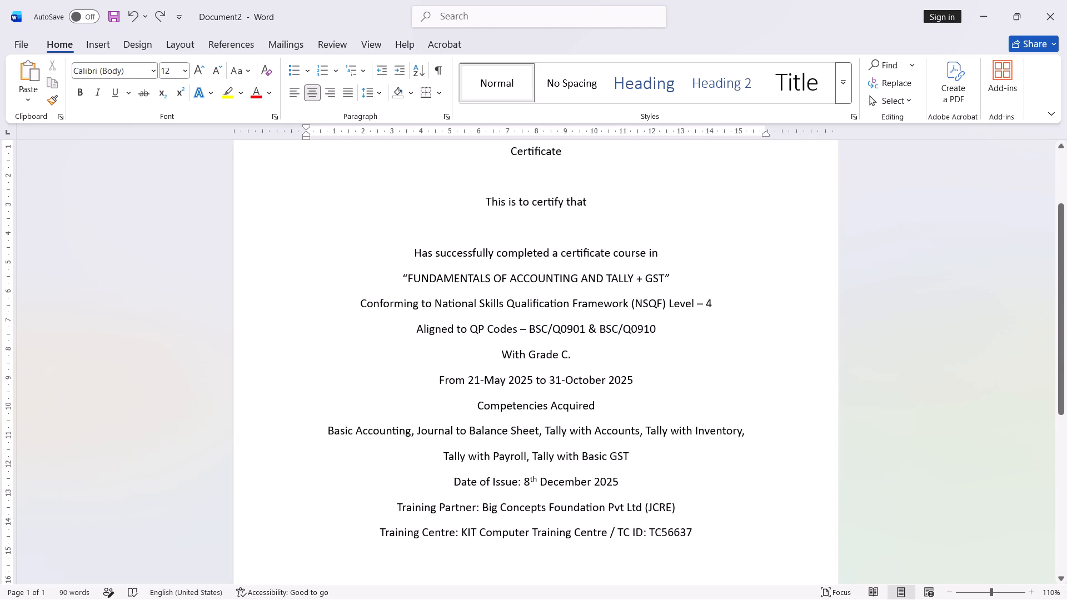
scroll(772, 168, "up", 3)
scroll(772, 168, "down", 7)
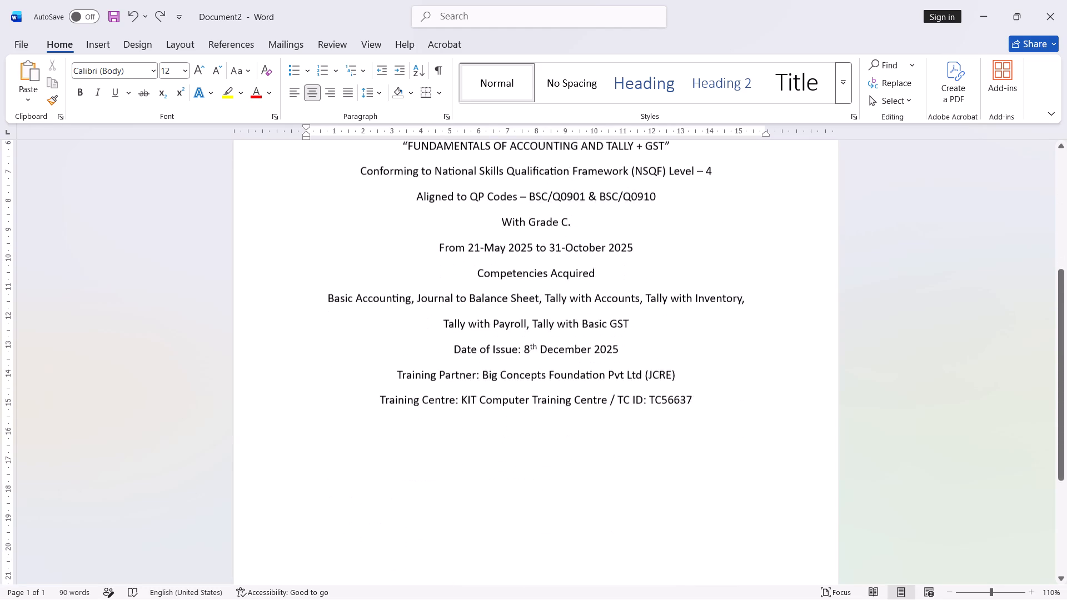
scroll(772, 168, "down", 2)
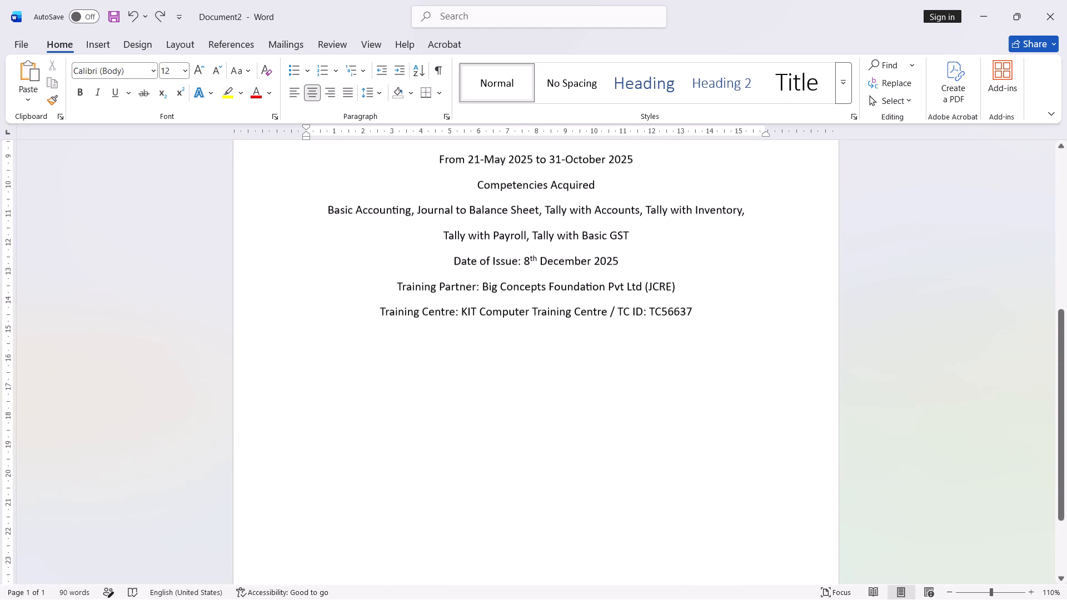
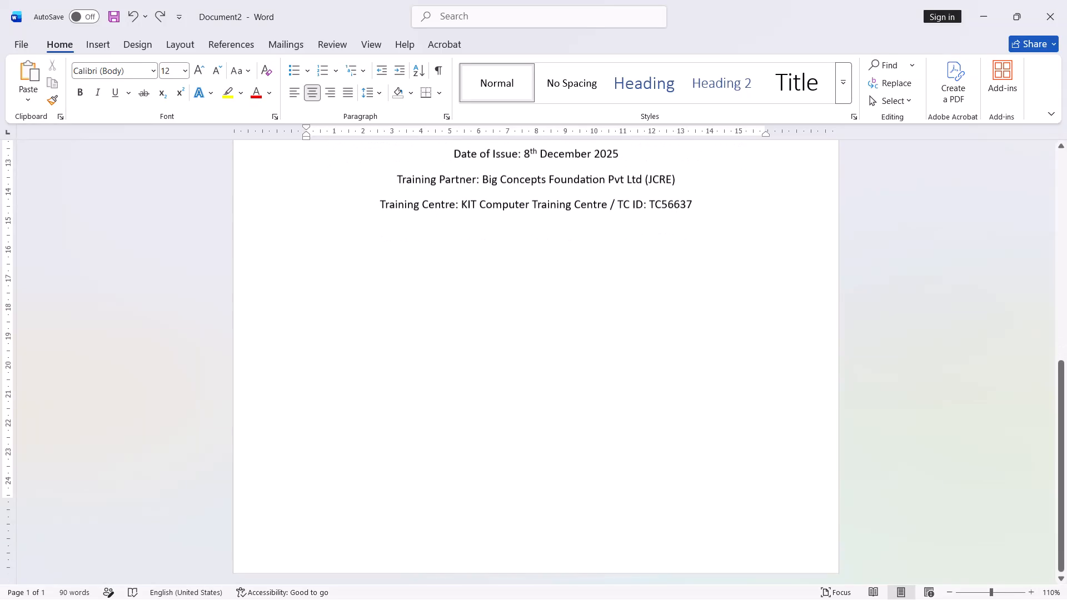
Add the signatory's full name in parentheses below the training centre line, leaving one blank line between them.
scroll(772, 168, "down", 4)
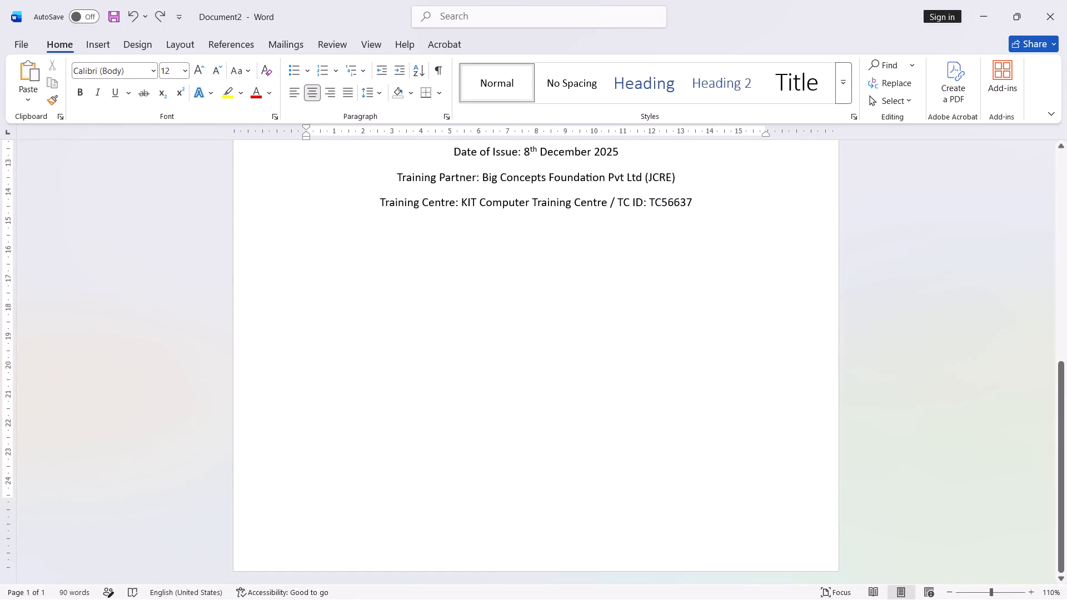
left_click(702, 196)
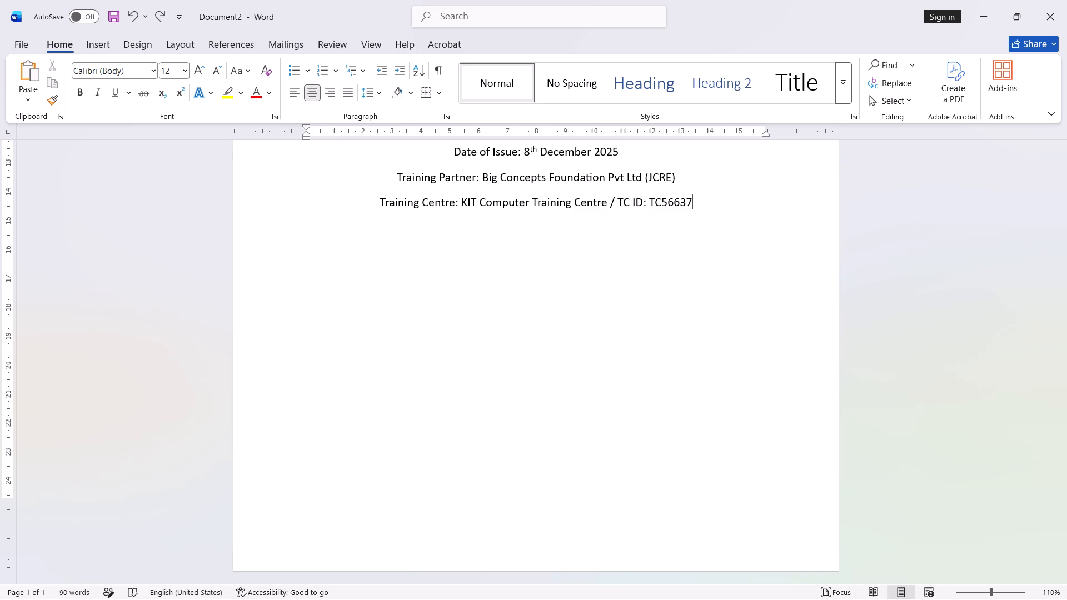
key("Return")
key("Return")
key("shift+parenleft")
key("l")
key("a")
key("BackSpace")
key("BackSpace")
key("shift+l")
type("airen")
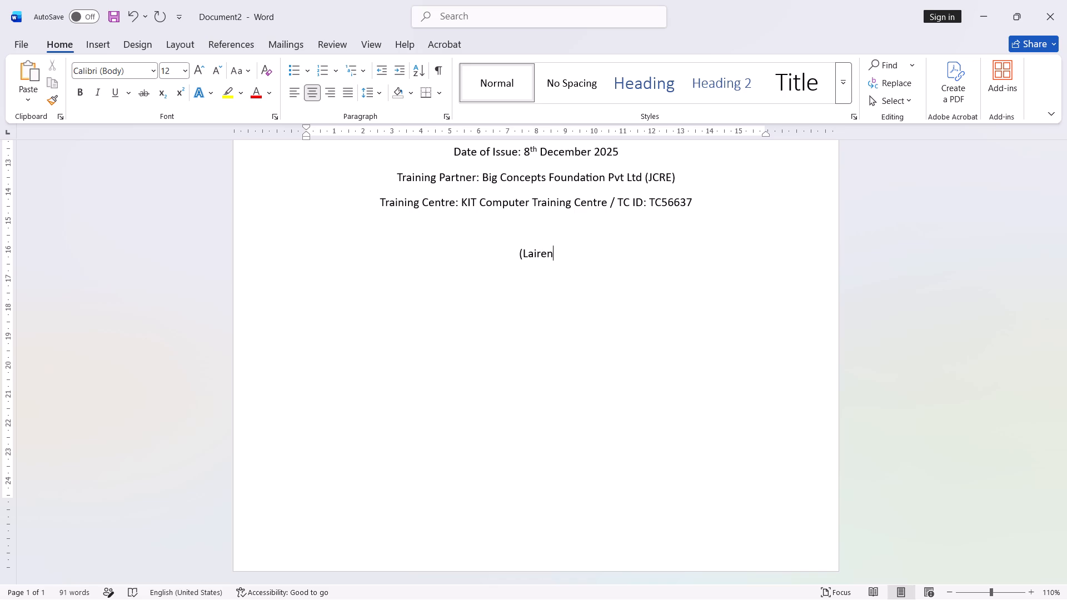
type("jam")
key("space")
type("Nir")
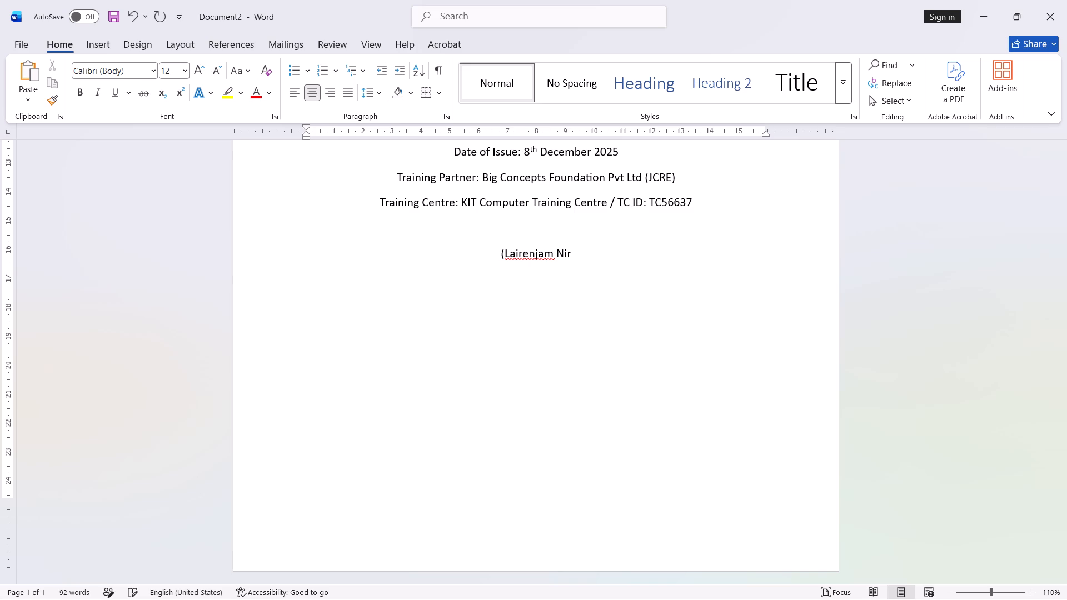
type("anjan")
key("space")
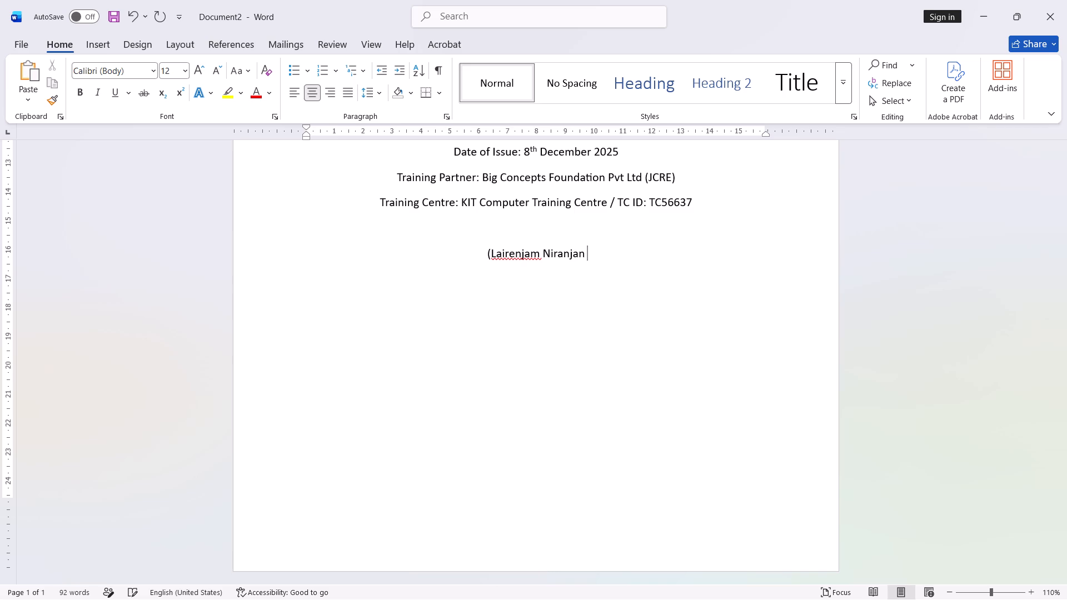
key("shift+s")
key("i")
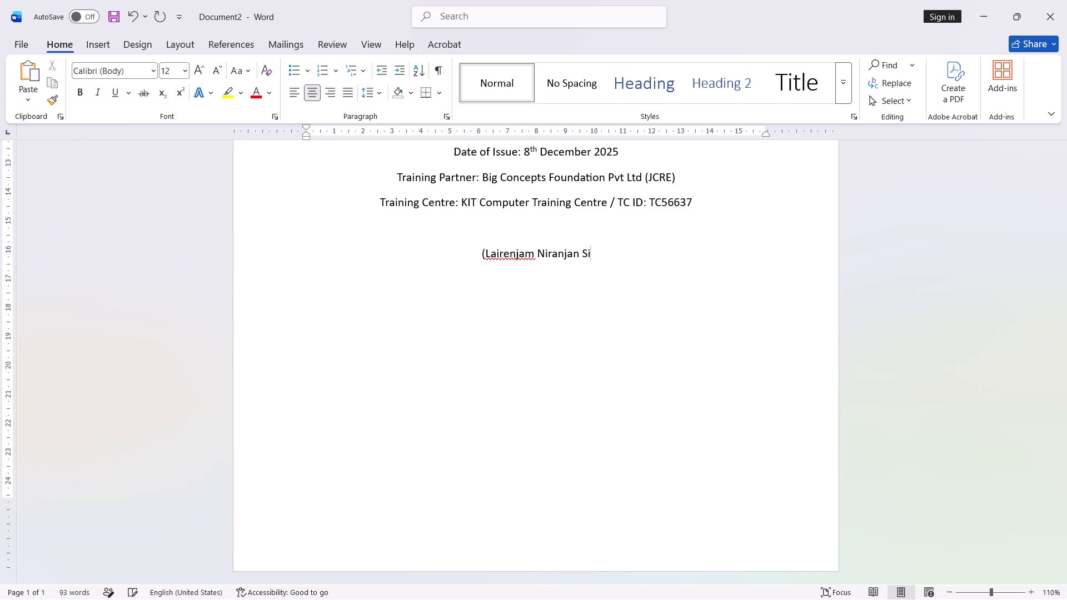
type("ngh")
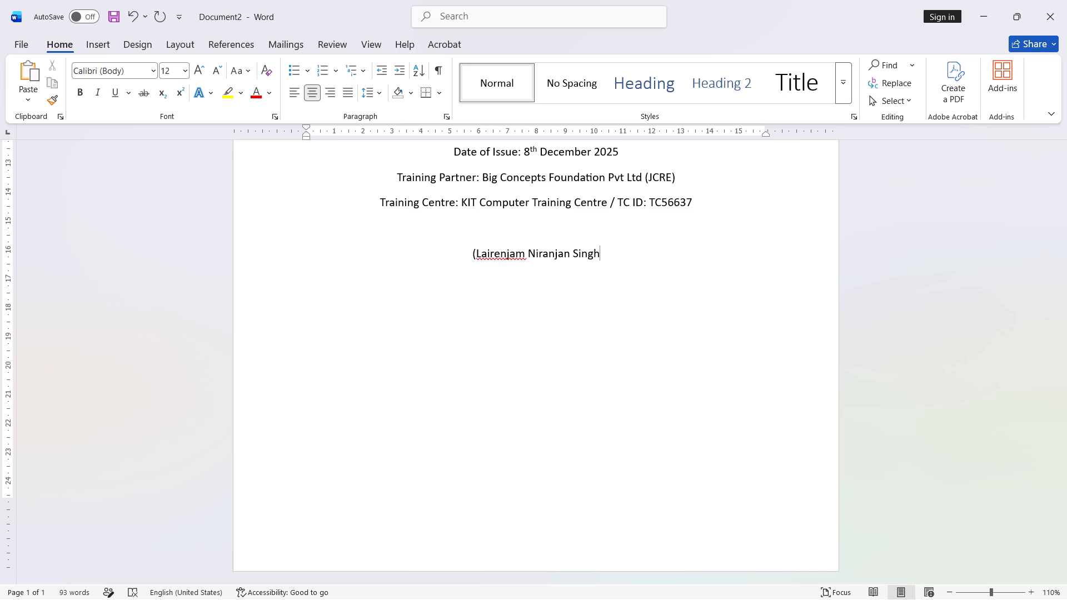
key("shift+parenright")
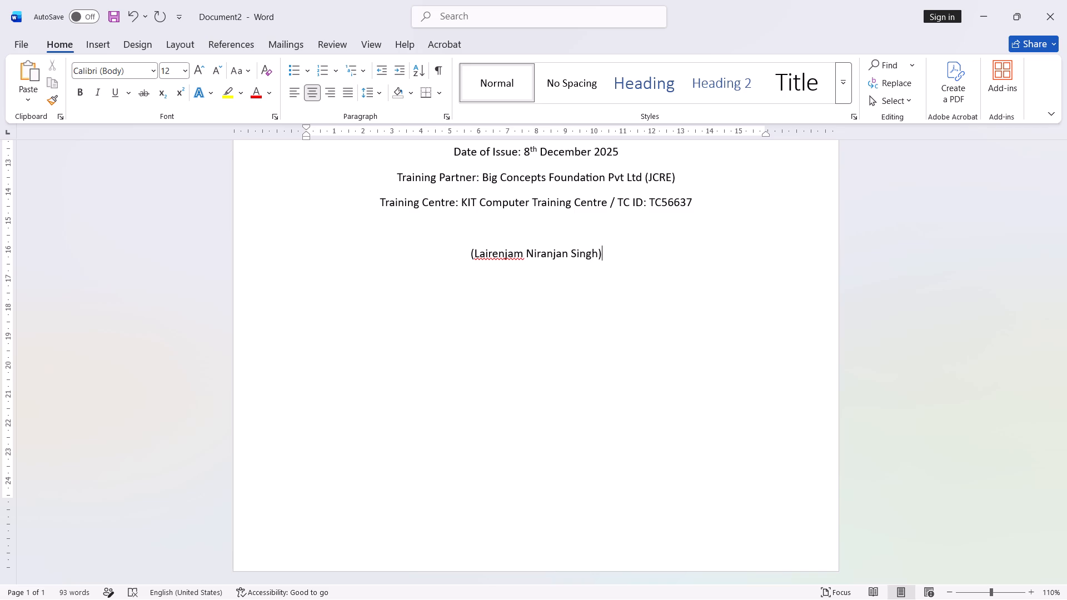
Add the lines "Director" and "KIT Computer Training Centre" beneath the signatory's name.
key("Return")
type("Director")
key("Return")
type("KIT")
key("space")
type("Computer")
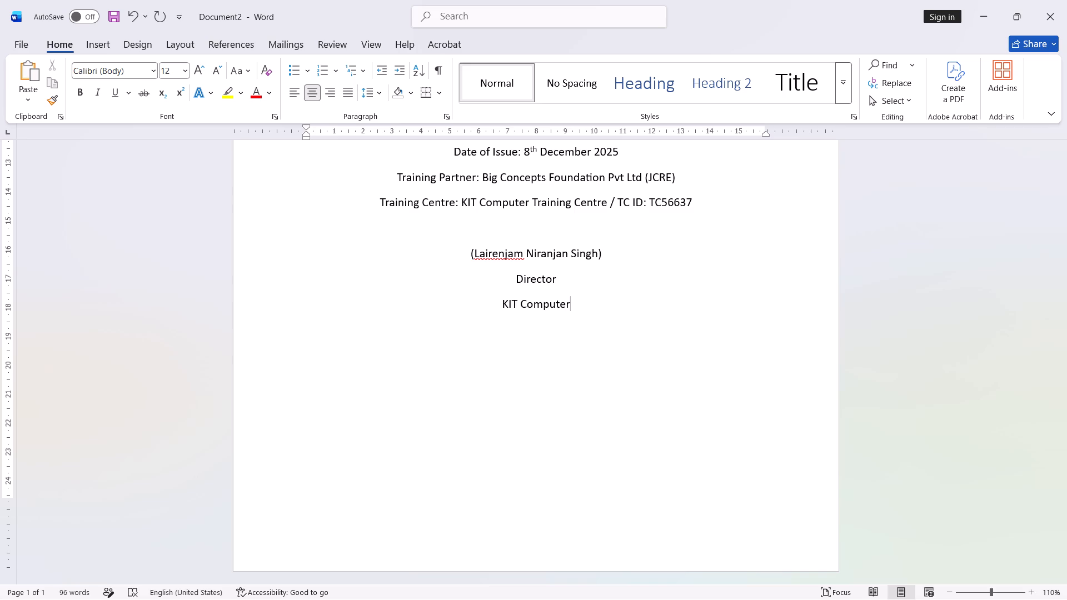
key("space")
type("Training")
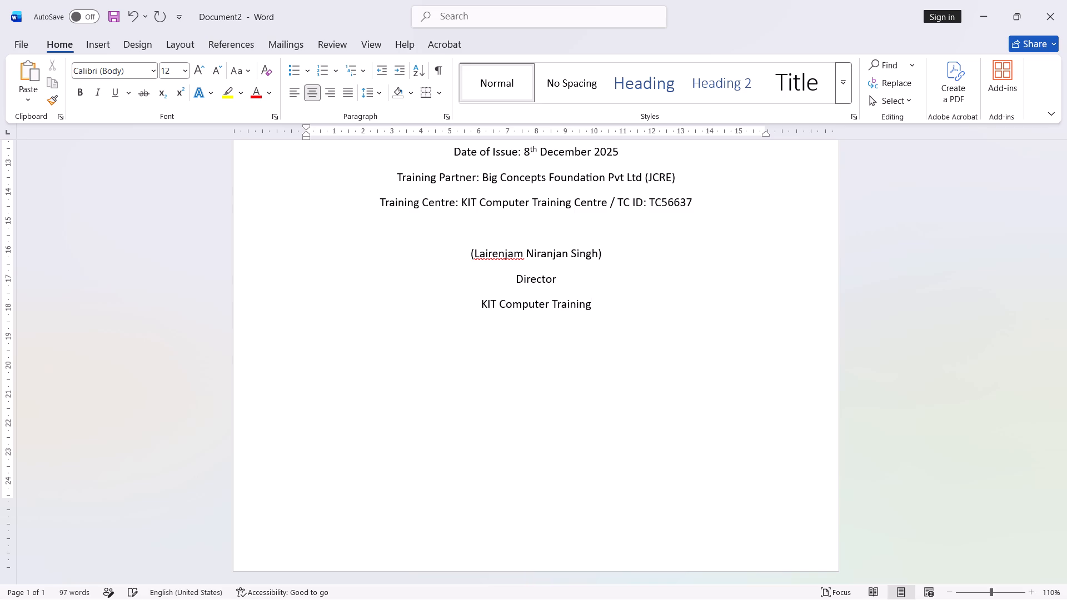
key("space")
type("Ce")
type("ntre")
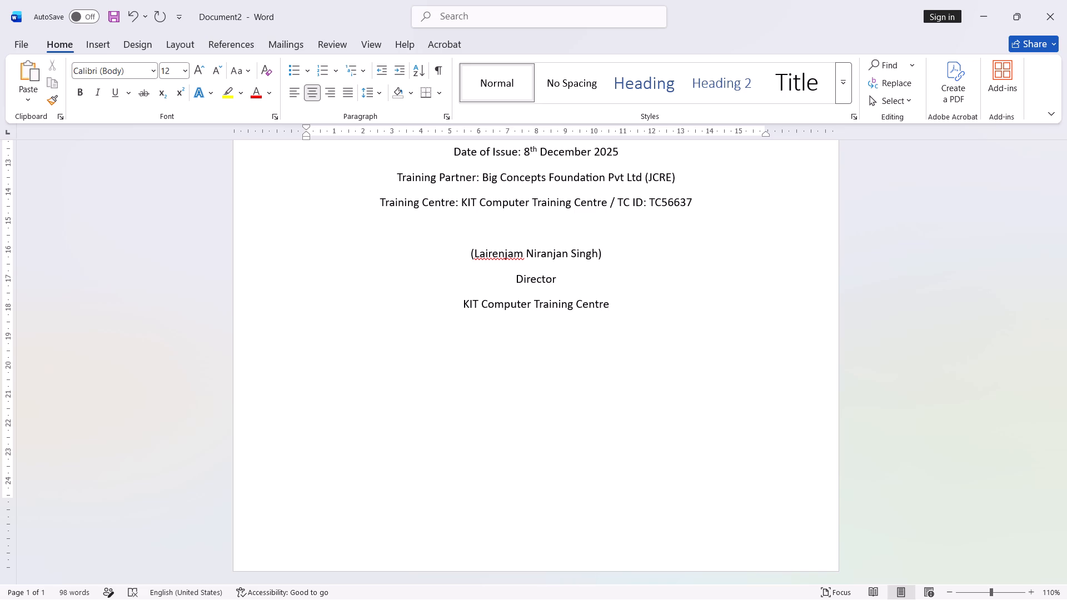
Start a grade key line below the director's "KIT Computer Training Centre" line, reading "Grade: 'A': 80-100%".
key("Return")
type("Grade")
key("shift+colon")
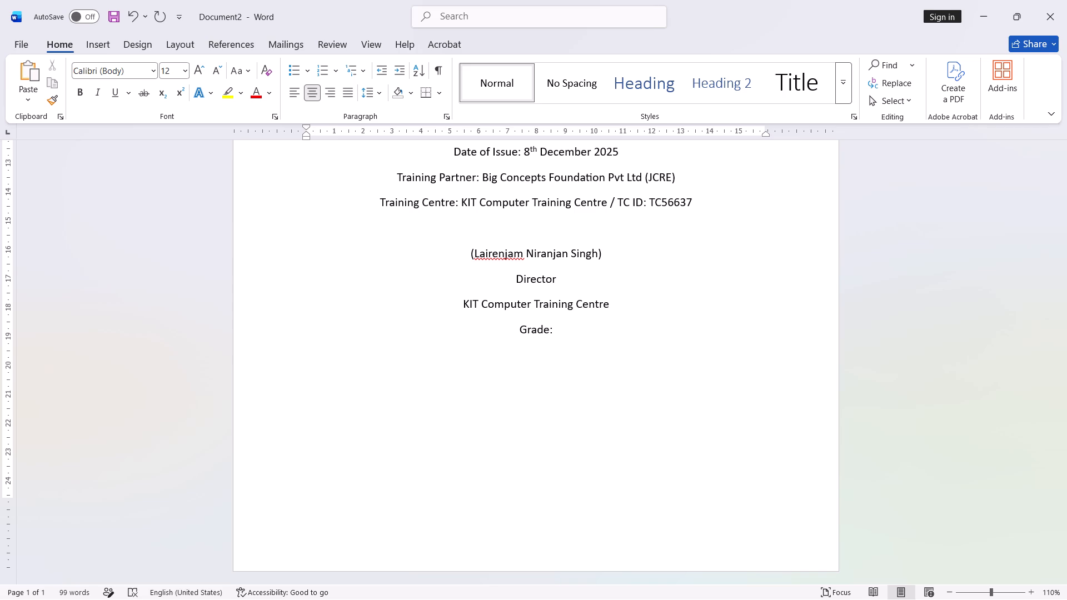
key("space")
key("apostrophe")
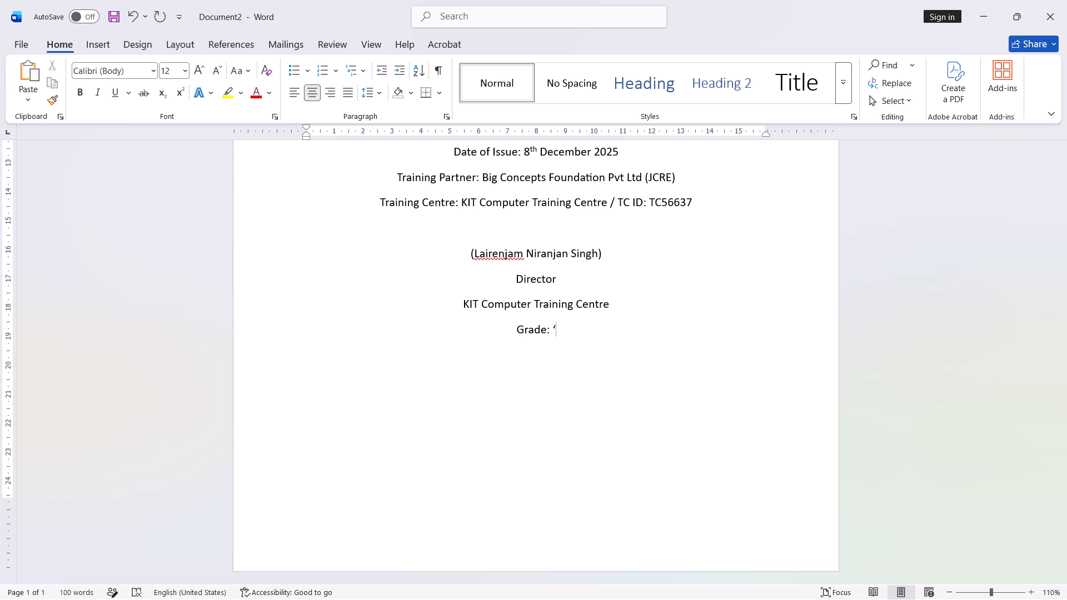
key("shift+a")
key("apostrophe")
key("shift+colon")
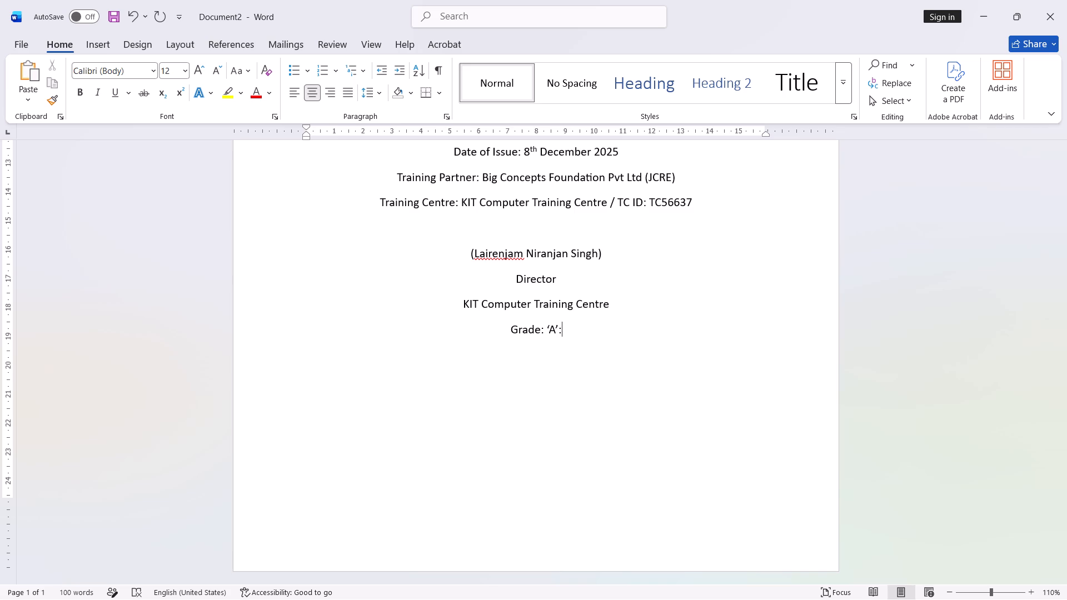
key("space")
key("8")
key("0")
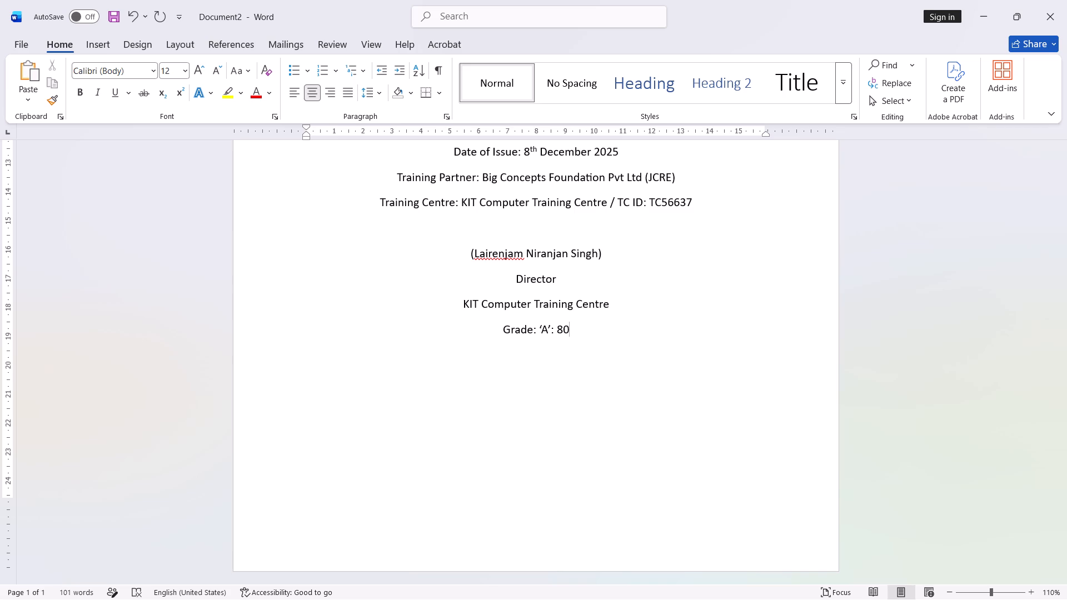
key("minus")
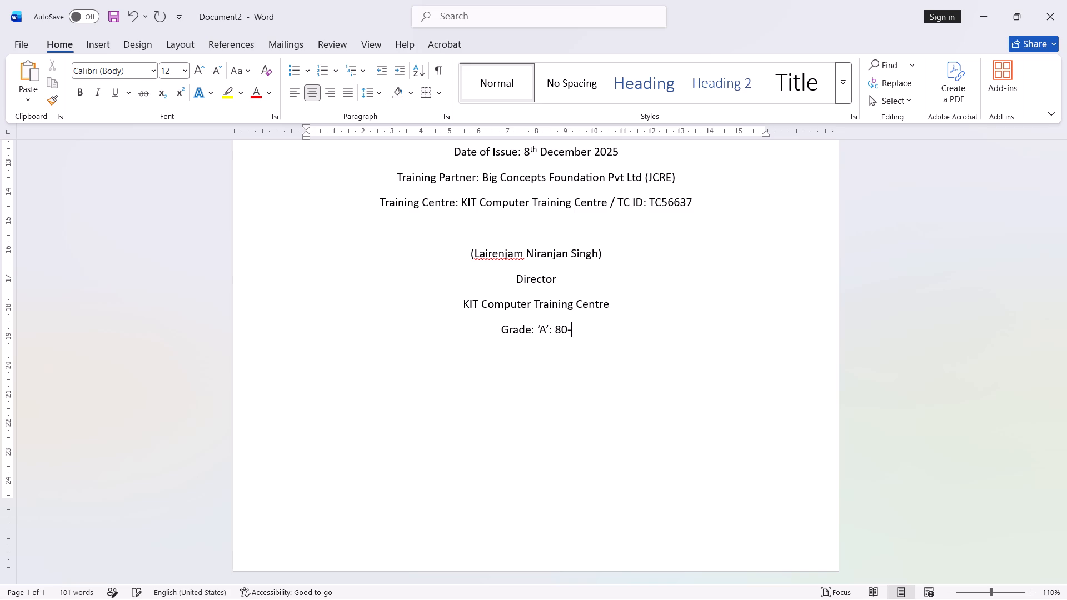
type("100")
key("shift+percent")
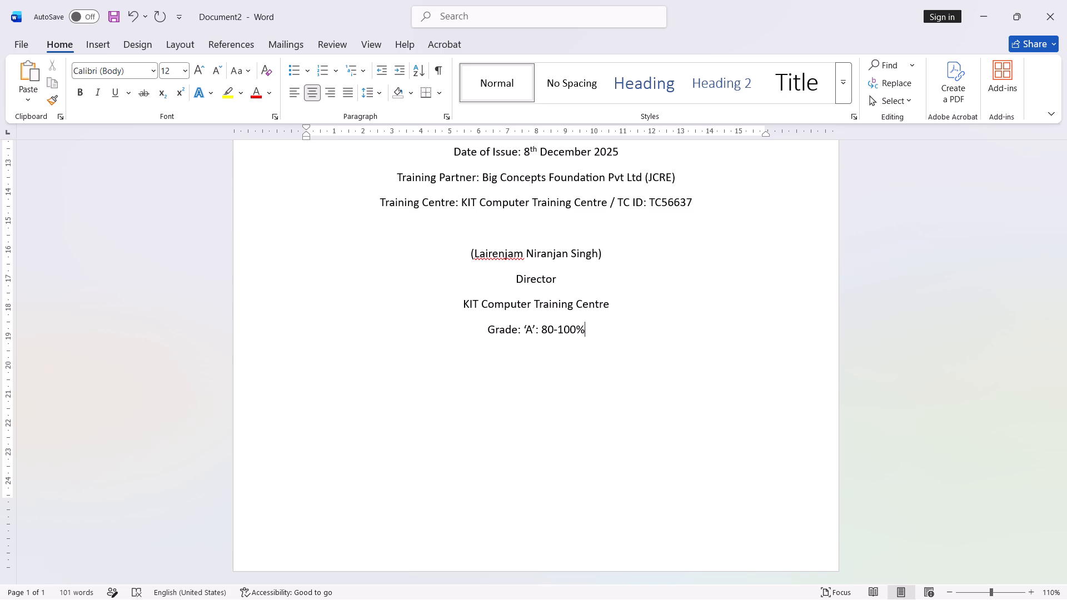
Add the B grade range to the grade key line as "'B': 65-79%", with single quotes around the letter.
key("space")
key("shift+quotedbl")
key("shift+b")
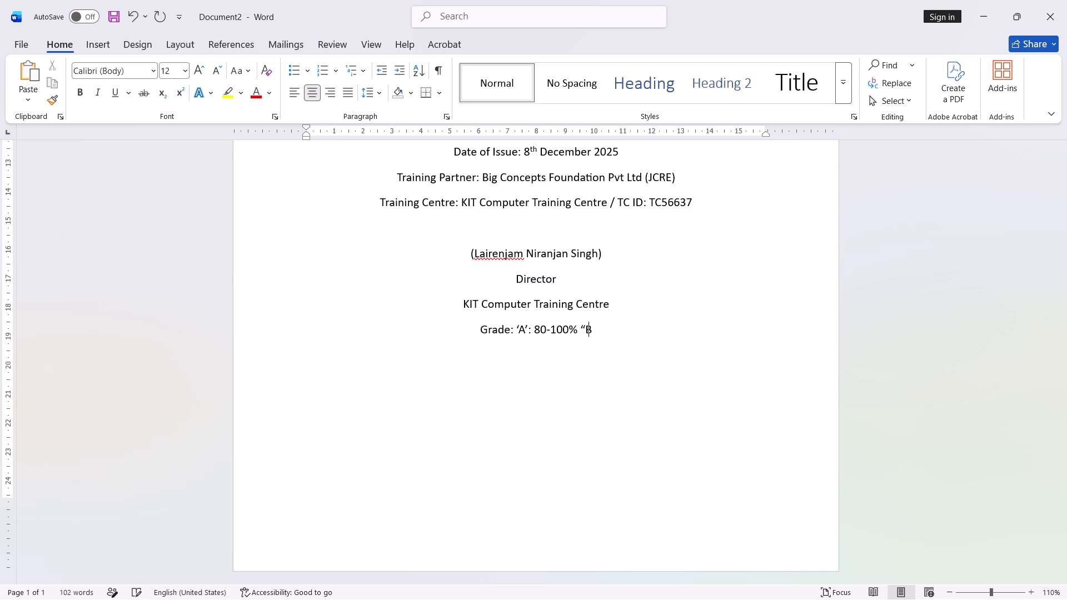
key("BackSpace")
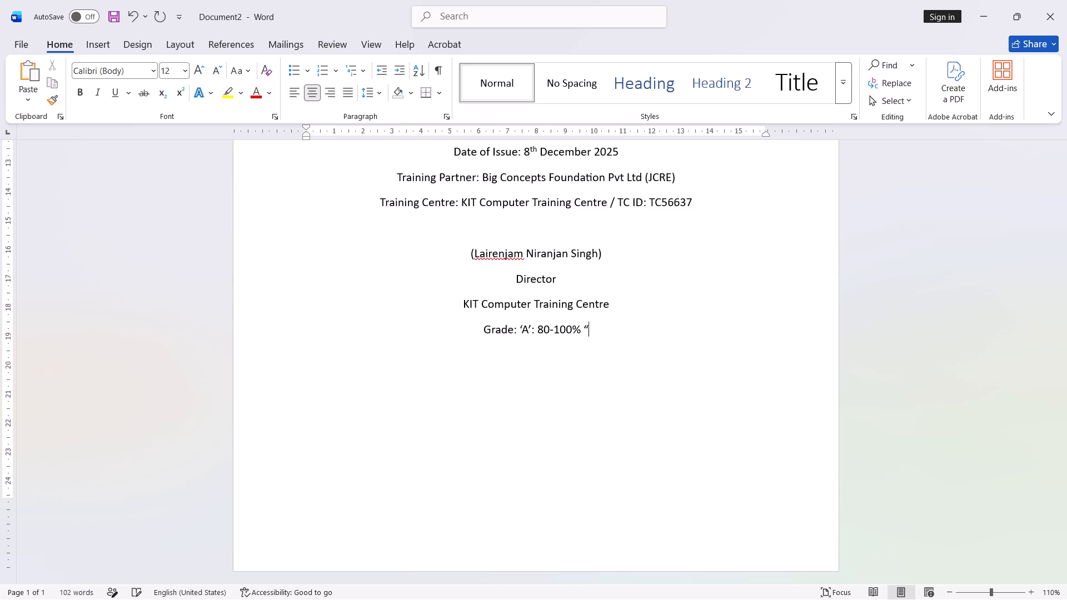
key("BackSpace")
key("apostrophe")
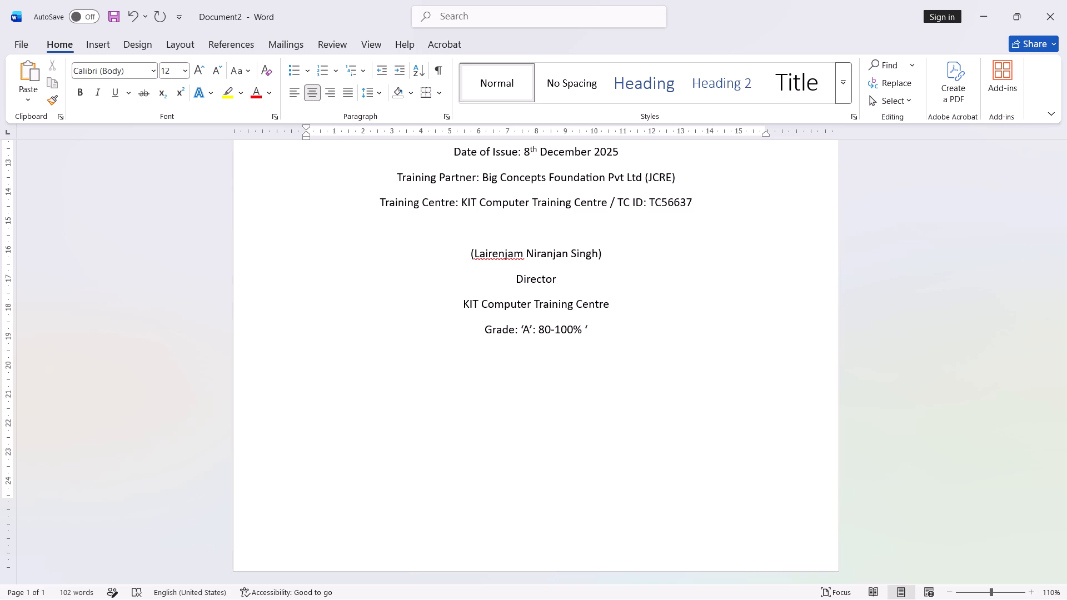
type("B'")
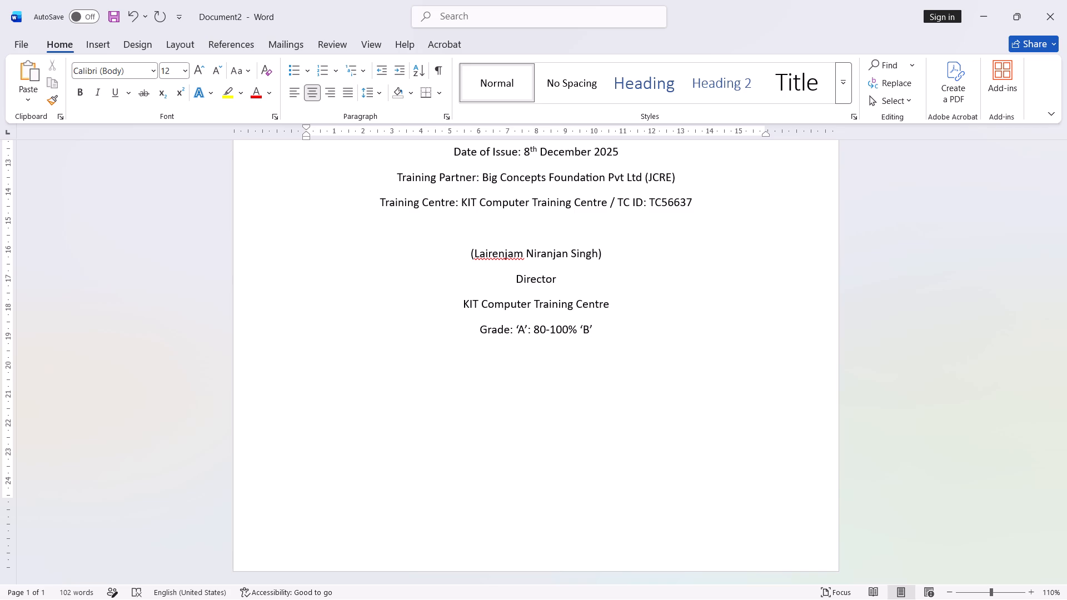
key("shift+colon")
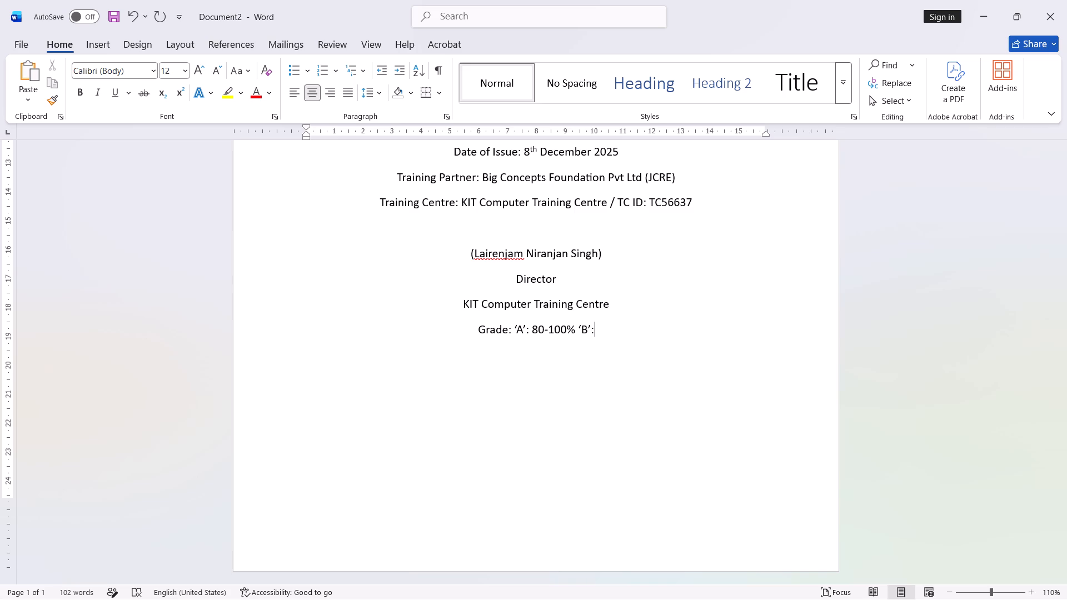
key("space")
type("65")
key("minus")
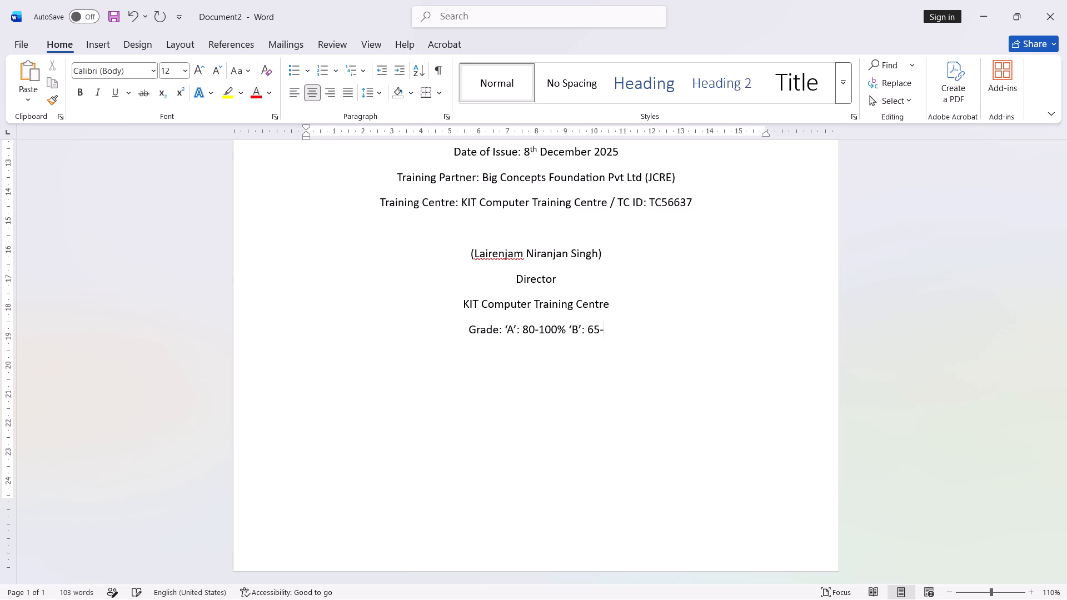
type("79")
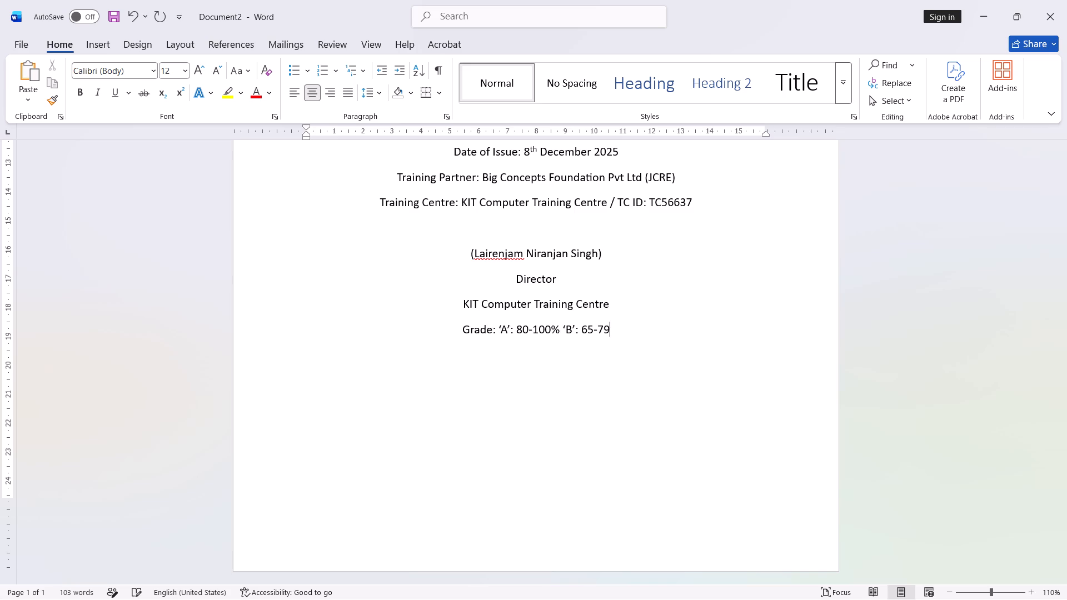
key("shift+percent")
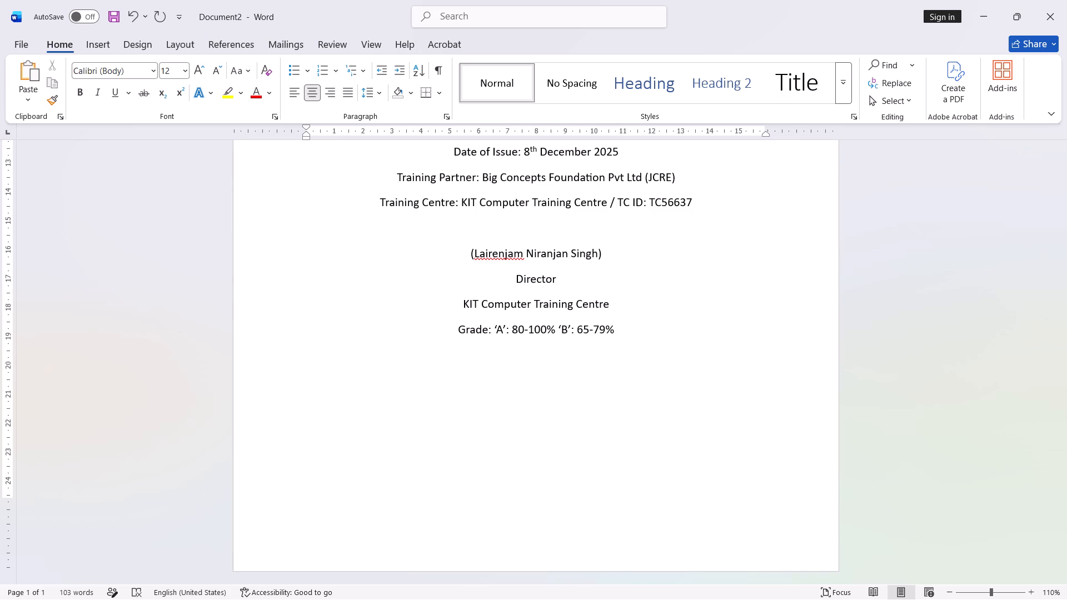
Add the C grade range to the grade key line as "'C': 55-64%".
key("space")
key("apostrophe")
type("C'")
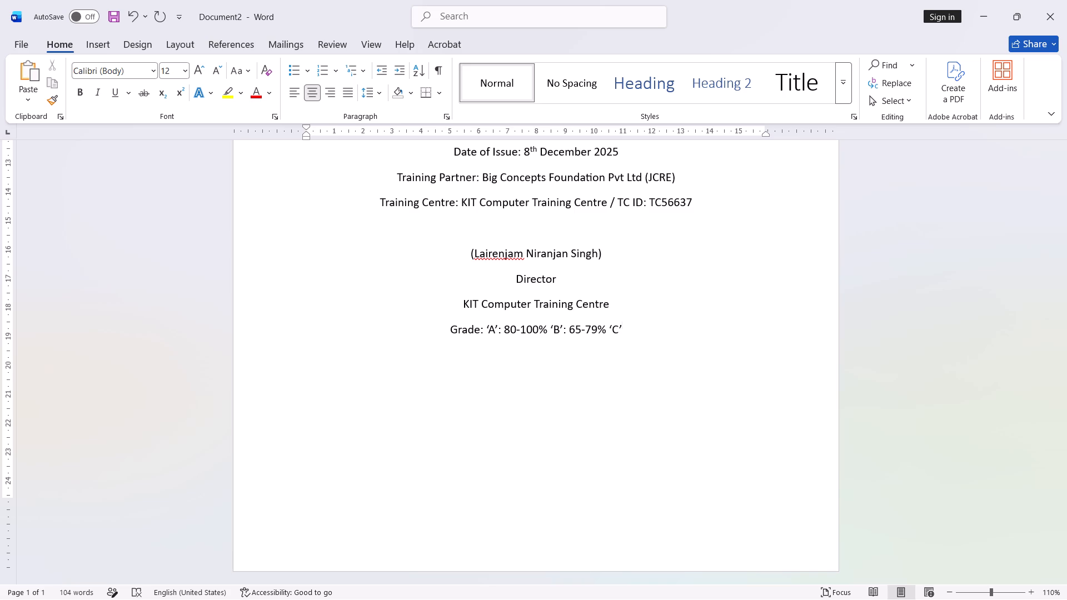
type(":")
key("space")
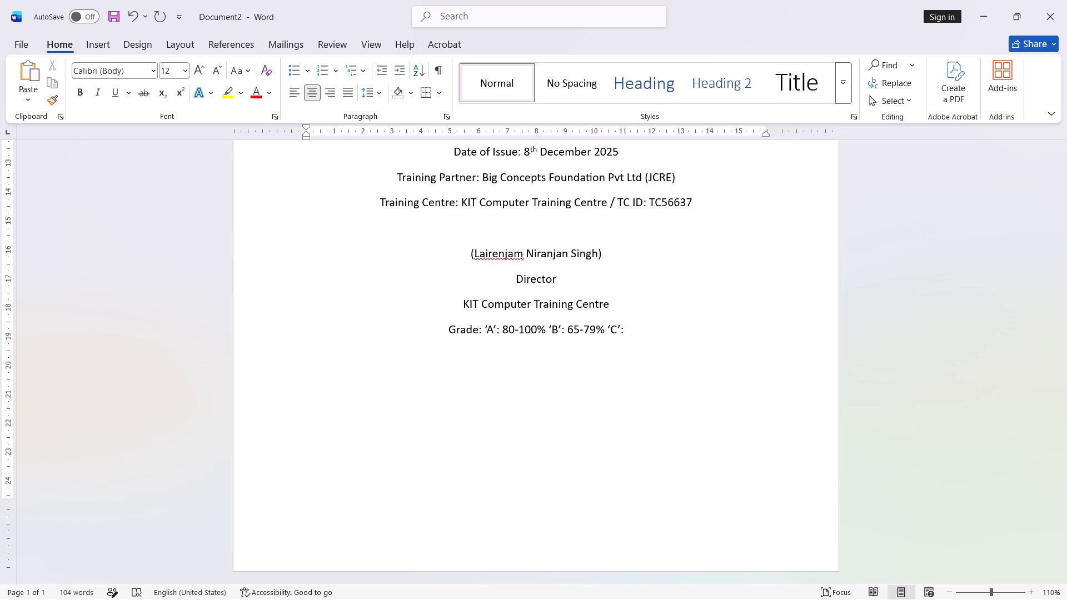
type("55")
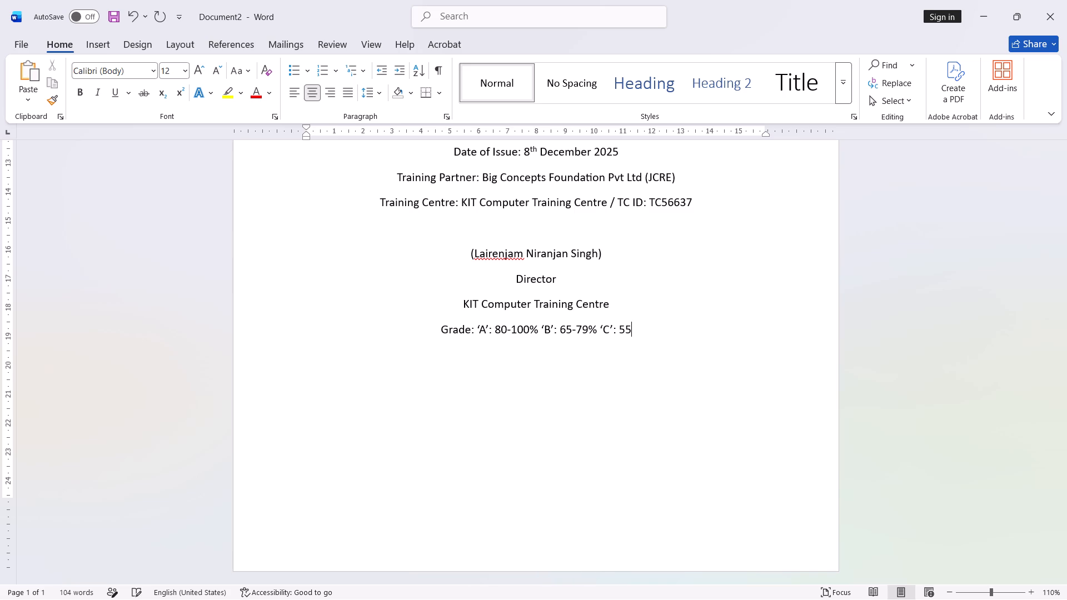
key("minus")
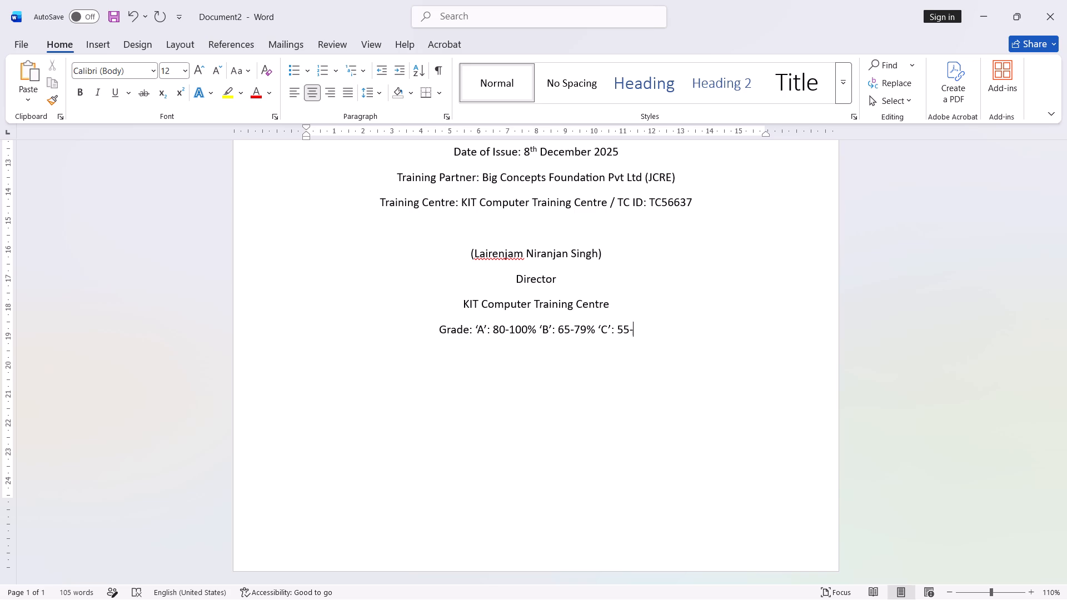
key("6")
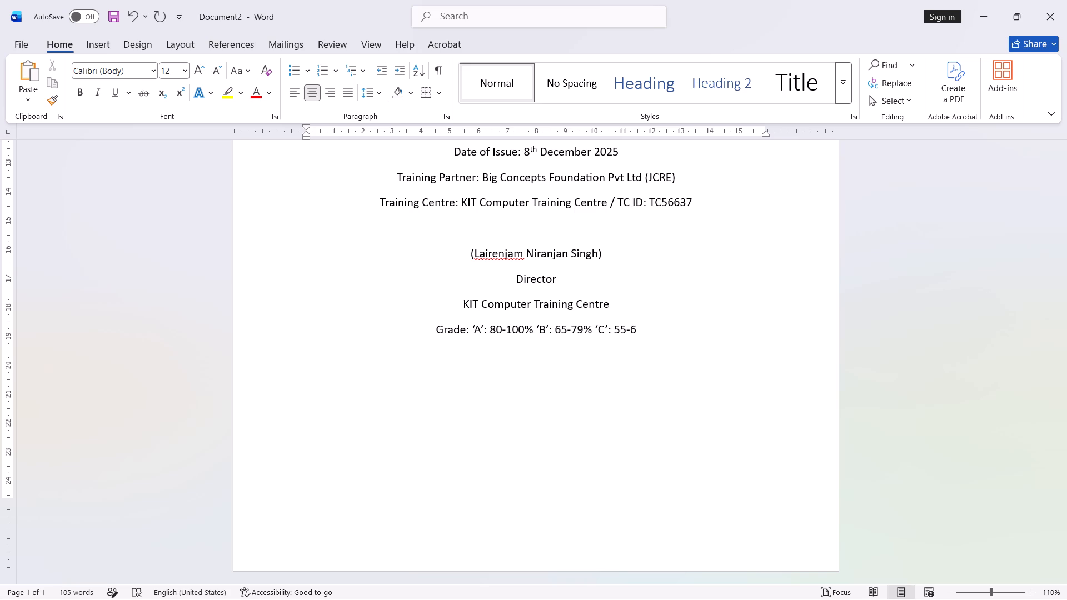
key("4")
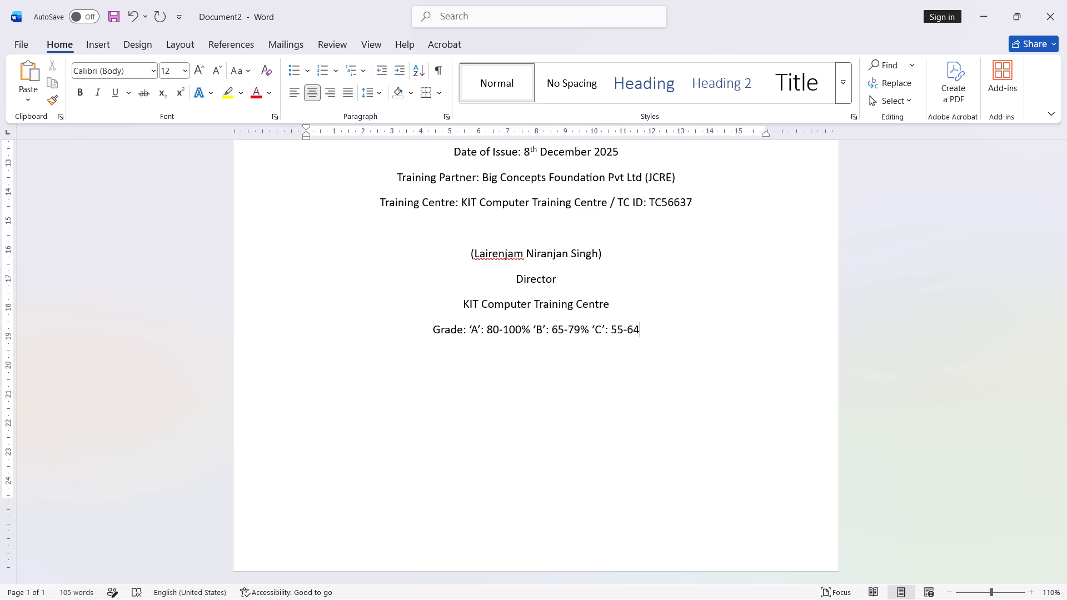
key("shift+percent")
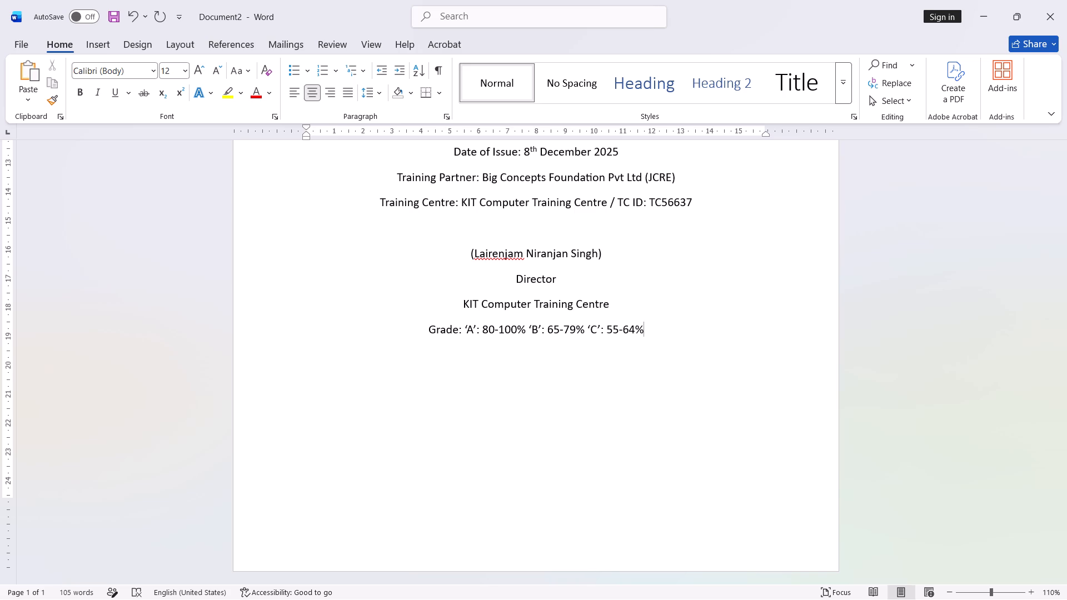
Add the D grade range to the grade key line as "'D': 50-54%", with single quotes around the letter.
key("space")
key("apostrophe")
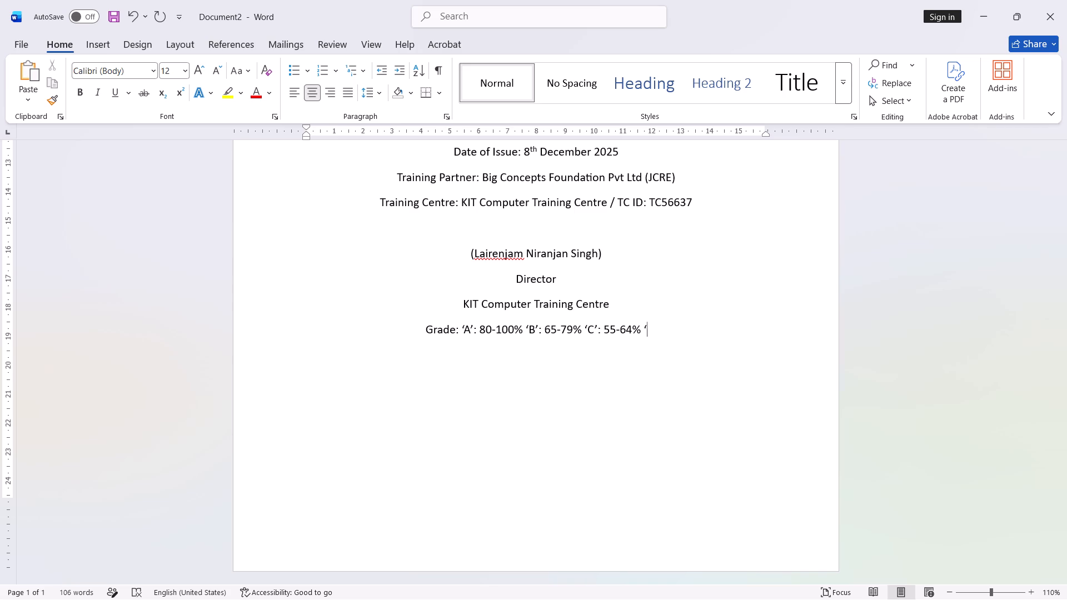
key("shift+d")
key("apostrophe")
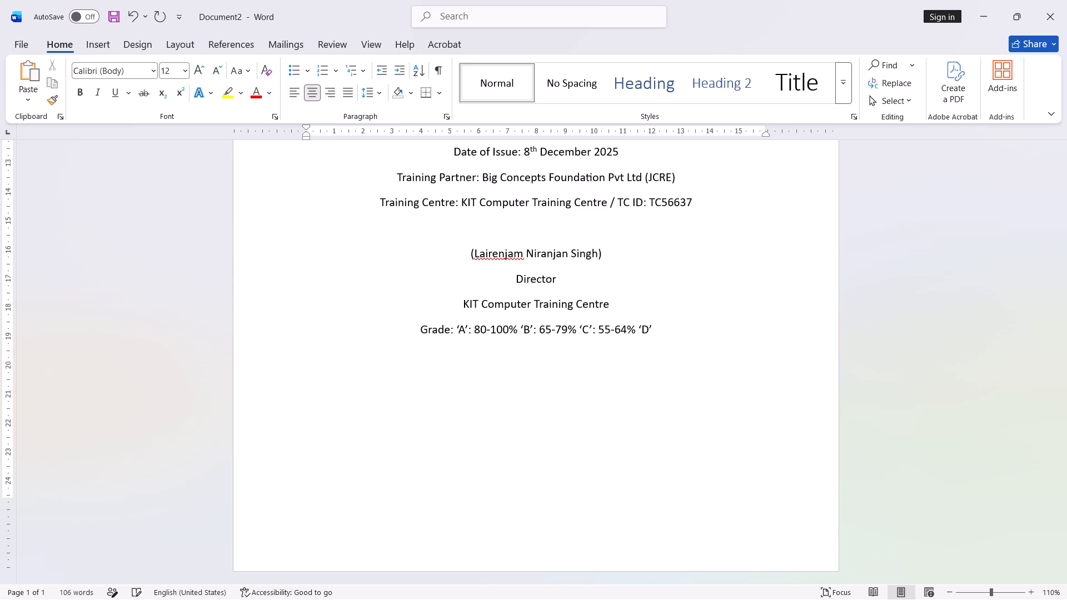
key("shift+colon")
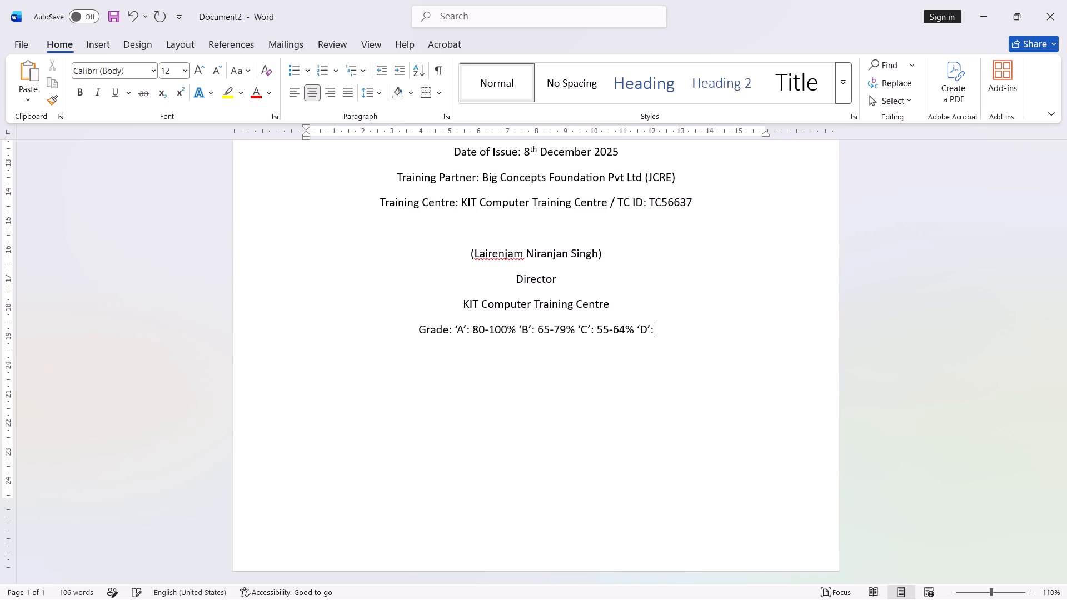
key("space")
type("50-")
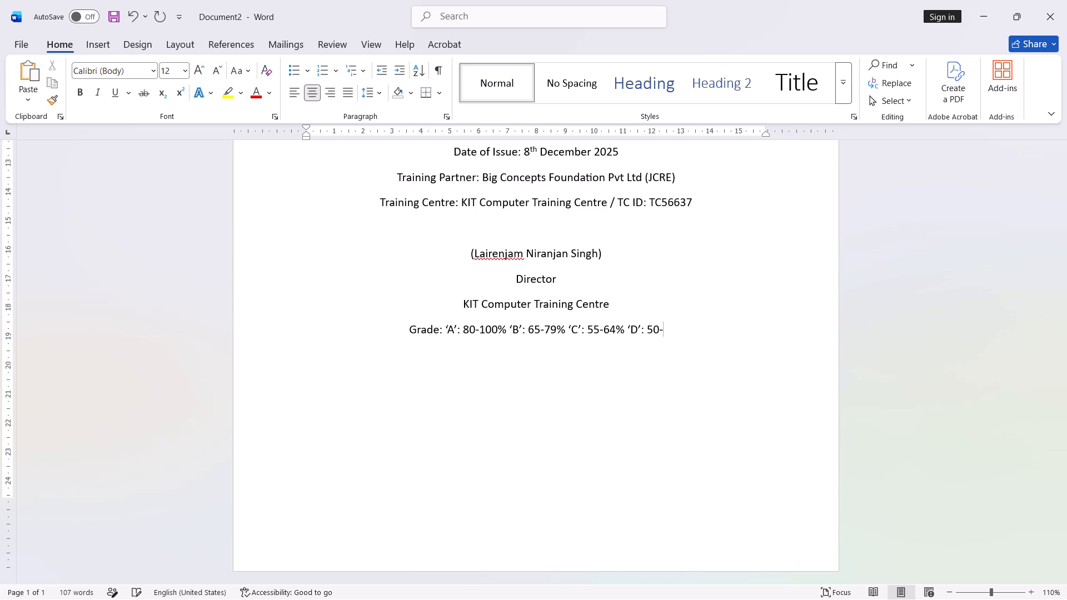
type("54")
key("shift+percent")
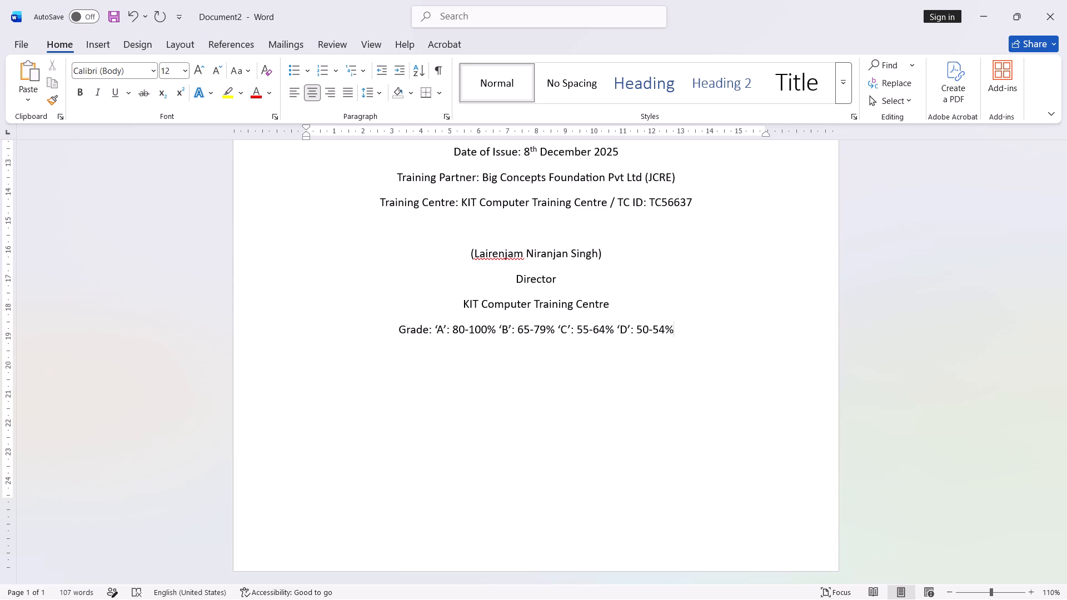
Start a footer line below the grade key with the centre name "KIT Computer Training Centre".
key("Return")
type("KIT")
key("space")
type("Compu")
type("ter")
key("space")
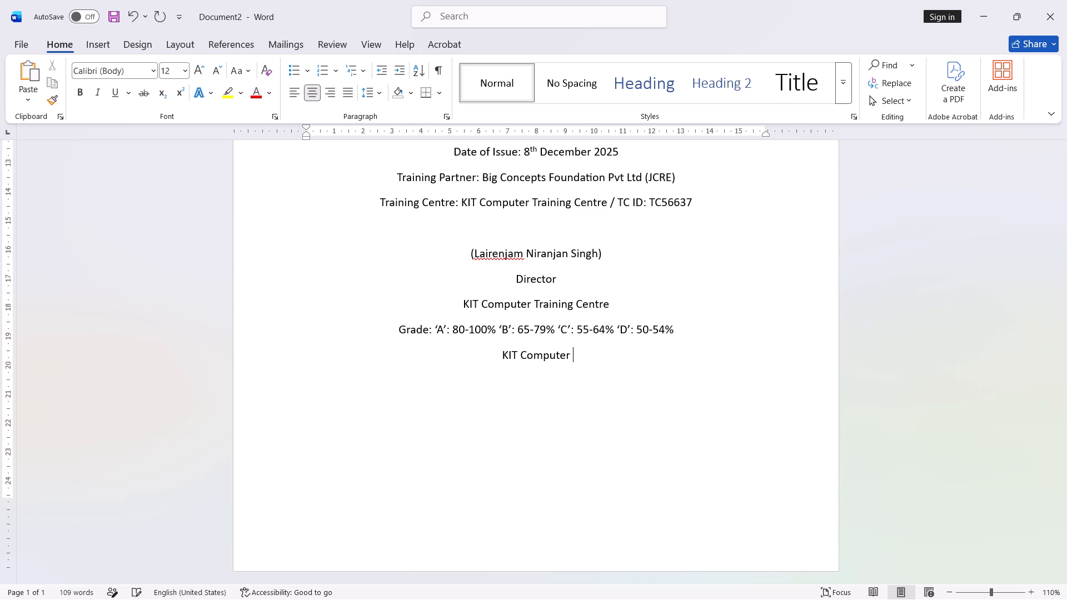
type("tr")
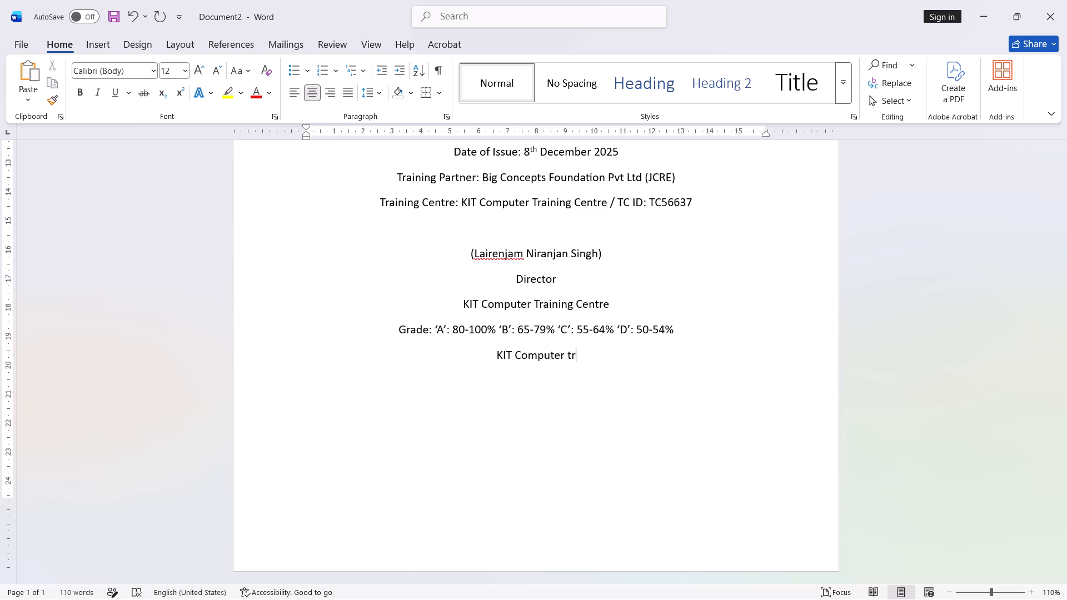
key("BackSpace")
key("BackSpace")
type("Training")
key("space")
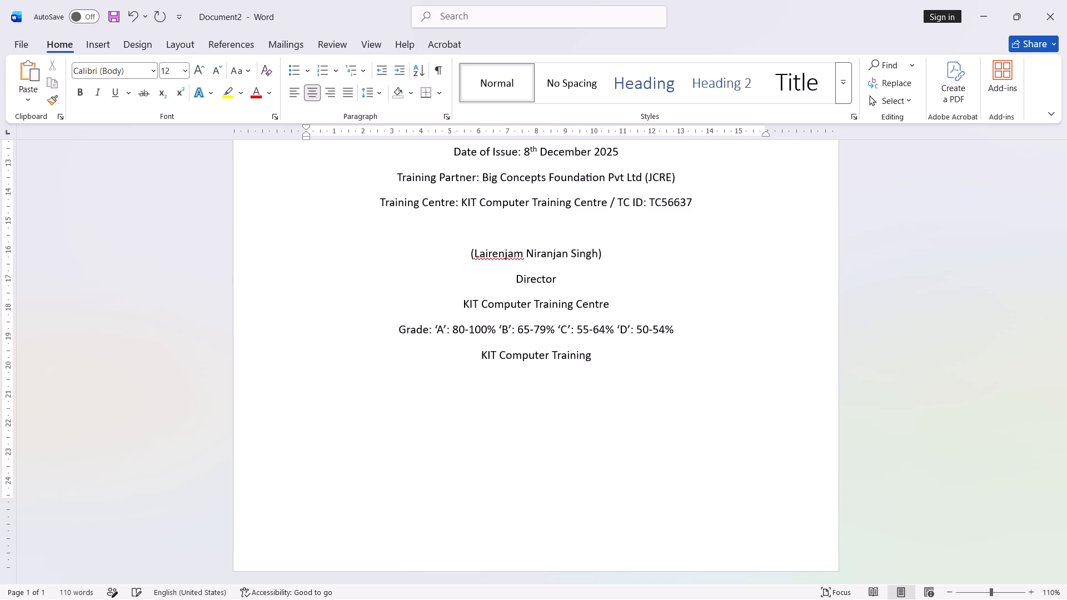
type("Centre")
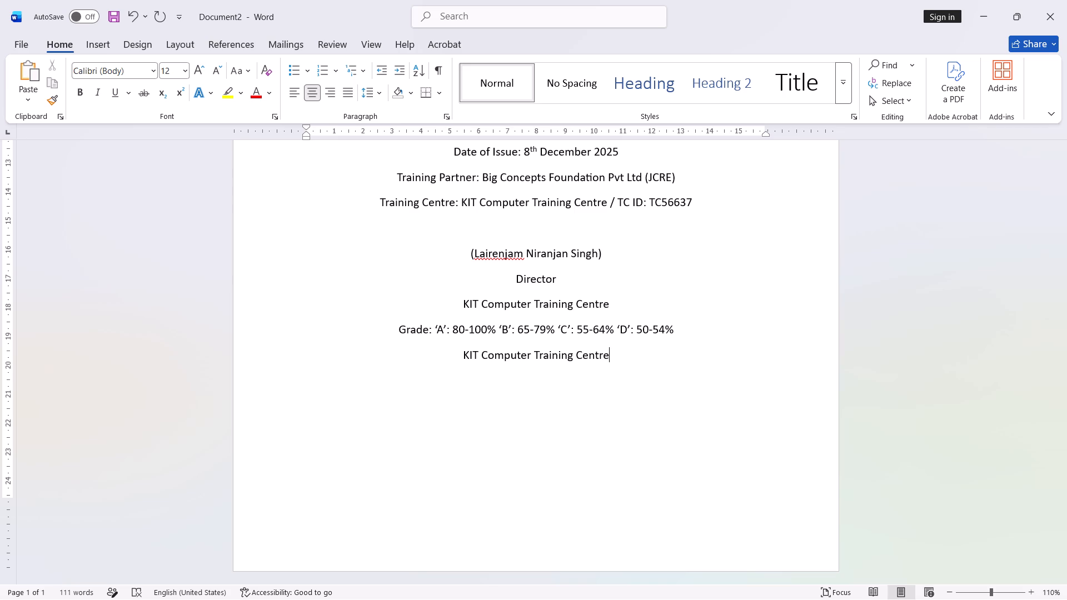
Append the centre's locality and its district, with "(W)" after the district name, each preceded by a vertical bar, to the footer line.
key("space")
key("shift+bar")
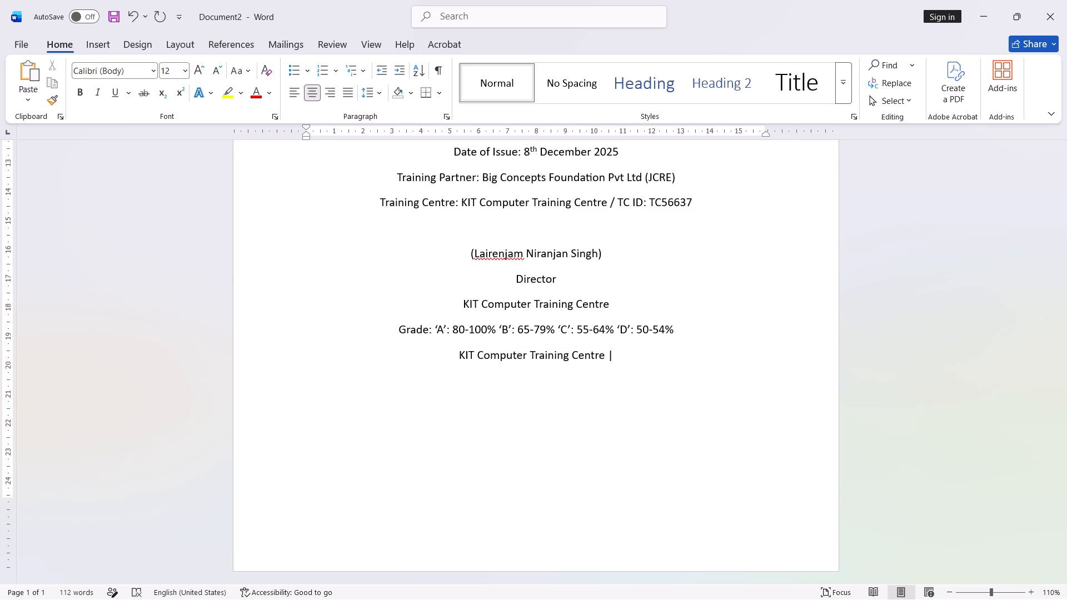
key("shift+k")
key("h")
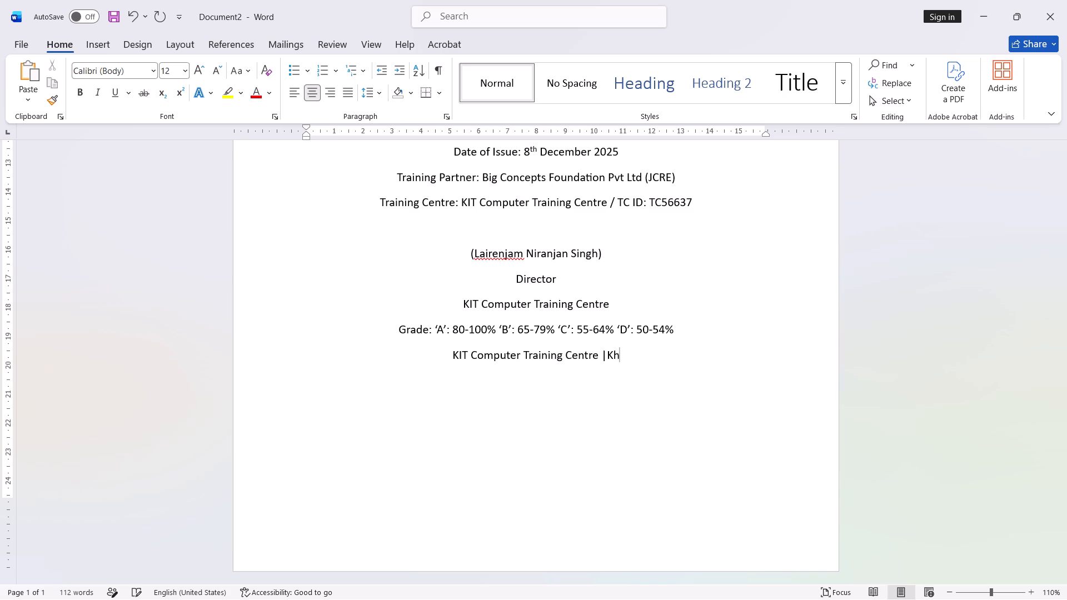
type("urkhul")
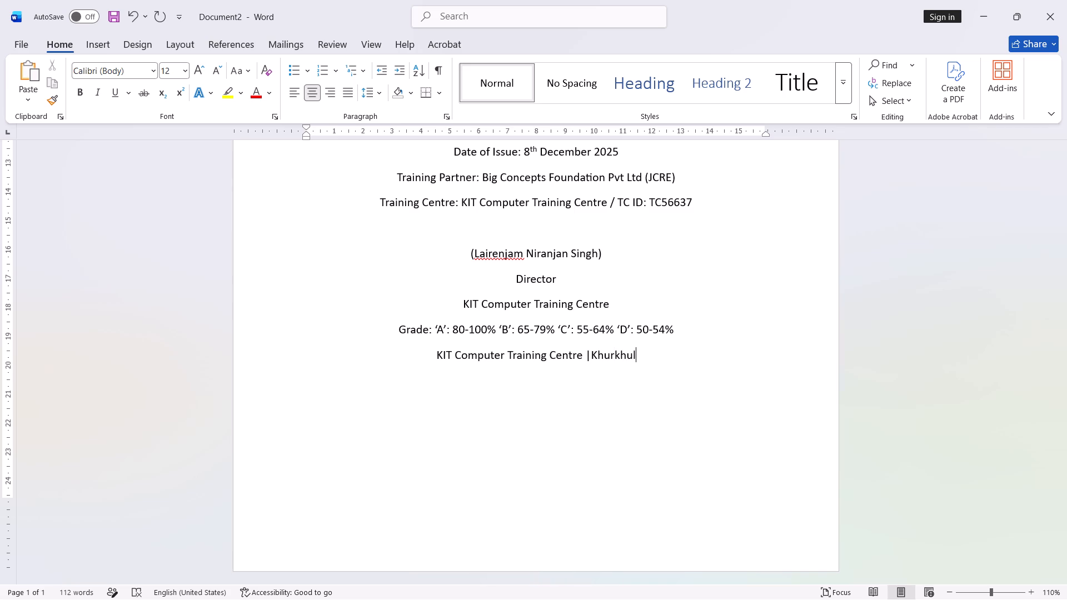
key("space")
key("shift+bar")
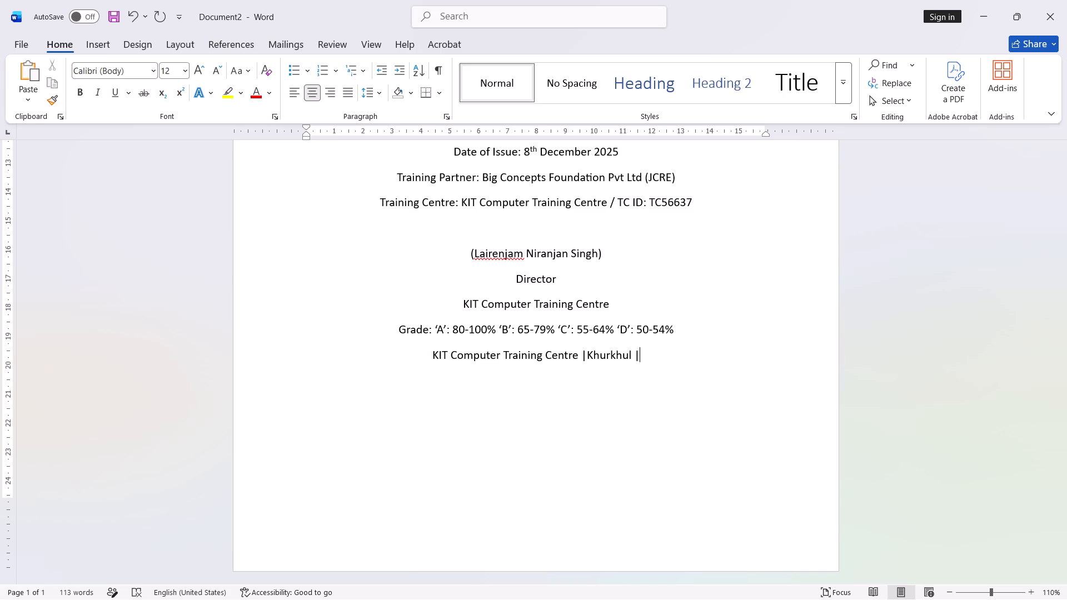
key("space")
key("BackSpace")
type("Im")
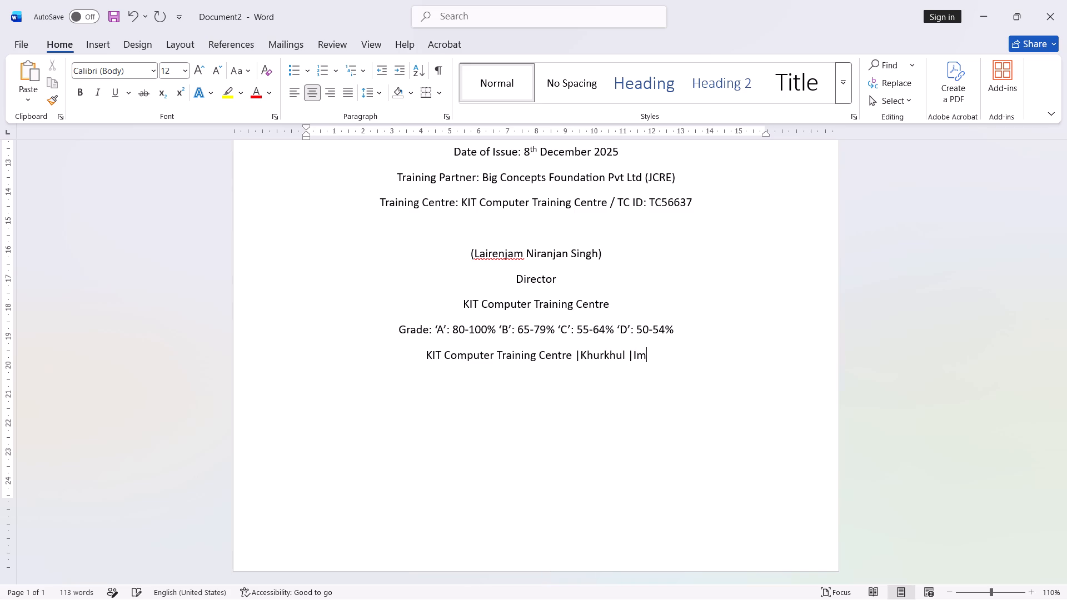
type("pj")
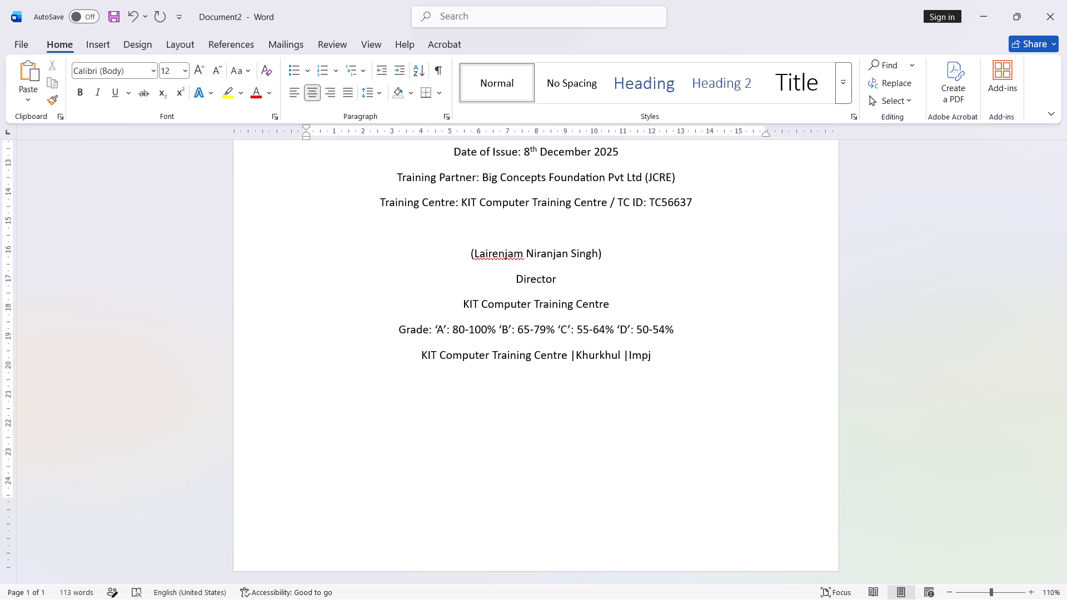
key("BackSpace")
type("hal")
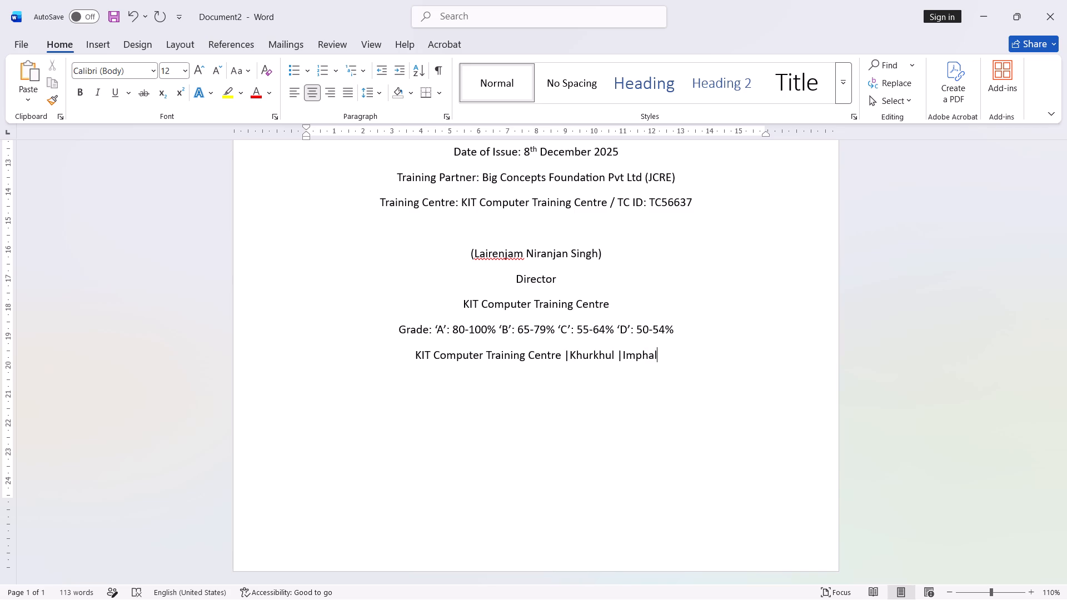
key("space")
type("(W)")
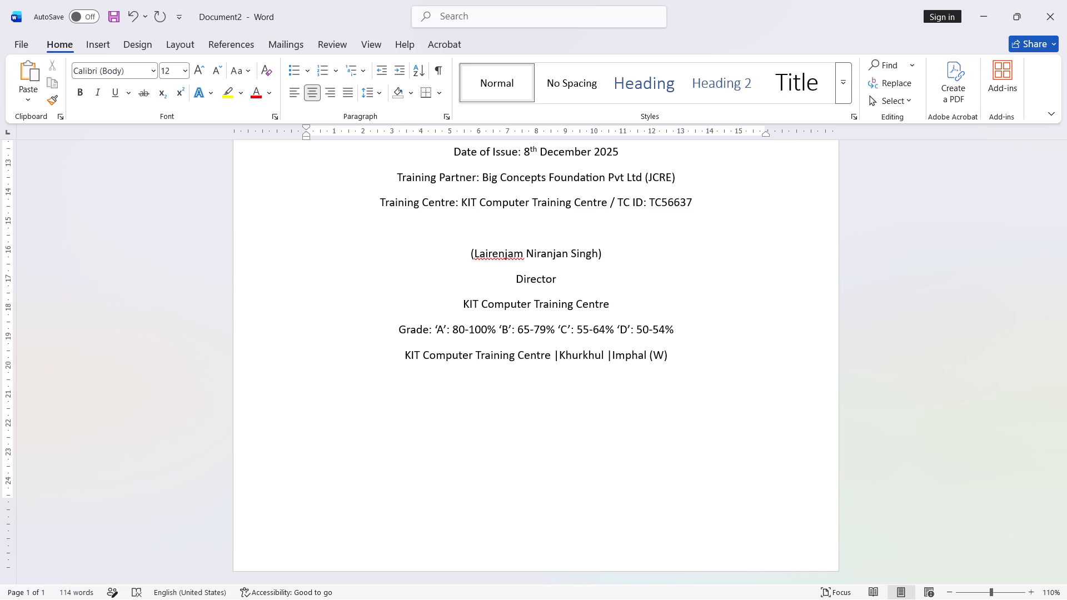
Complete the footer line's address with a dash, the centre's postal code and the state in parentheses, "(Manipur)".
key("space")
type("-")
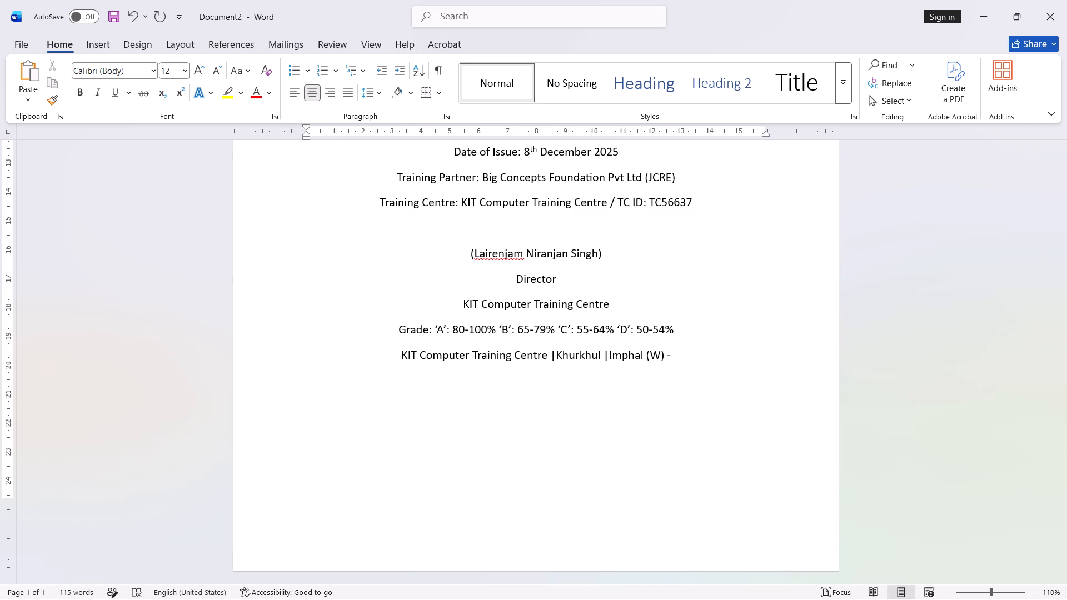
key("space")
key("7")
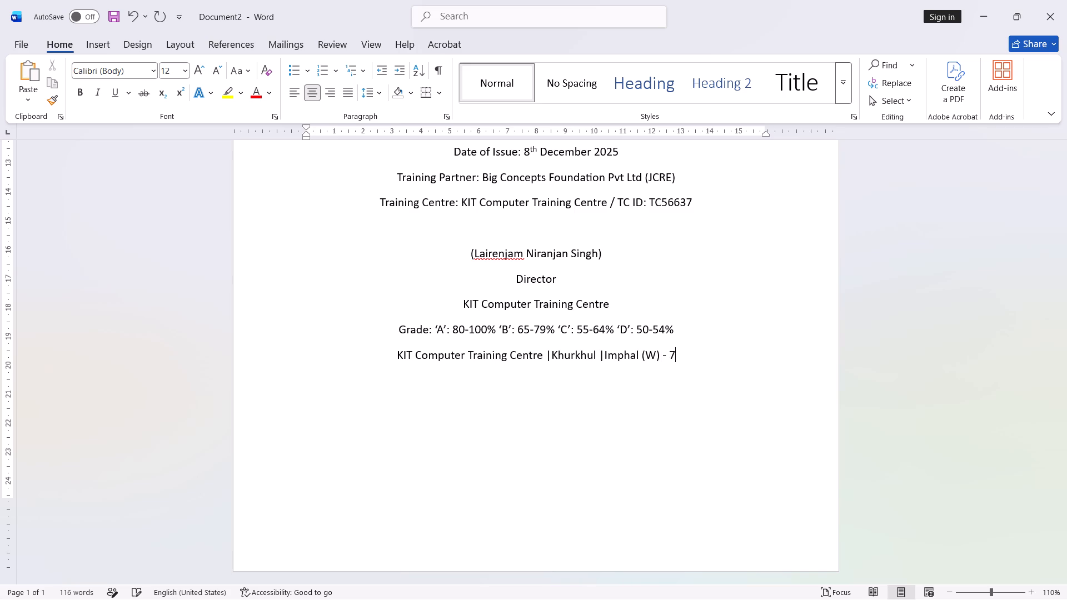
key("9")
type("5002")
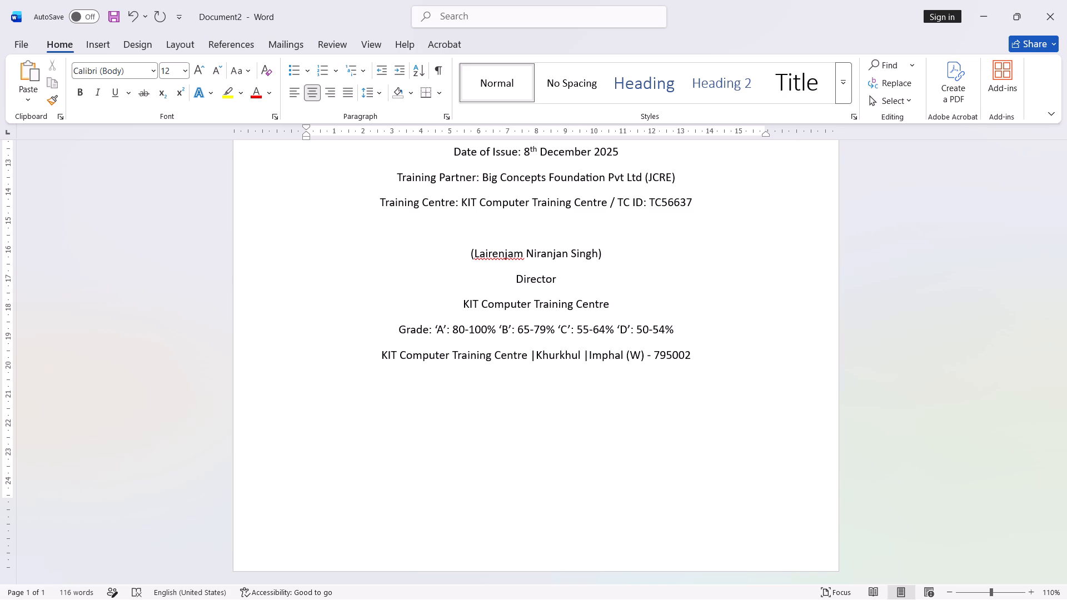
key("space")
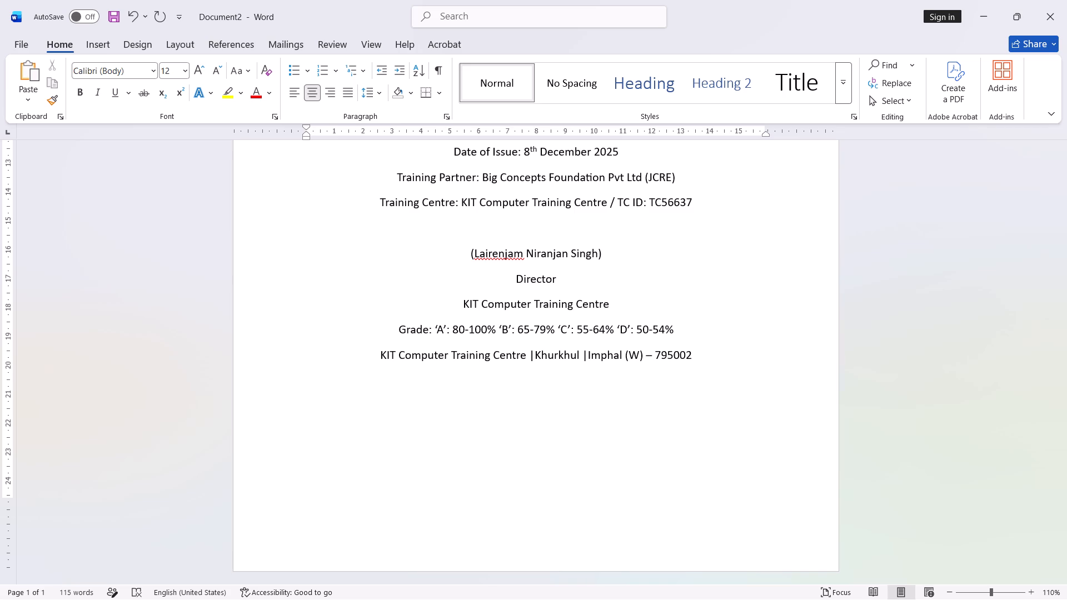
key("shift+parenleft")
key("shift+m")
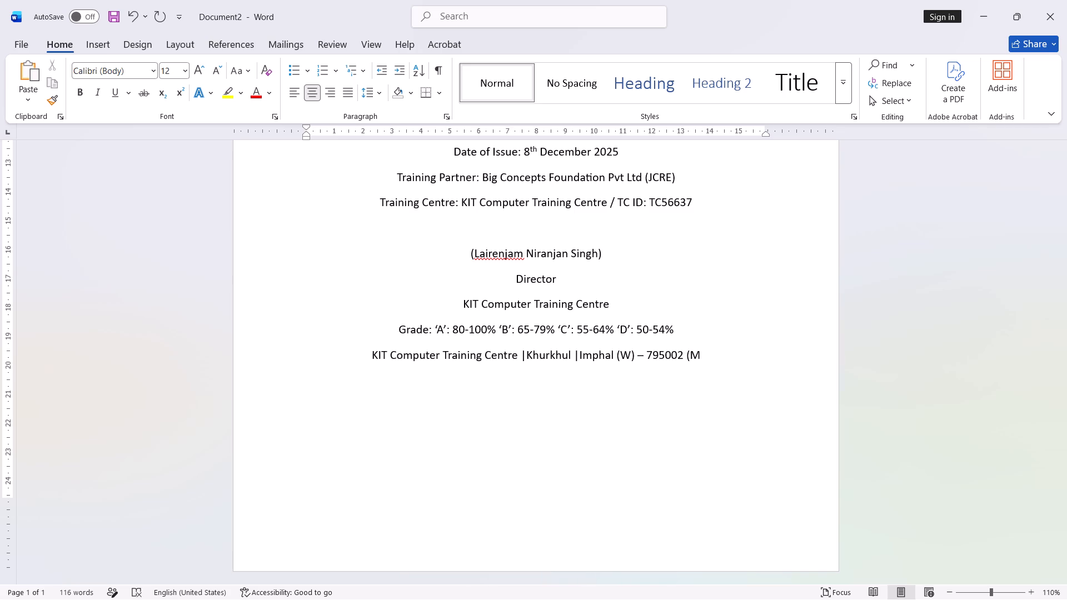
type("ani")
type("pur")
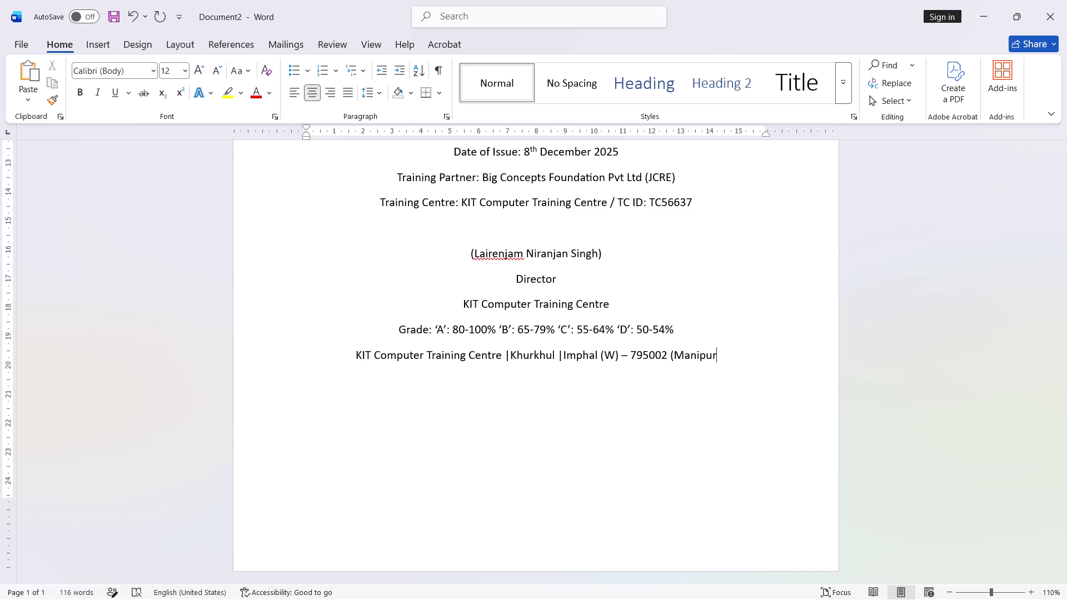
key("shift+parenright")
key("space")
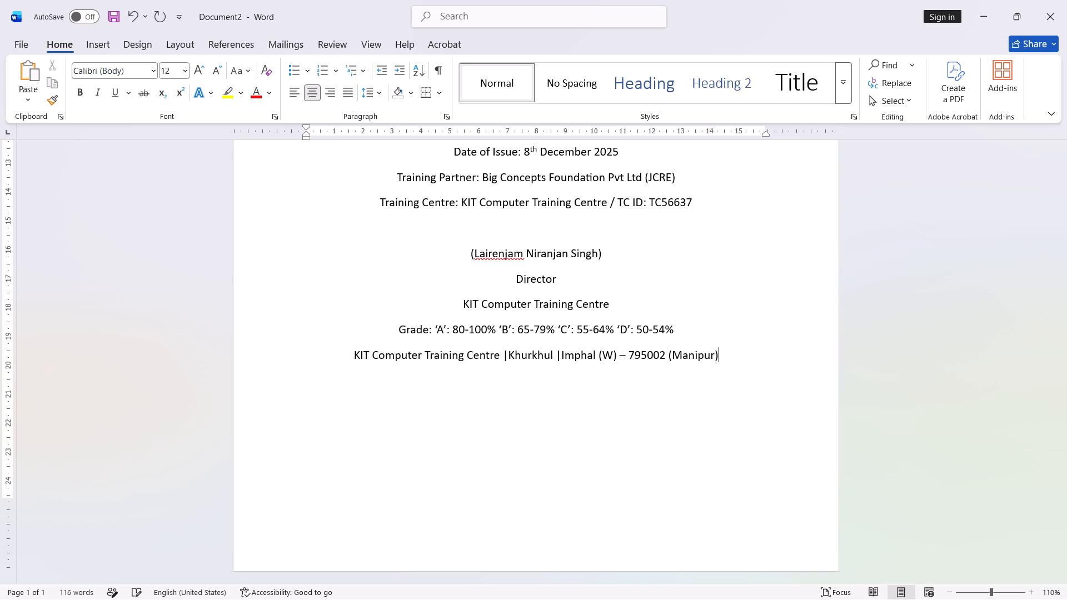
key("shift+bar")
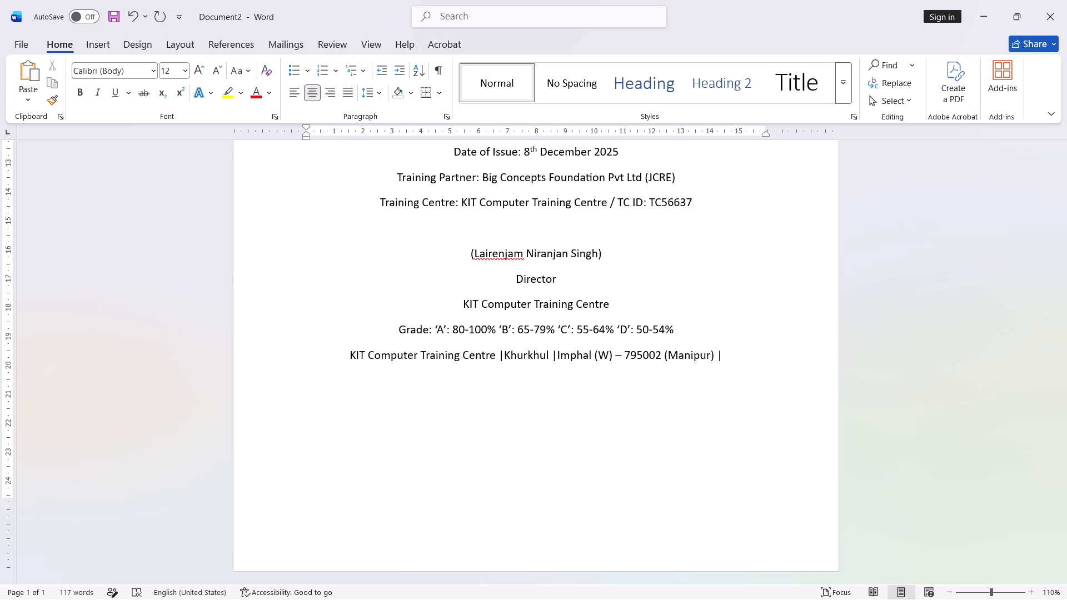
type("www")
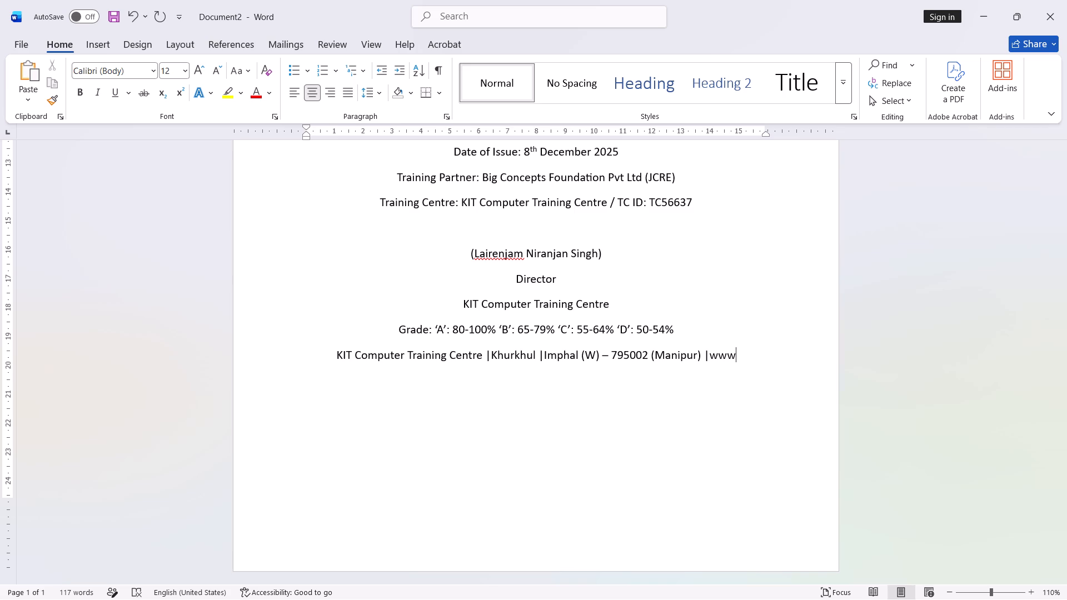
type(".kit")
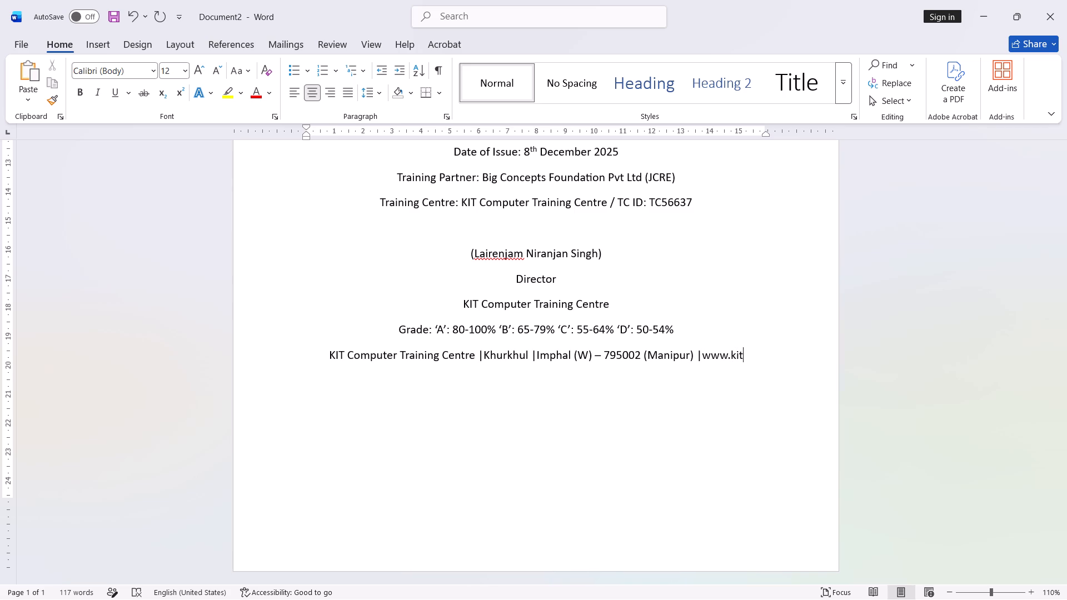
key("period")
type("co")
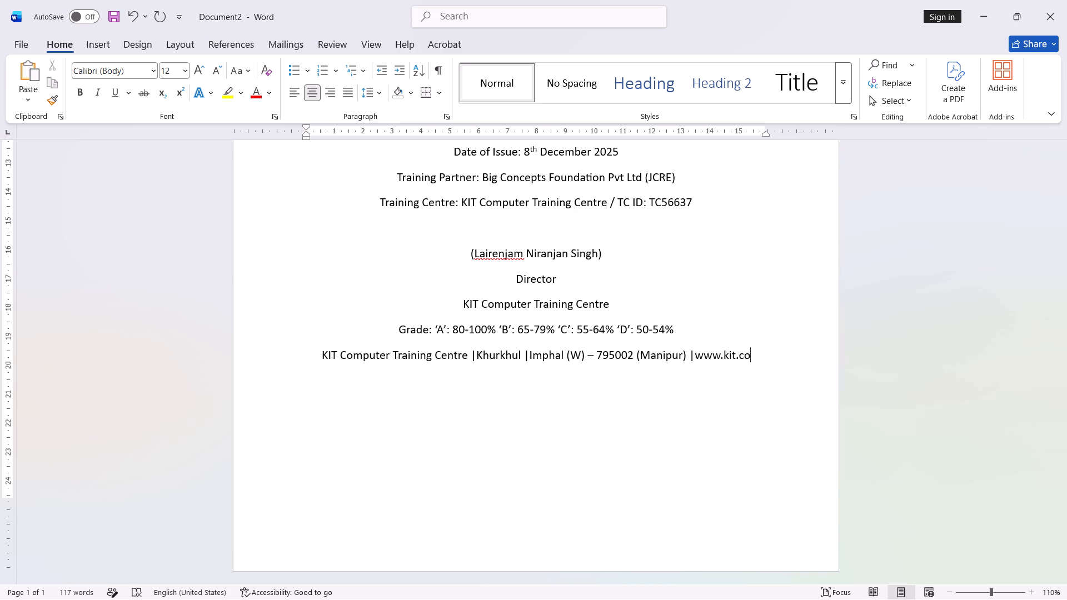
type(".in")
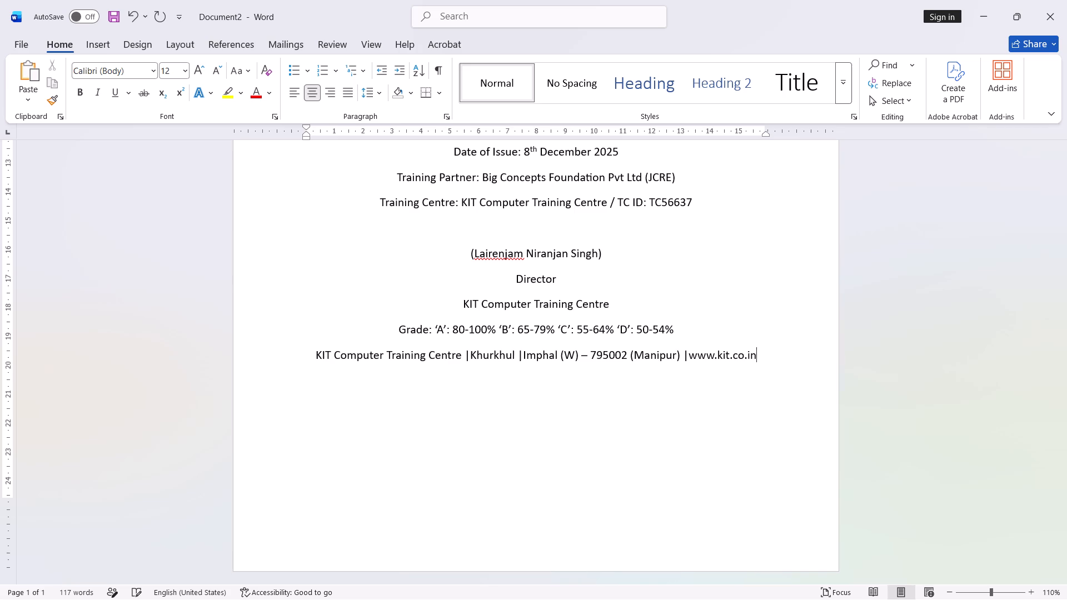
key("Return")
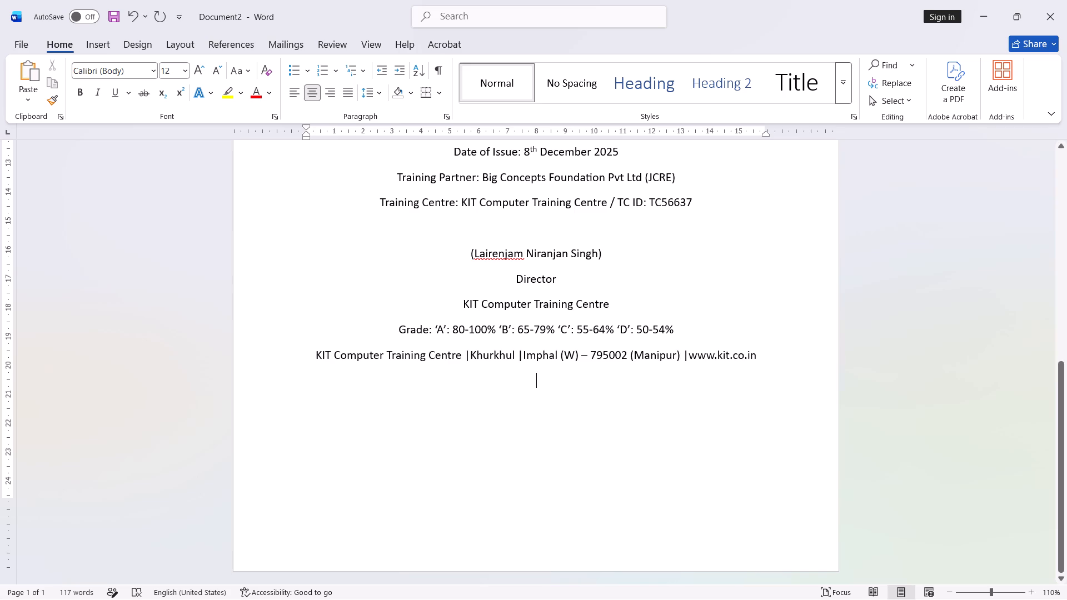
Make the quoted course title "FUNDAMENTALS OF ACCOUNTING AND TALLY + GST" bold.
scroll(606, 489, "up", 4)
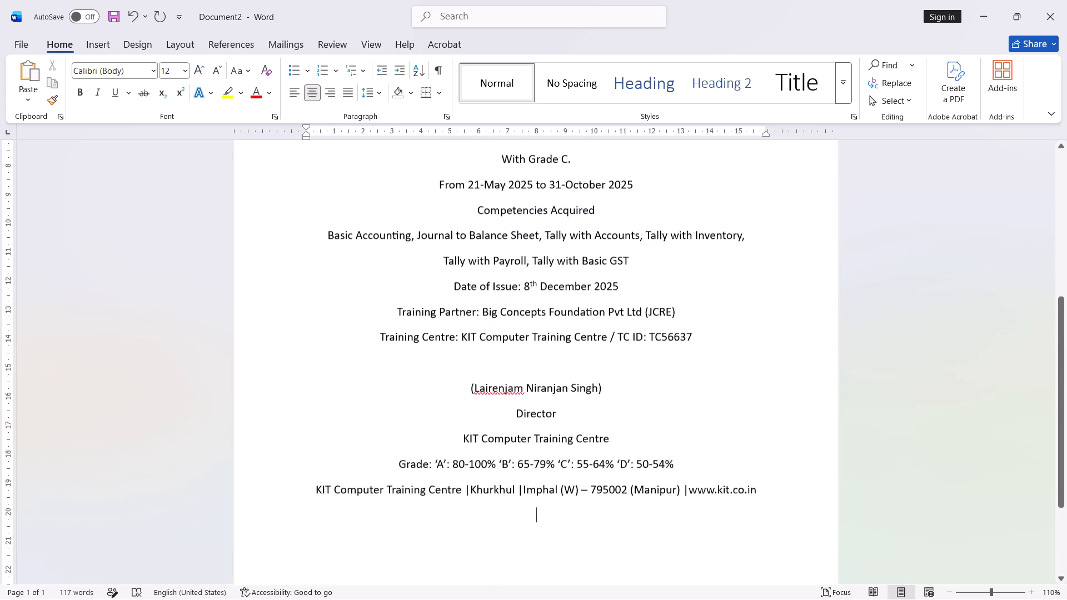
scroll(605, 468, "up", 17)
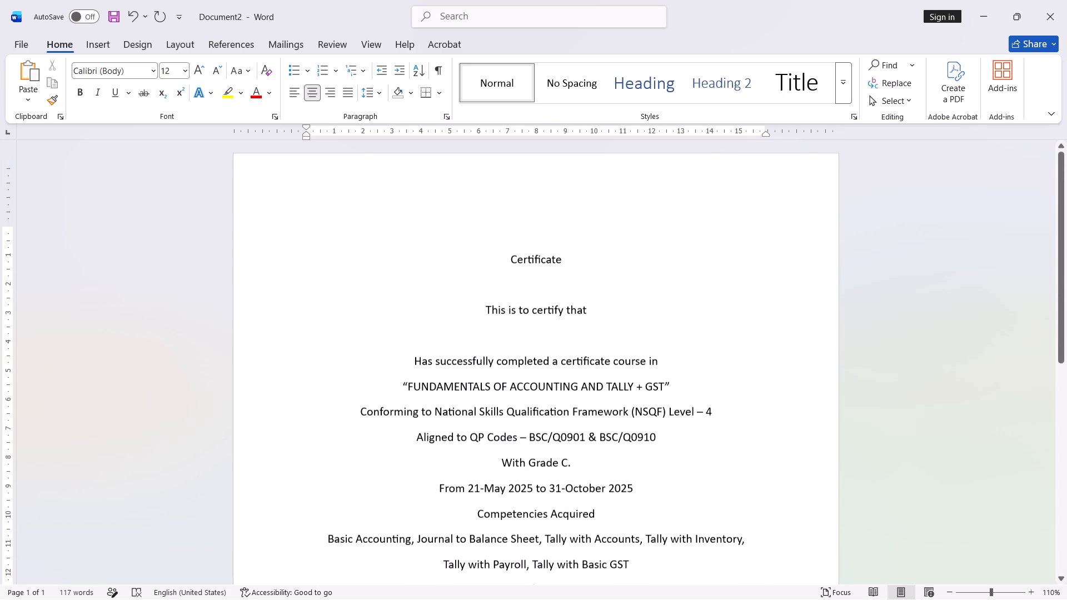
scroll(604, 449, "down", 3)
scroll(601, 454, "up", 7)
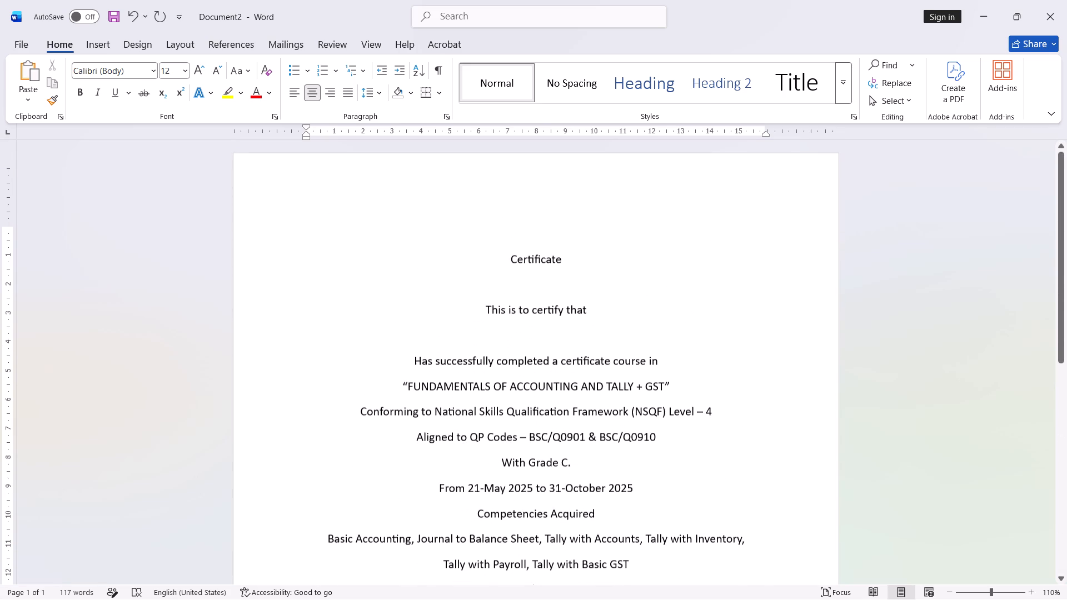
left_click_drag(389, 382, 473, 382)
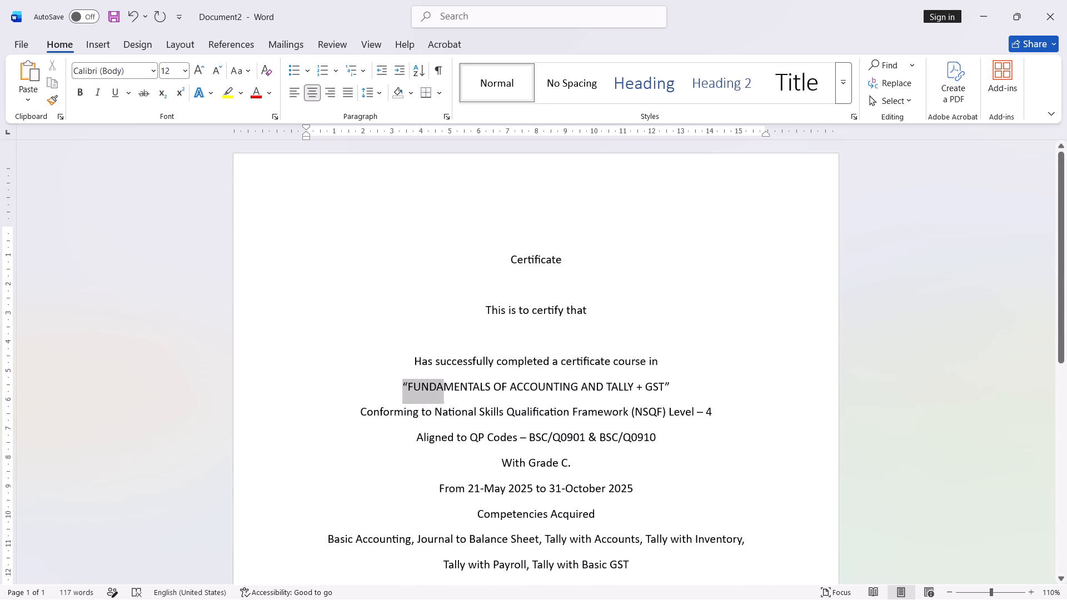
left_click_drag(473, 382, 669, 383)
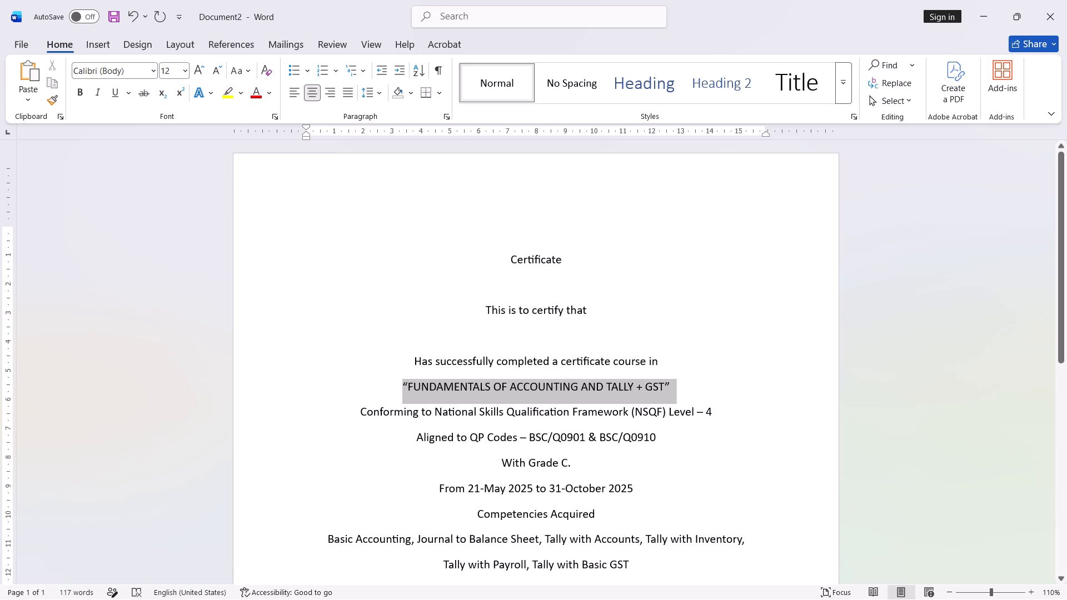
left_click_drag(669, 383, 669, 383)
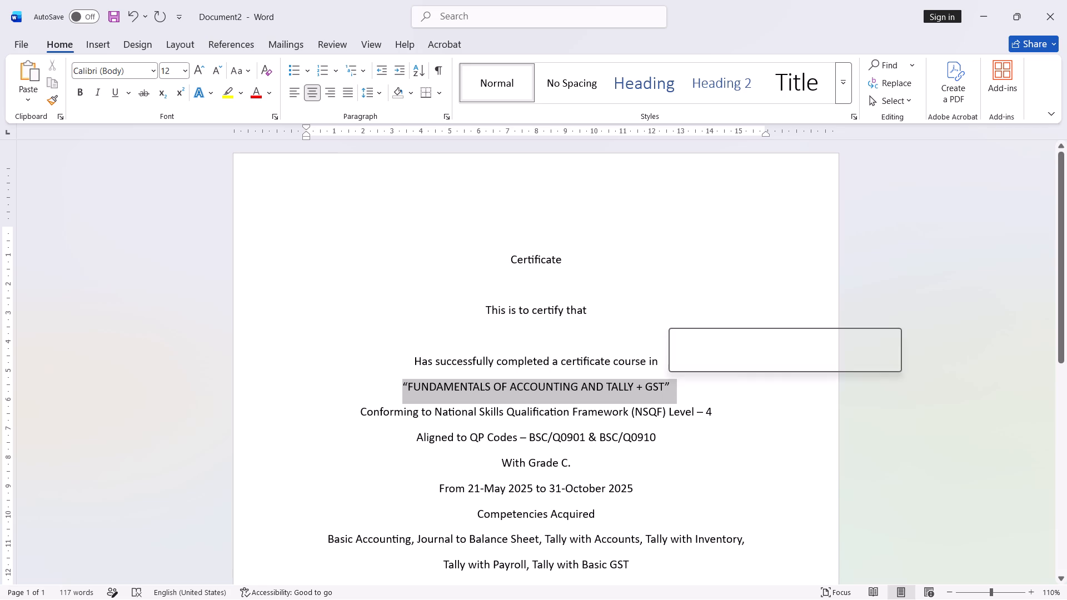
left_click(83, 89)
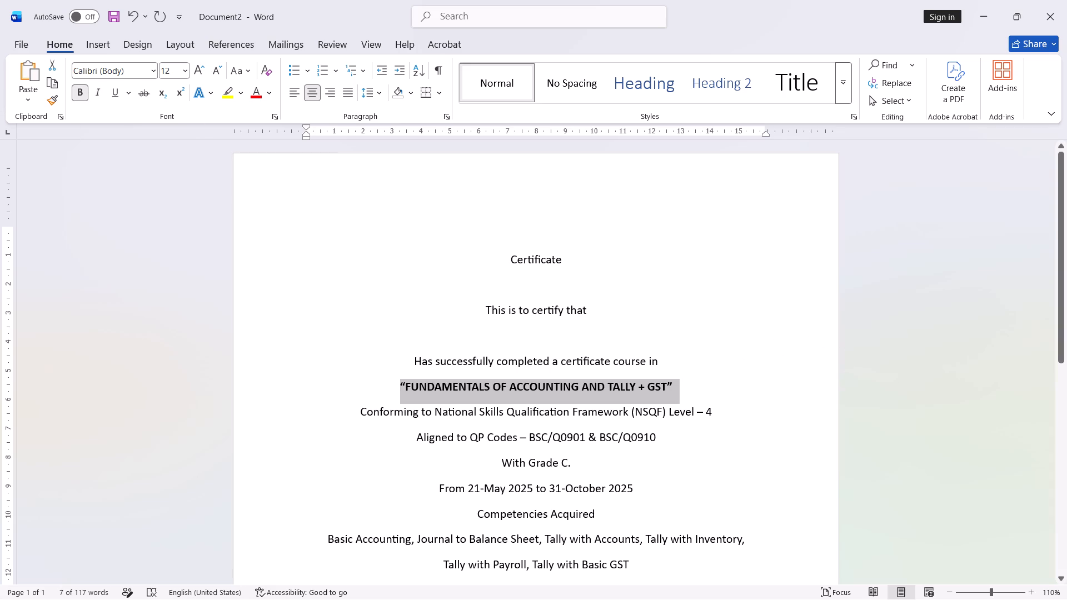
Set the font size of the bold course title line to 15.
left_click(201, 69)
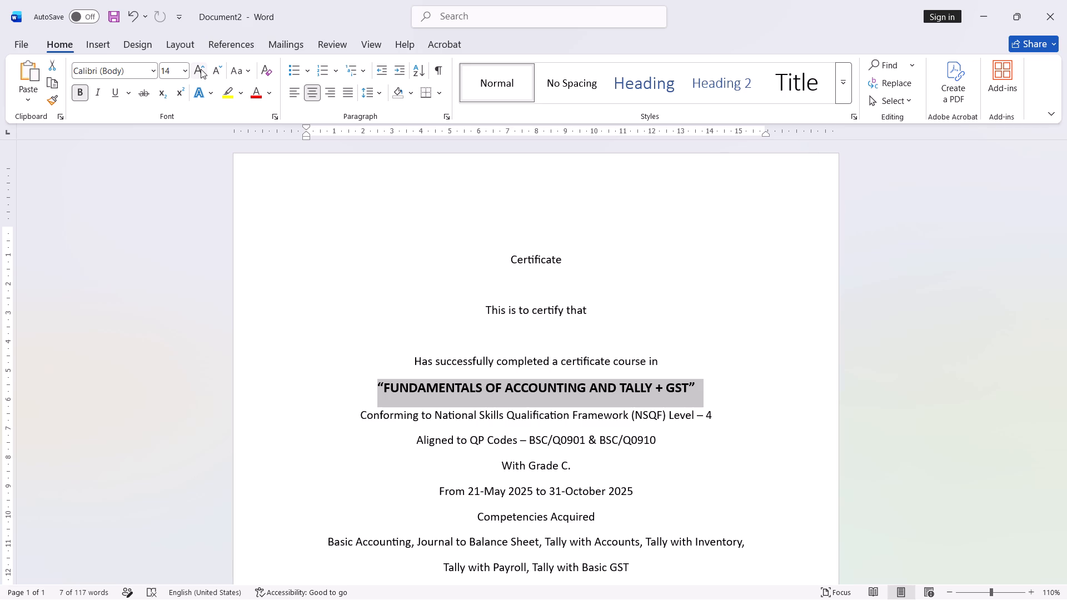
left_click(201, 69)
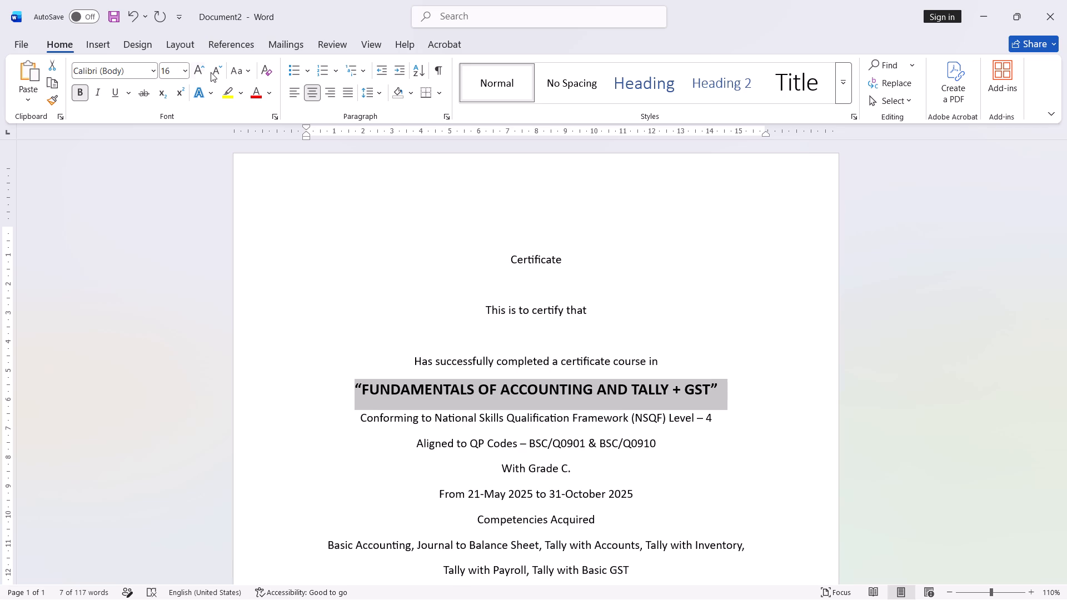
left_click(215, 69)
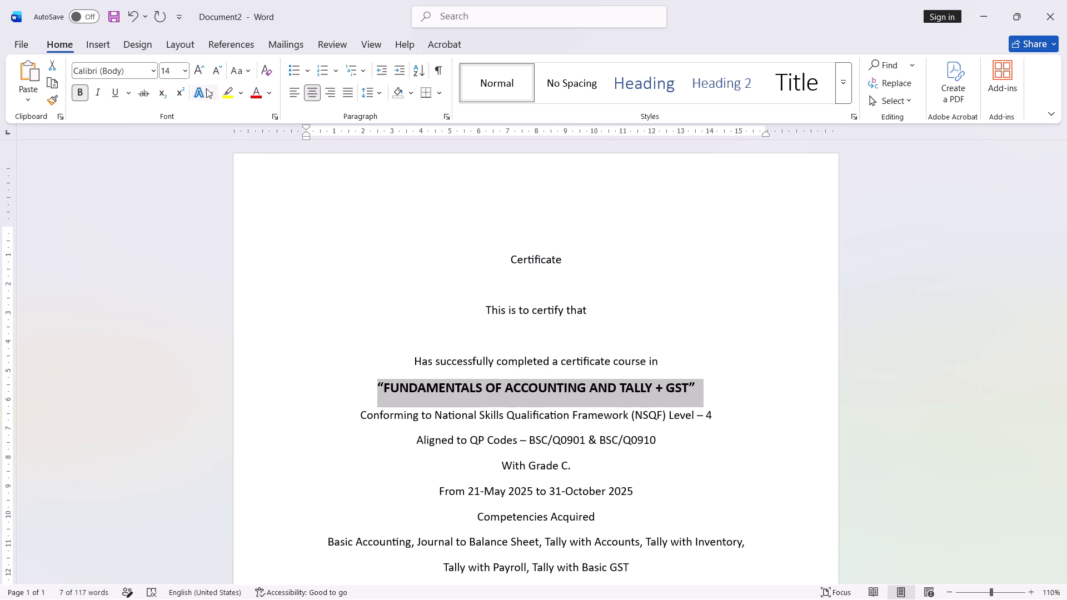
left_click(176, 68)
key("BackSpace")
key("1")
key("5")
key("Return")
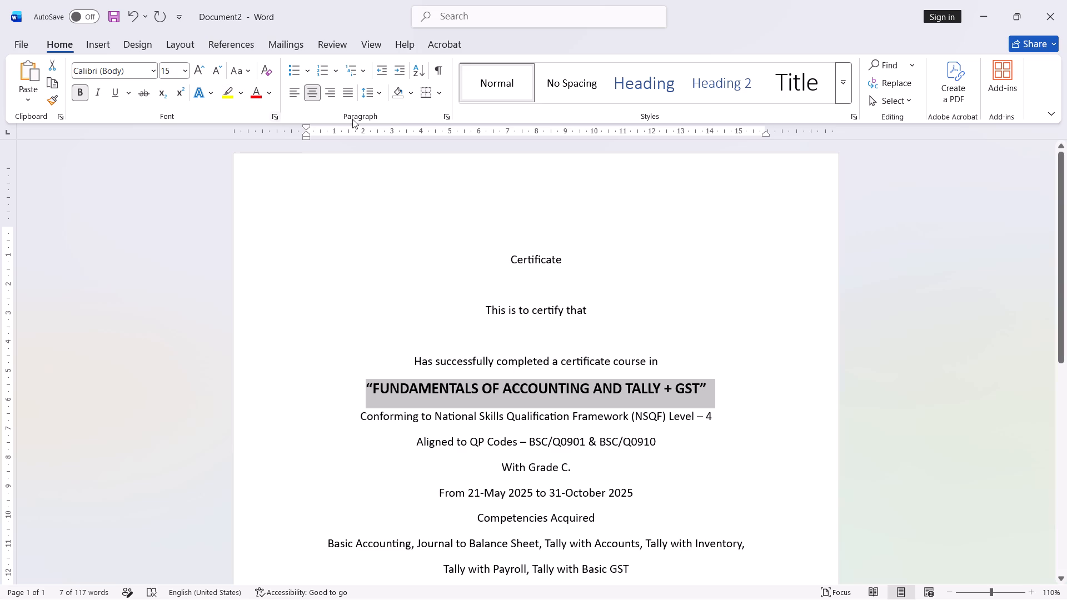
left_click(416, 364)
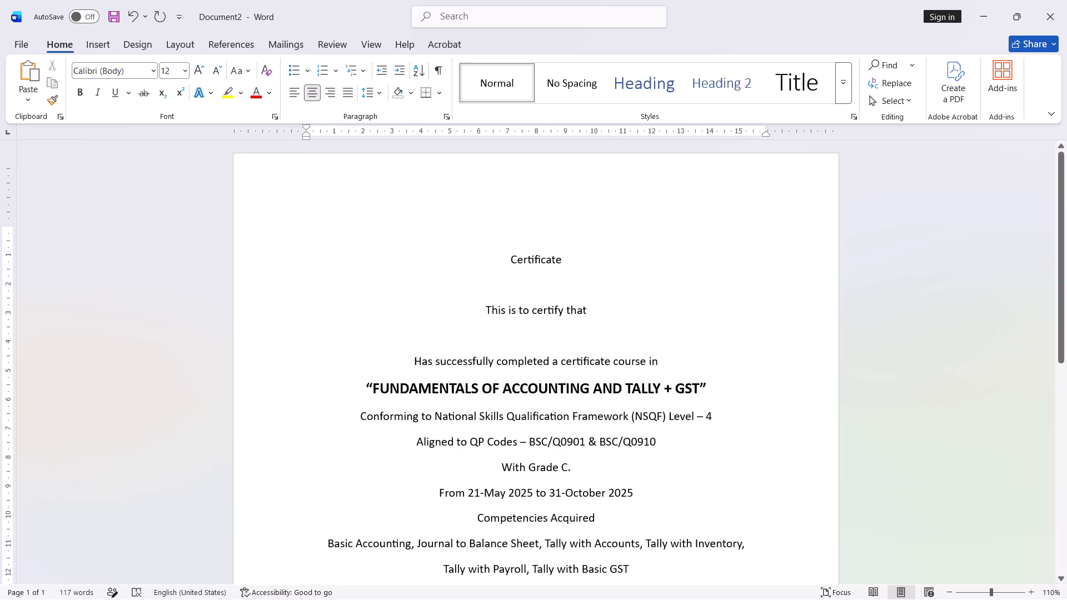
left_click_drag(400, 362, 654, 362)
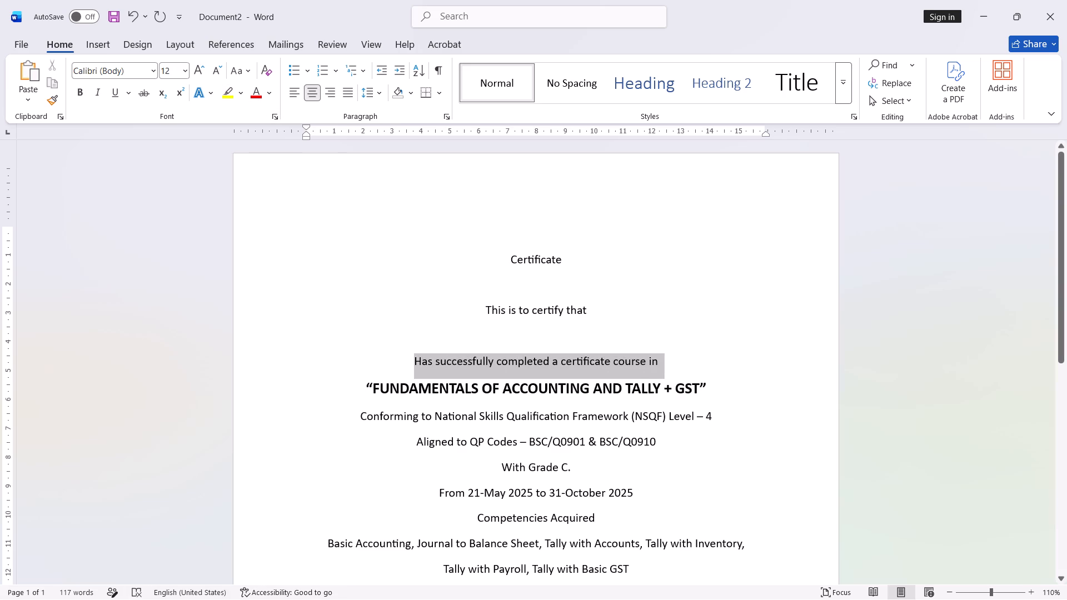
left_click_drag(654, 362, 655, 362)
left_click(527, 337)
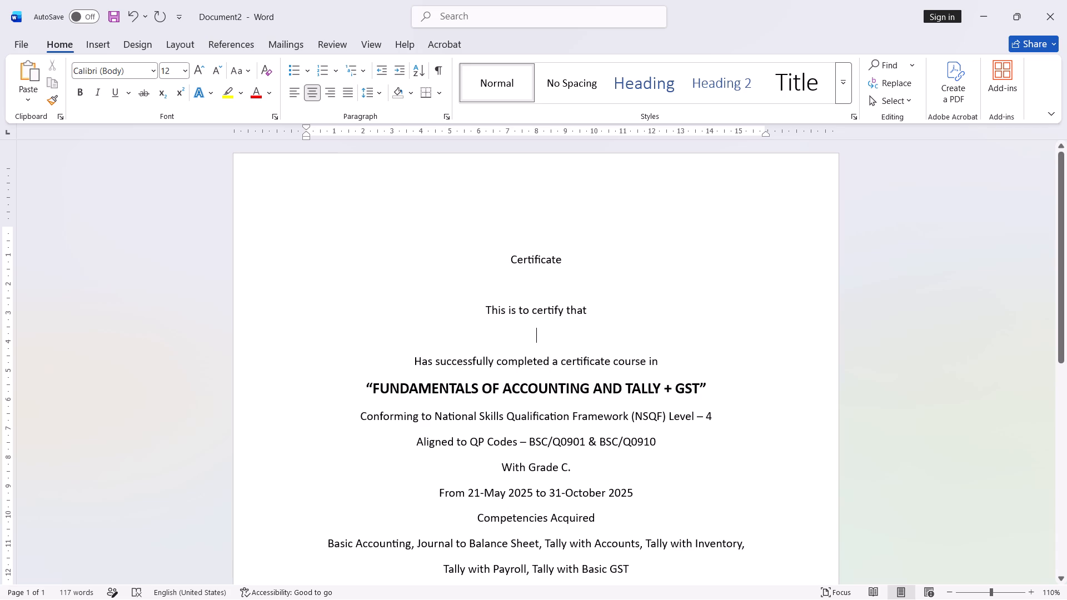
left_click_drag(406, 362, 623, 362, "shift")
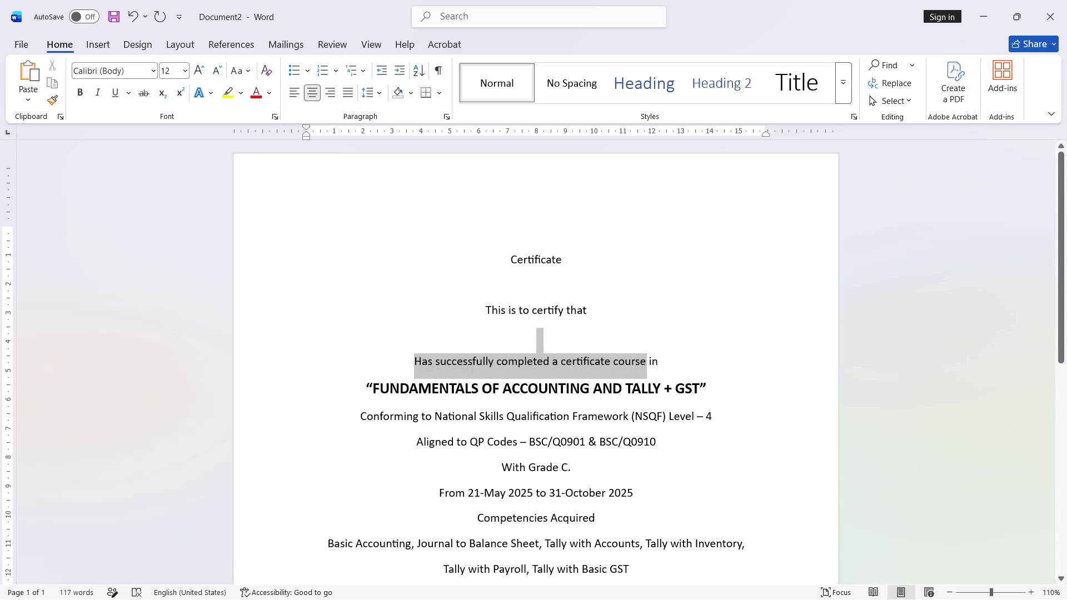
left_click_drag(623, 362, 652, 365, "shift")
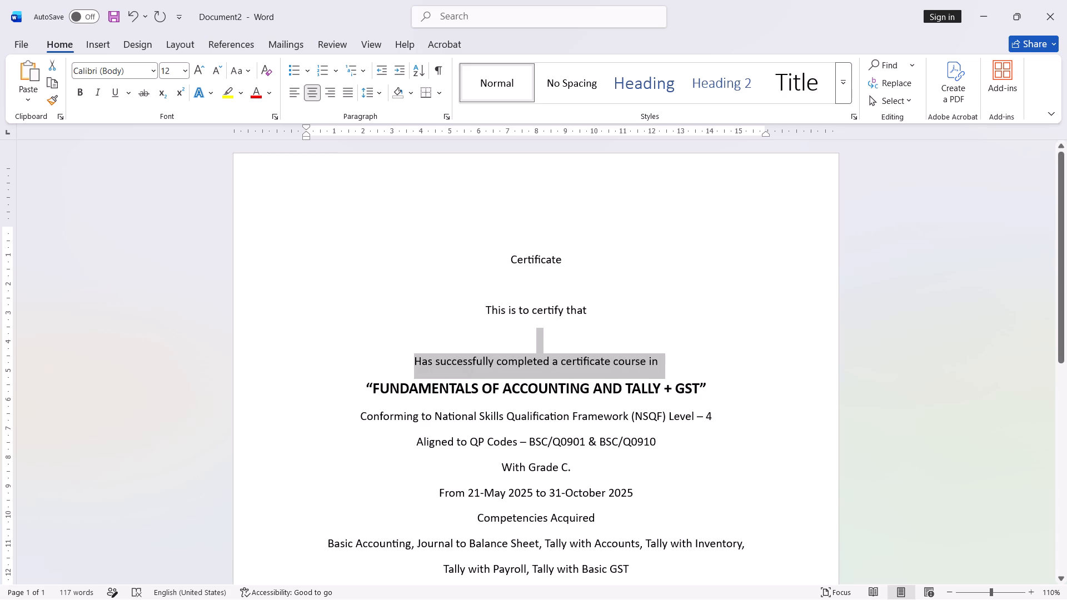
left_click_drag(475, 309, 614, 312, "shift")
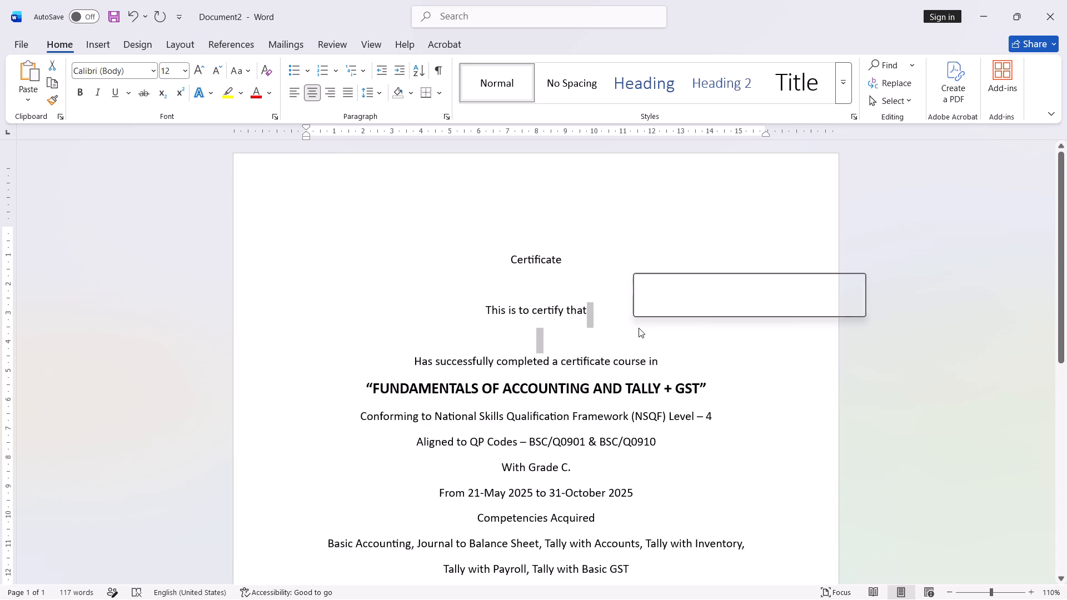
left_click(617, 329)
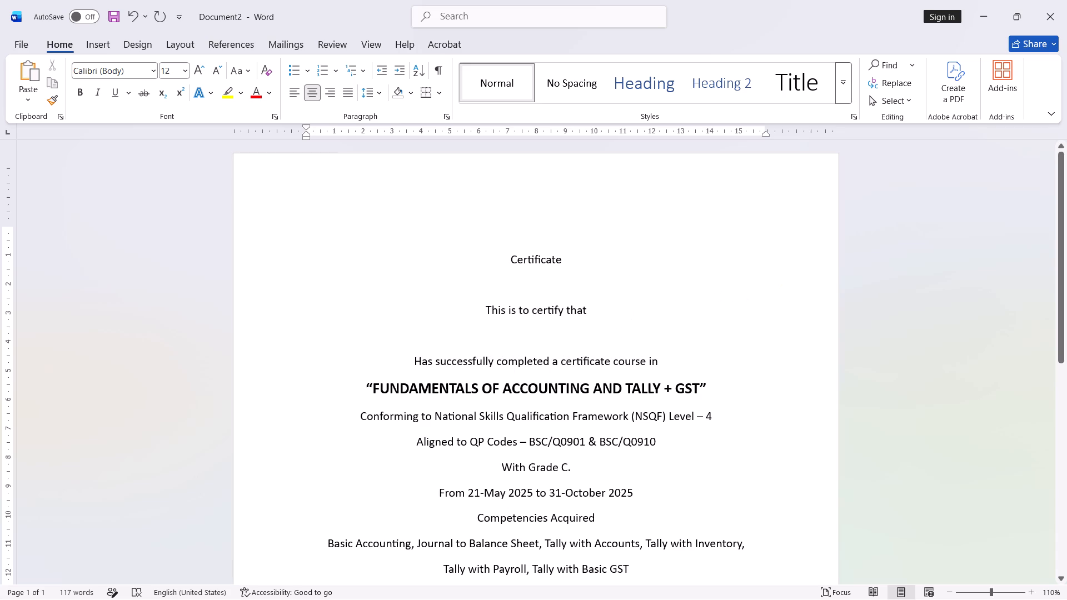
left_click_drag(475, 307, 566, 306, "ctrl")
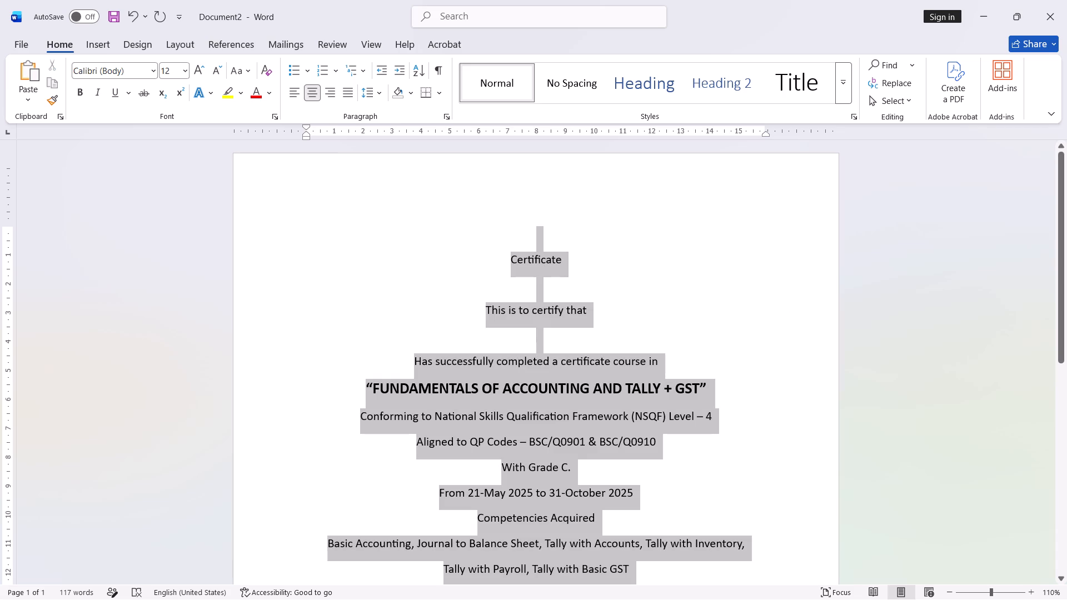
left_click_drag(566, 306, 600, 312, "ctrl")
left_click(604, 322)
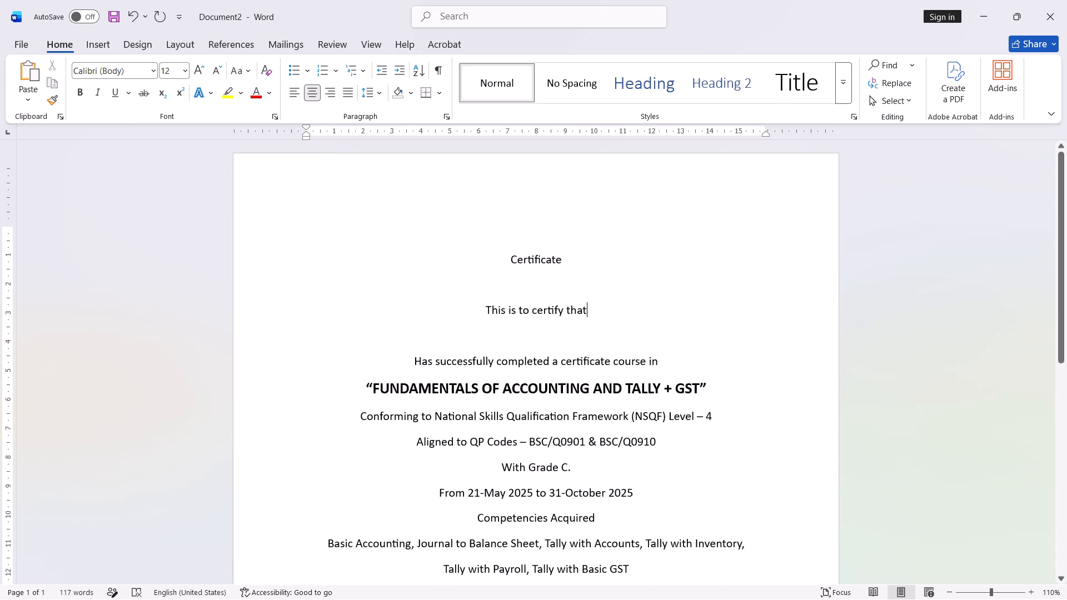
Set the "This is to certify that", "Has successfully completed", NSQF level, course date and both competency list lines to font size 10.
left_click_drag(483, 309, 589, 309)
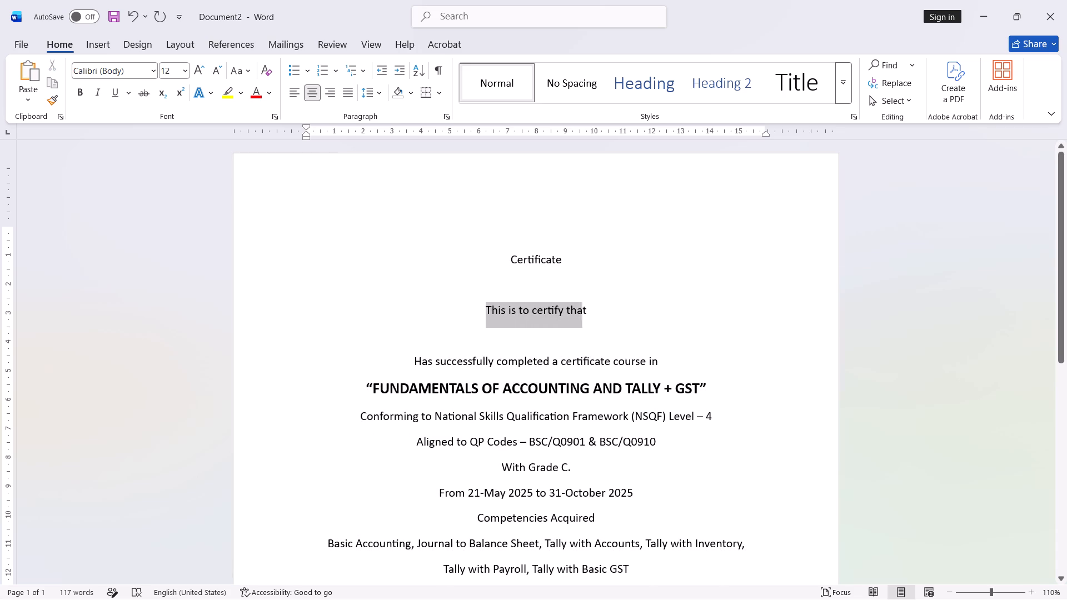
left_click_drag(589, 309, 592, 309)
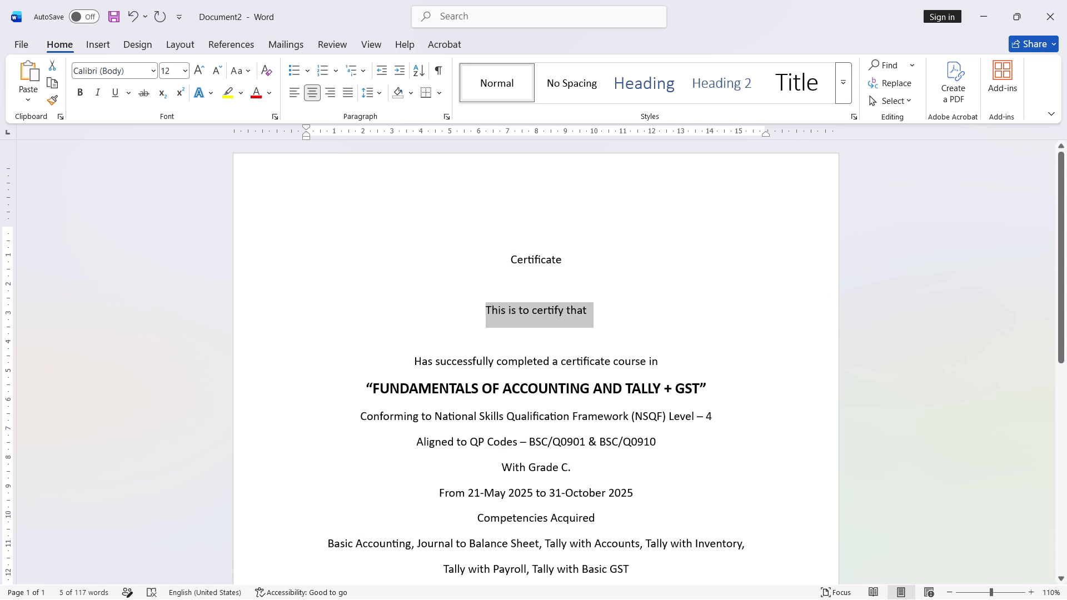
left_click_drag(412, 362, 635, 361, "ctrl")
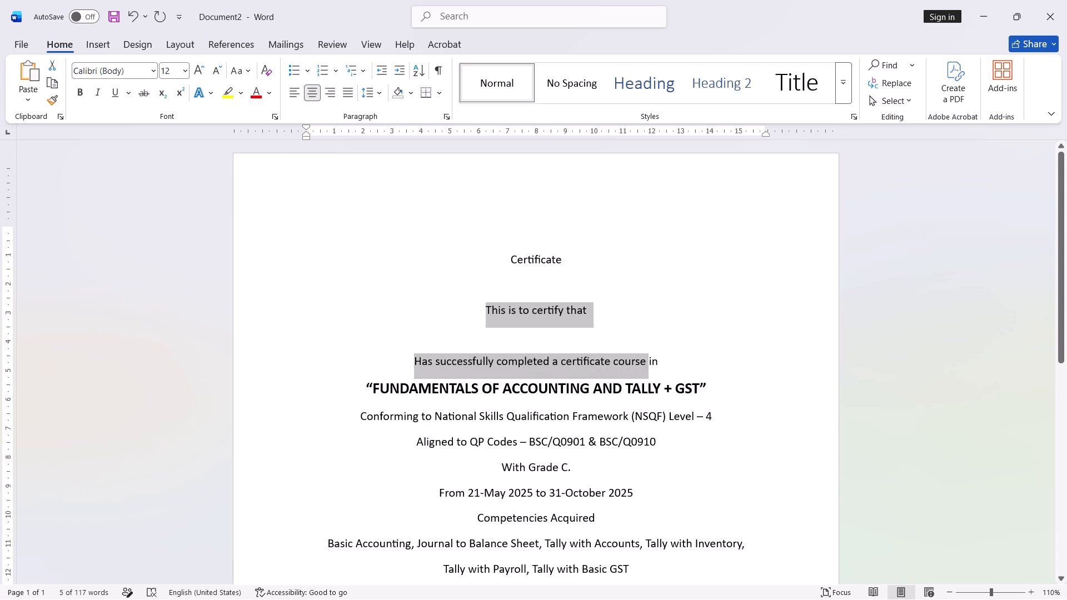
left_click_drag(635, 361, 662, 362, "ctrl")
left_click_drag(355, 415, 420, 416, "ctrl")
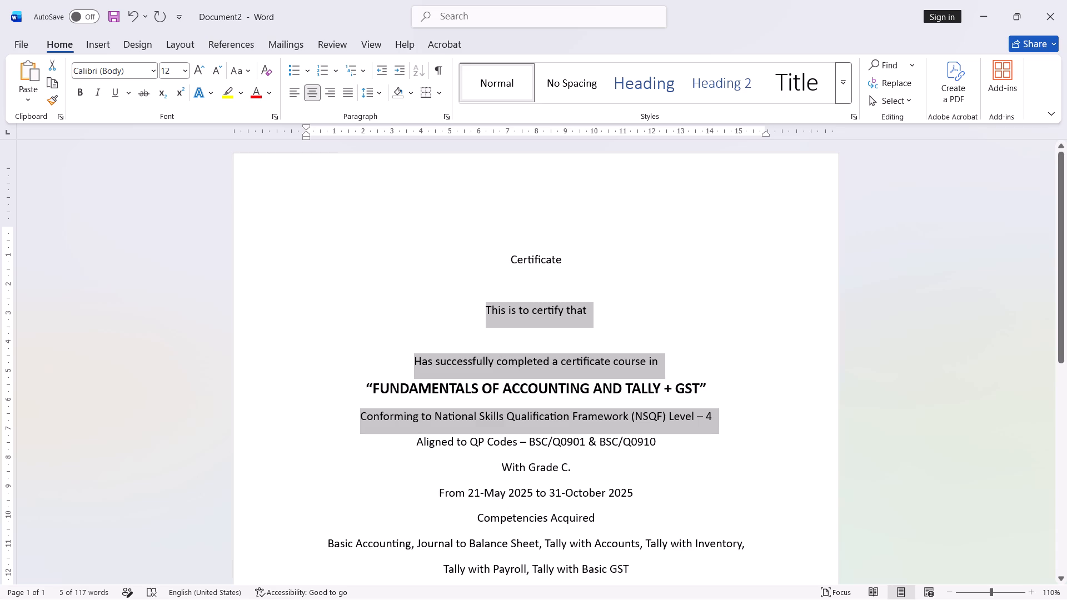
left_click_drag(420, 416, 422, 418, "ctrl")
left_click_drag(433, 491, 466, 493, "ctrl")
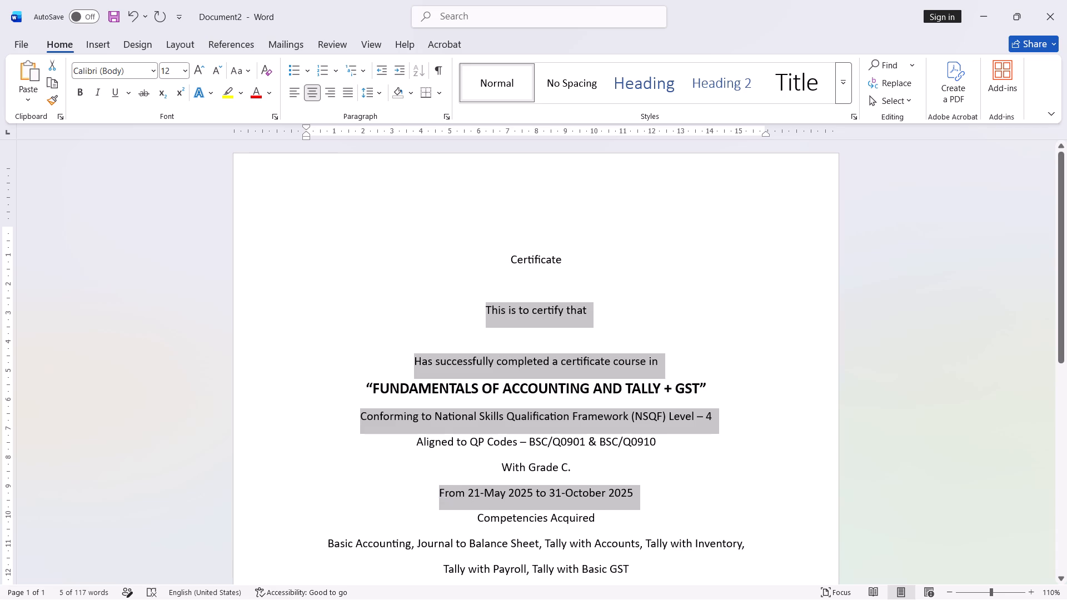
scroll(366, 475, "down", 1, "ctrl")
scroll(646, 433, "down", 1, "ctrl")
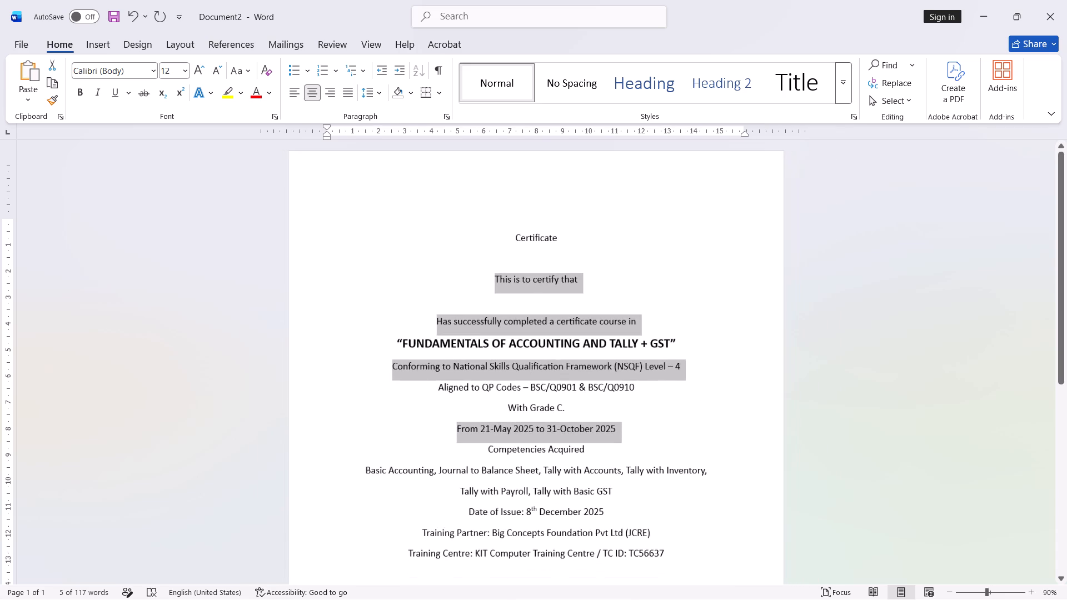
scroll(635, 437, "down", 2, "ctrl")
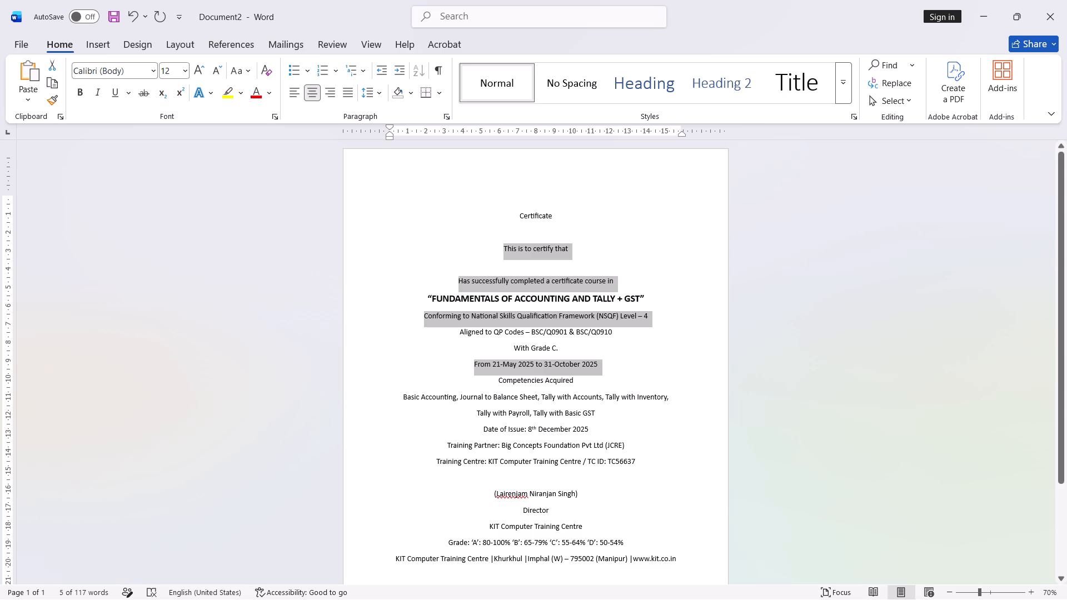
left_click_drag(391, 396, 466, 404, "ctrl")
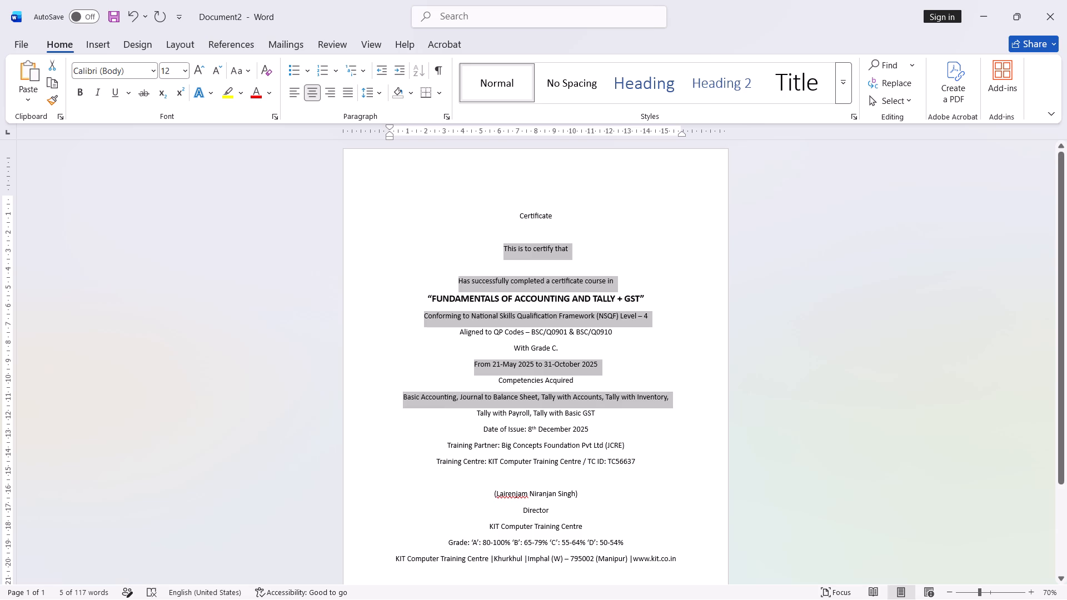
left_click_drag(466, 404, 561, 420, "ctrl")
scroll(645, 431, "up", 1, "ctrl")
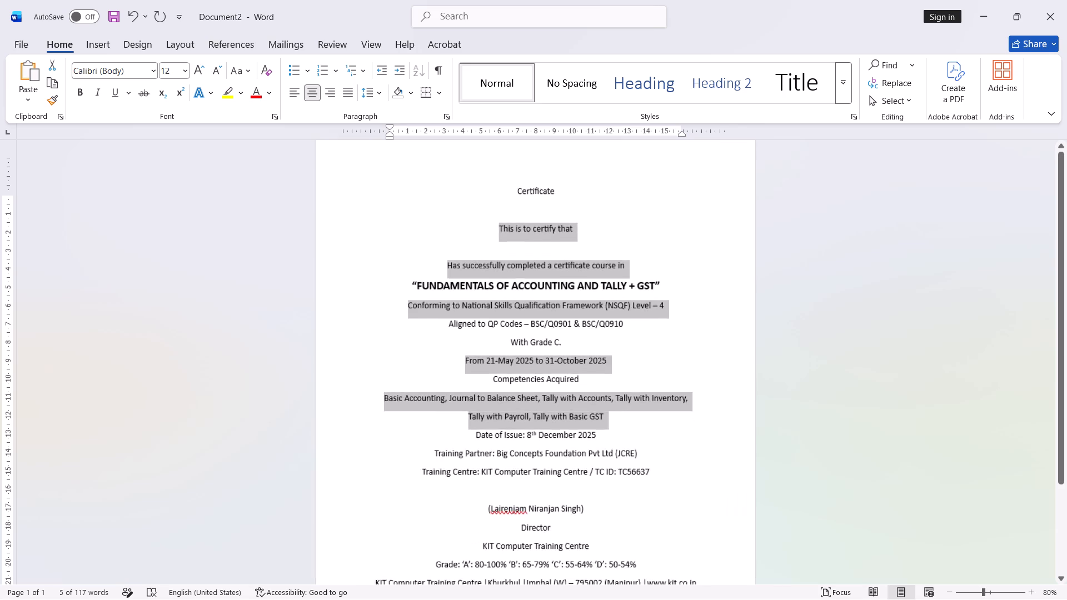
scroll(645, 431, "up", 2, "ctrl")
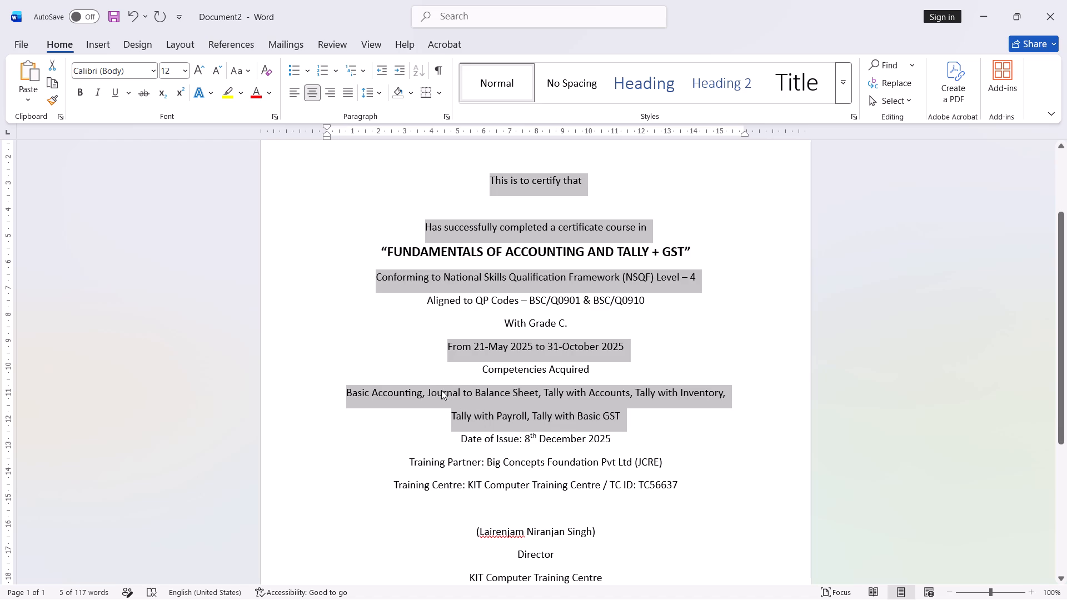
left_click(173, 70, "ctrl")
key("BackSpace")
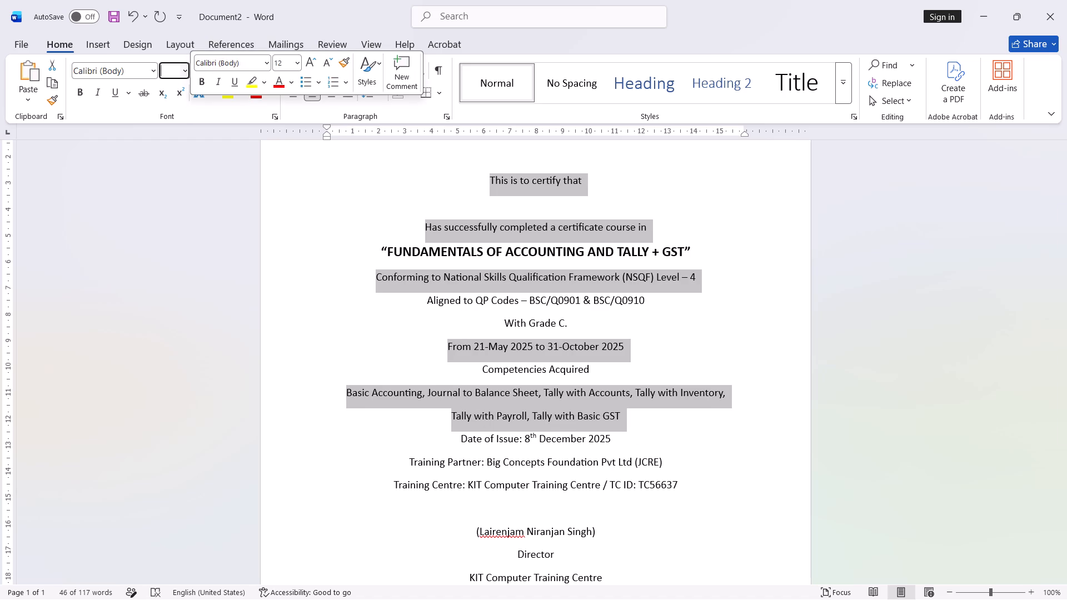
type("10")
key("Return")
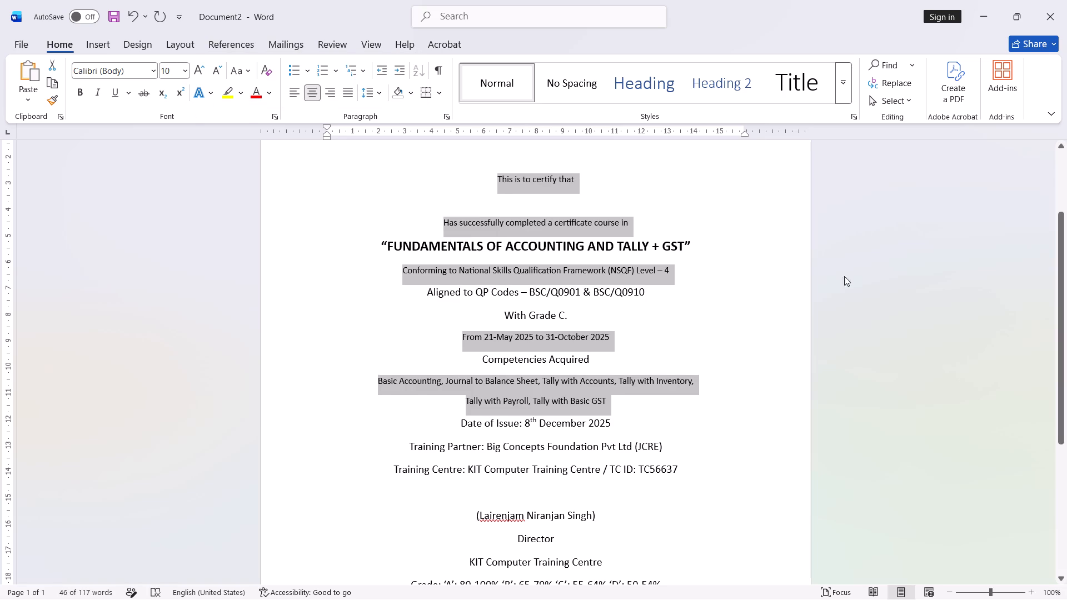
left_click(710, 328)
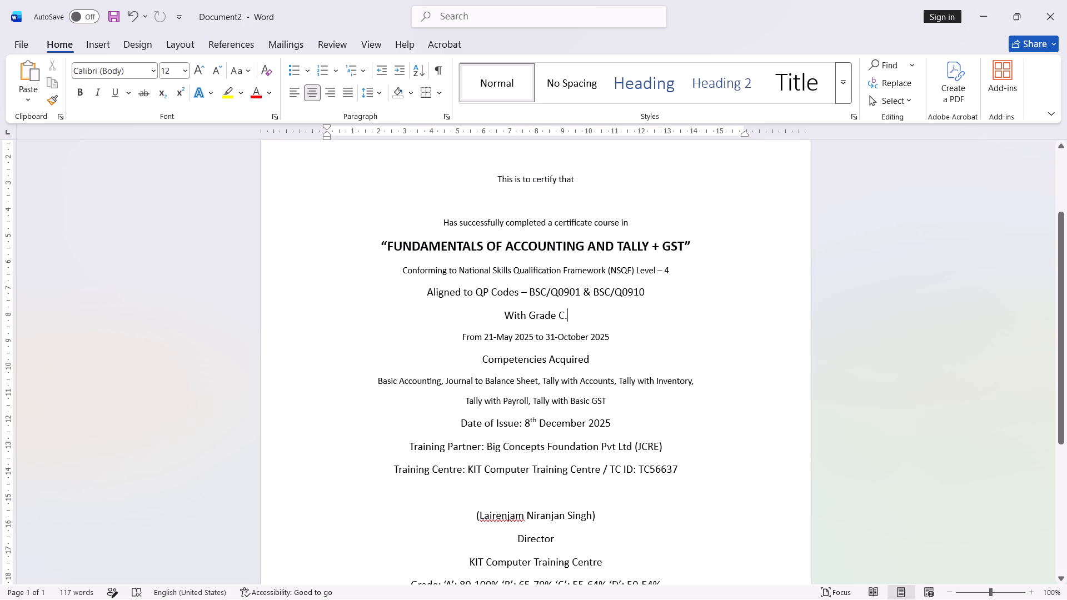
Set the font size of the Date of Issue, Training Partner and Training Centre lines to 10.
left_click_drag(452, 421, 660, 474)
left_click(168, 64)
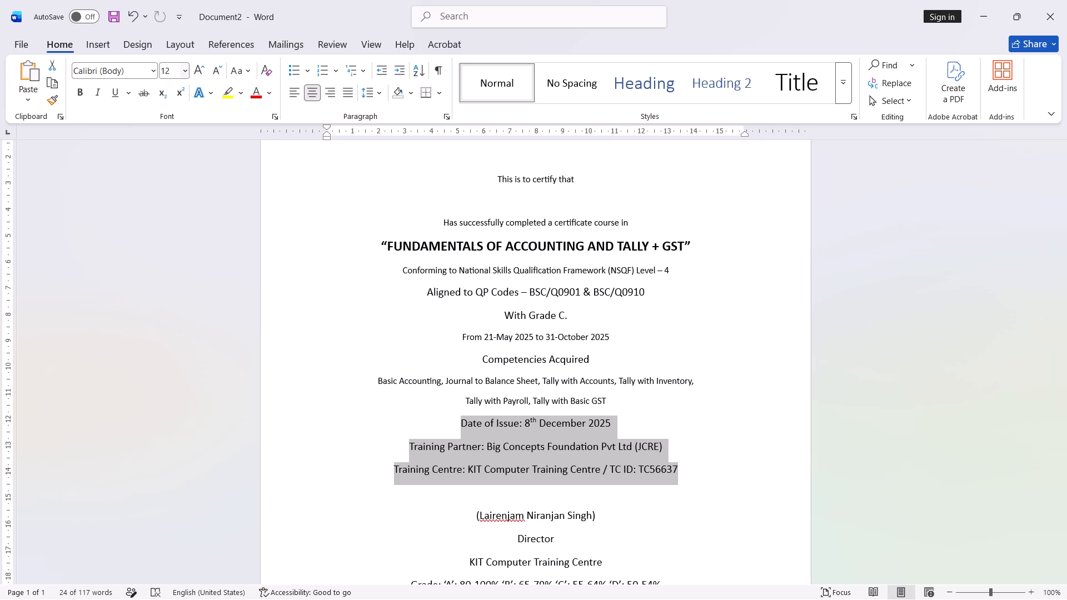
left_click(162, 70)
key("BackSpace")
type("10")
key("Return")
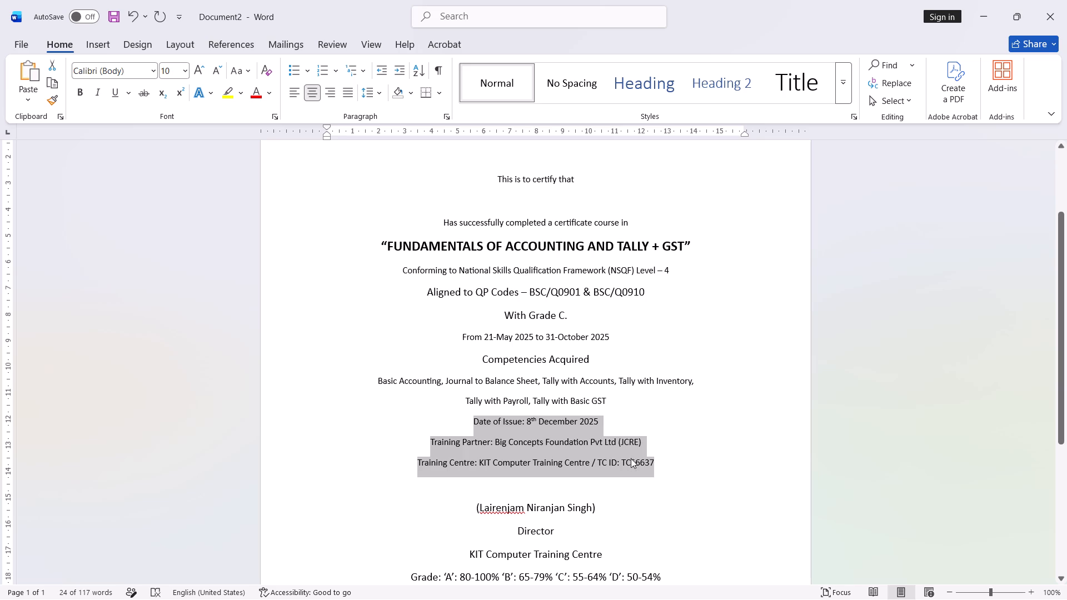
Set the font size of the three-line director signature block, from the name to the centre name, to 8.
scroll(667, 499, "up", 1)
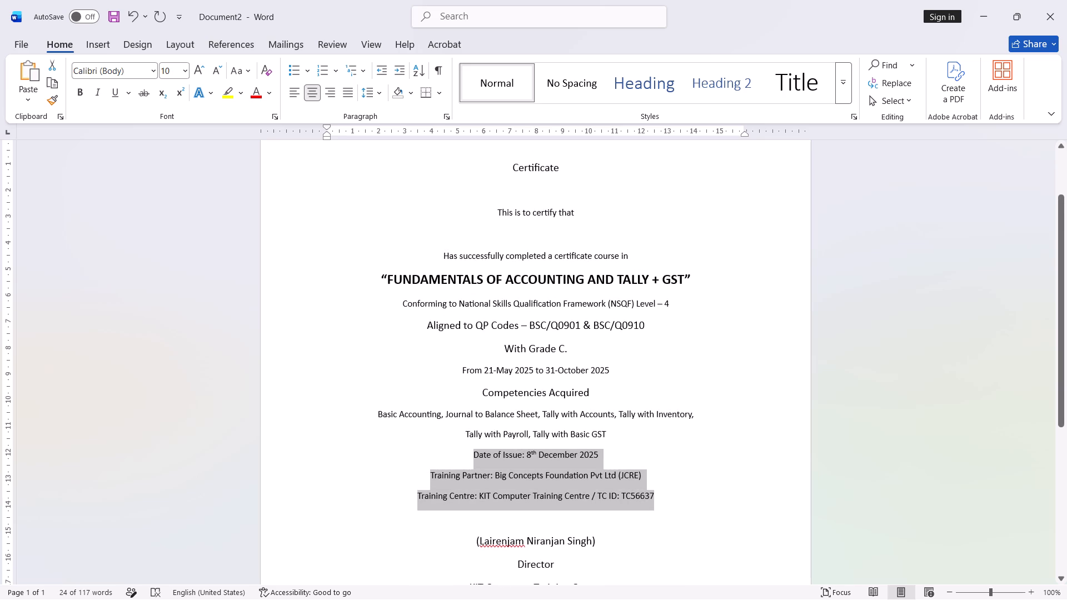
scroll(667, 499, "down", 1)
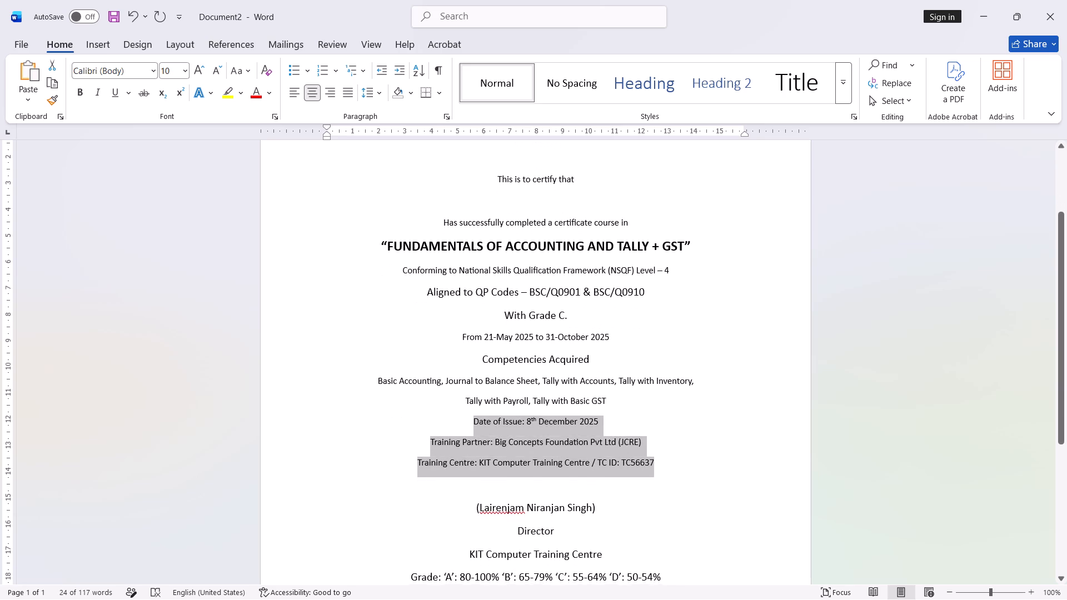
scroll(667, 501, "down", 1)
left_click(462, 472)
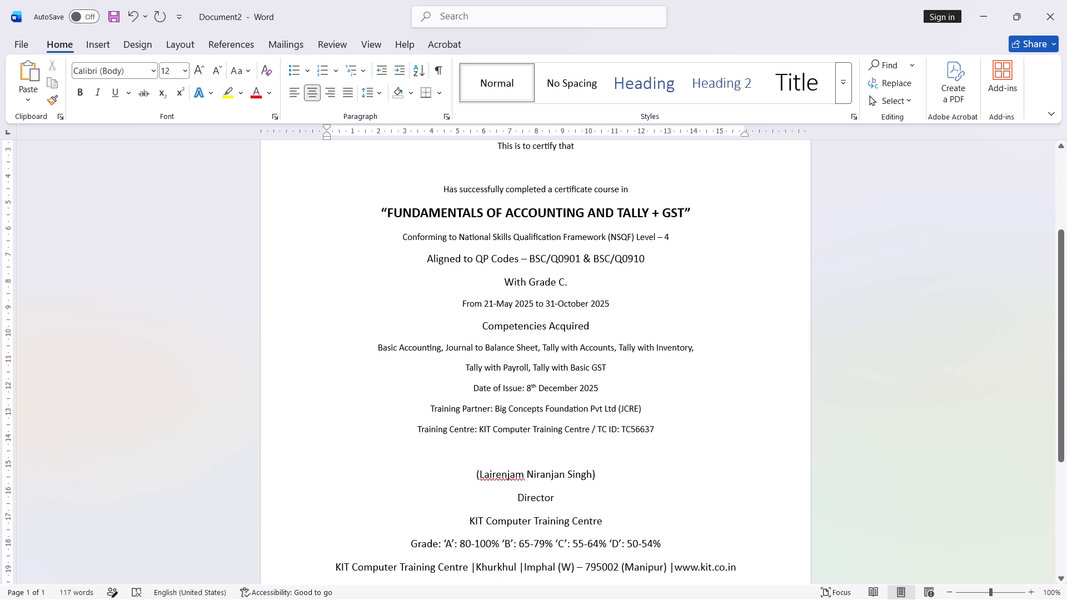
left_click_drag(466, 476, 622, 530)
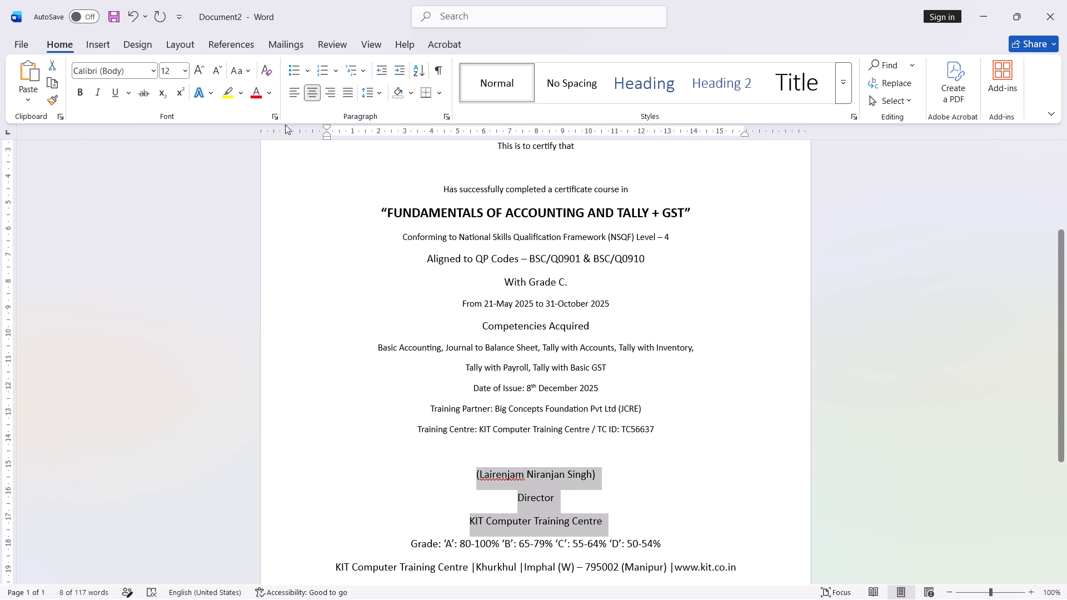
left_click(168, 67)
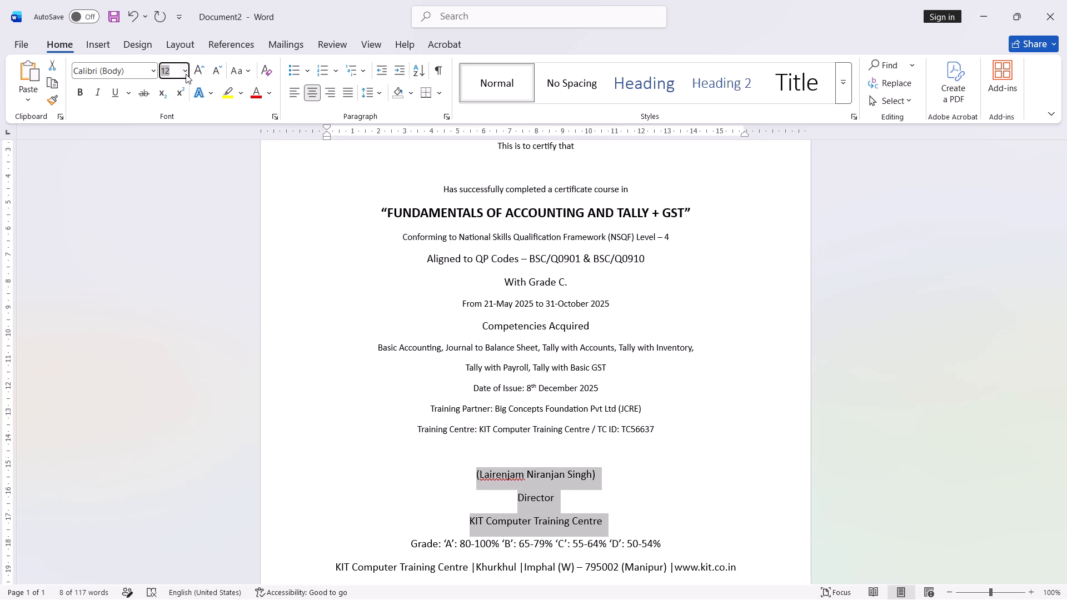
key("BackSpace")
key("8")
key("Return")
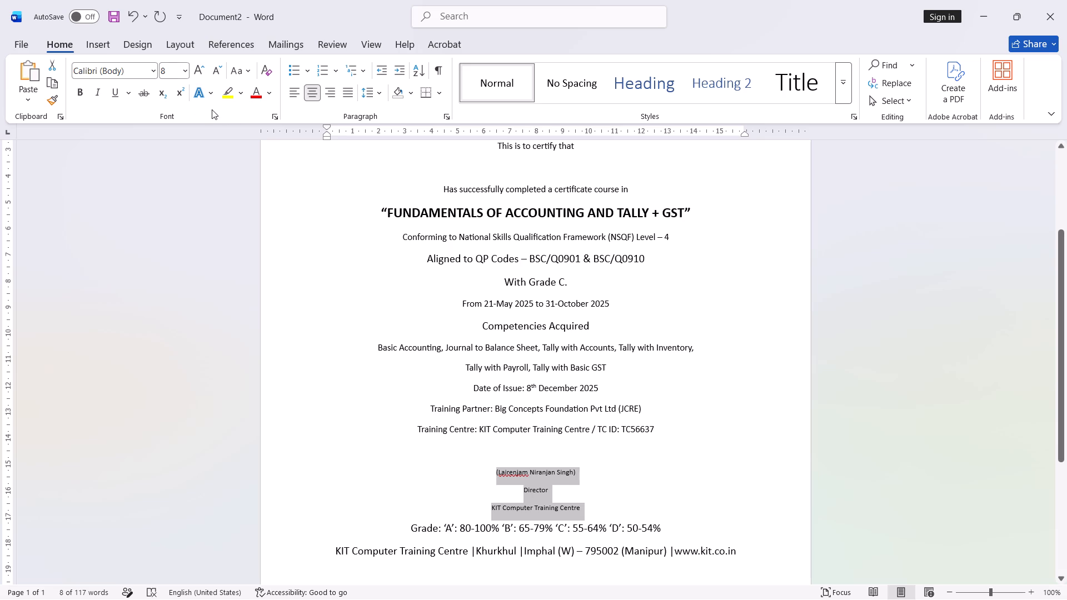
Set the font size of the grade key line and the footer contact line to 10.
scroll(526, 177, "up", 1)
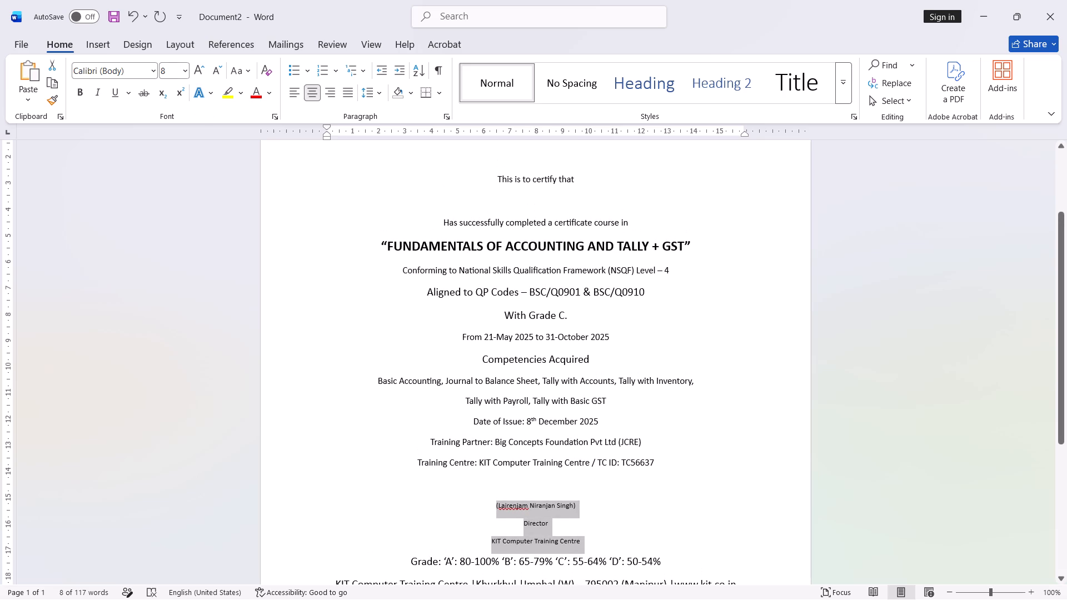
scroll(461, 311, "down", 3)
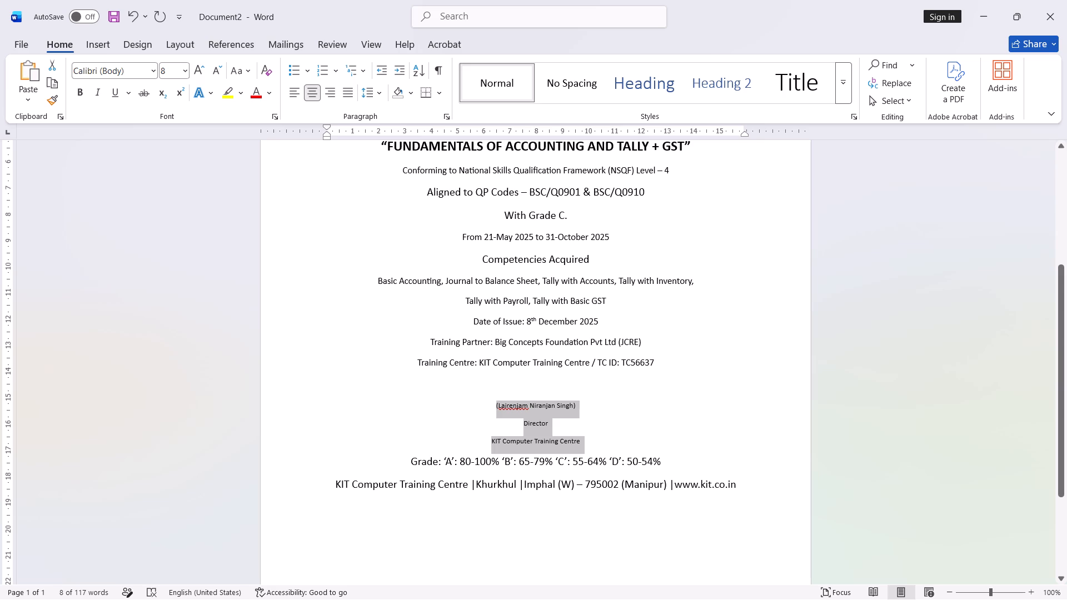
left_click(407, 463)
left_click_drag(406, 462, 524, 477)
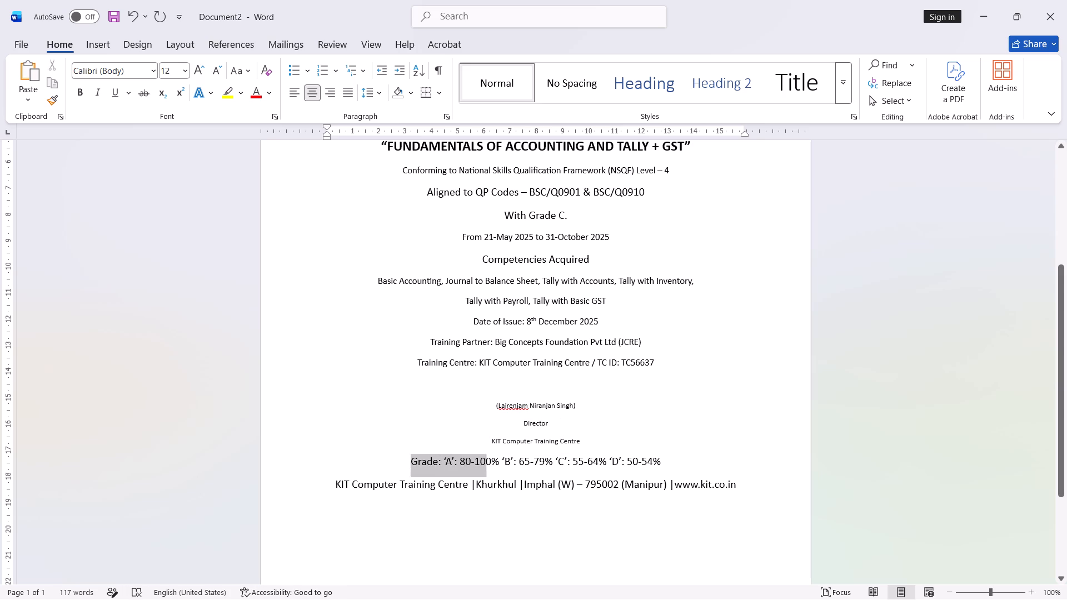
left_click_drag(524, 477, 760, 484)
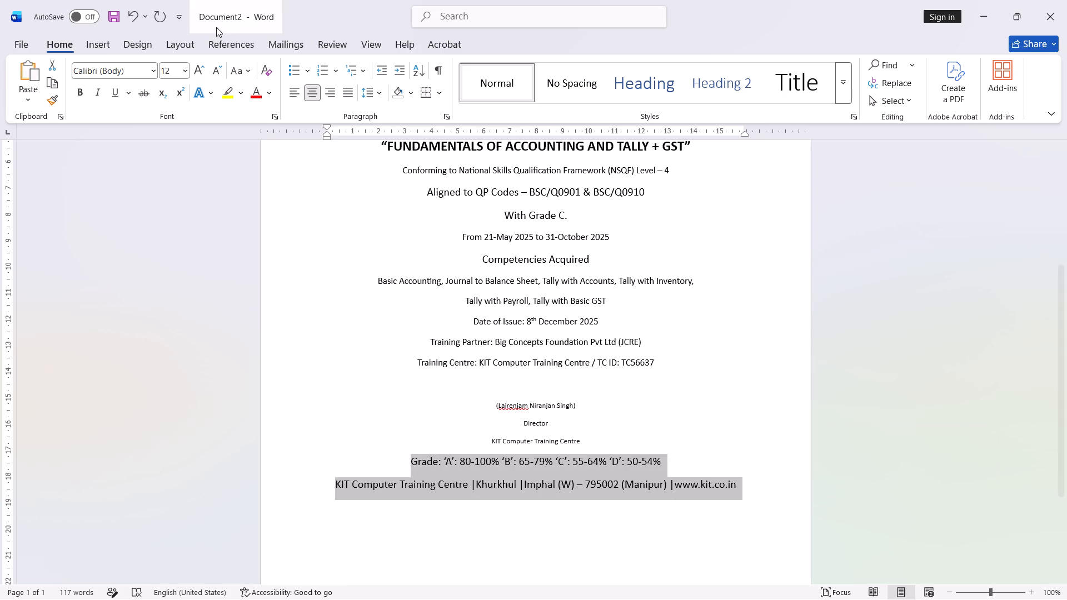
left_click(174, 67)
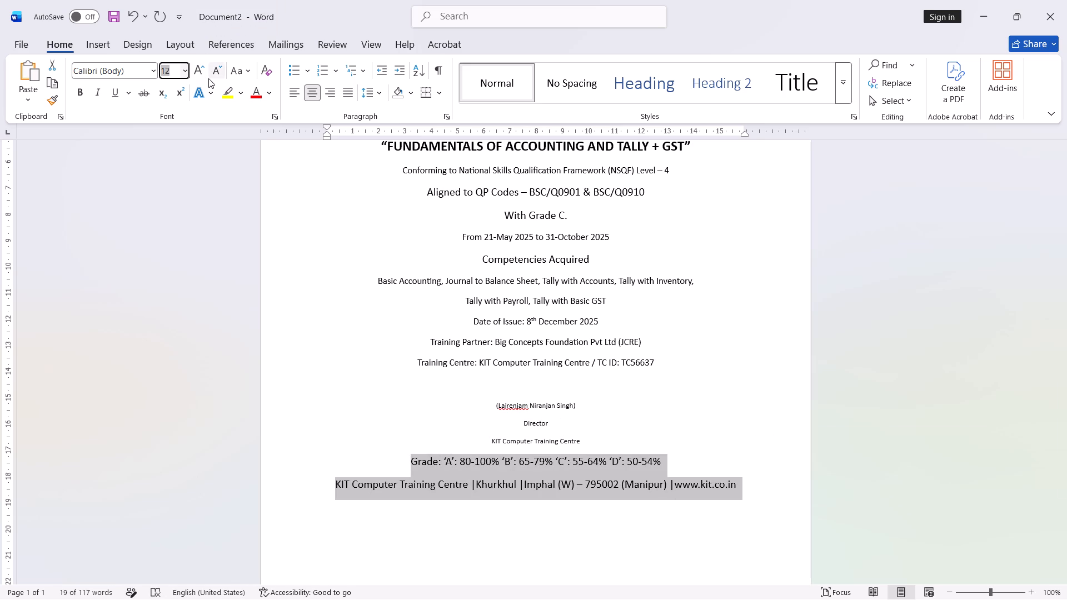
key("BackSpace")
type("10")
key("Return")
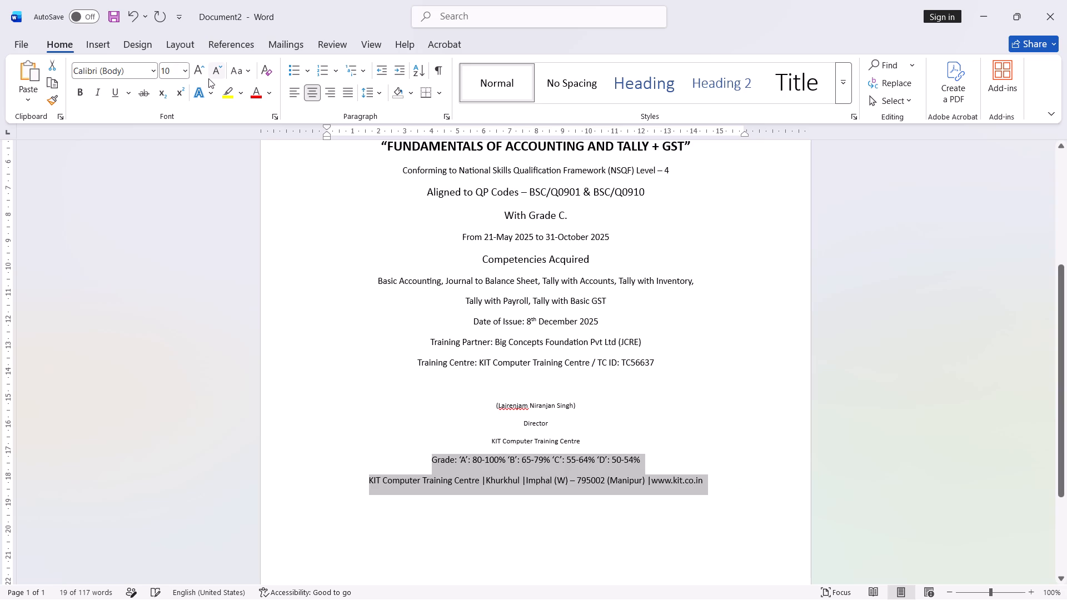
left_click(740, 416)
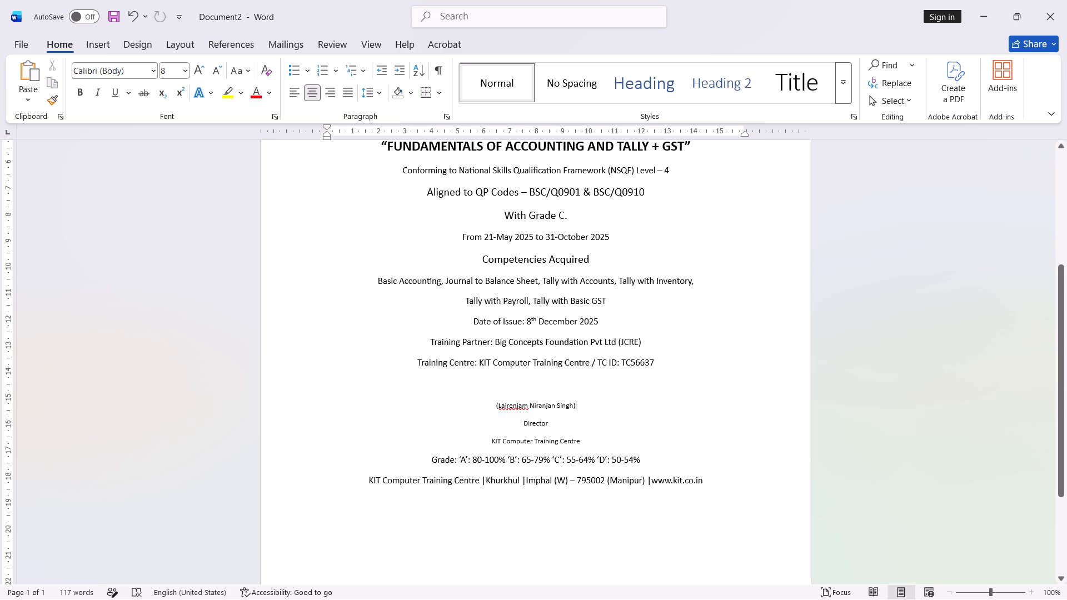
Set the font size of the footer contact line, from the centre name to the website, to 8.
scroll(738, 414, "up", 2, "ctrl")
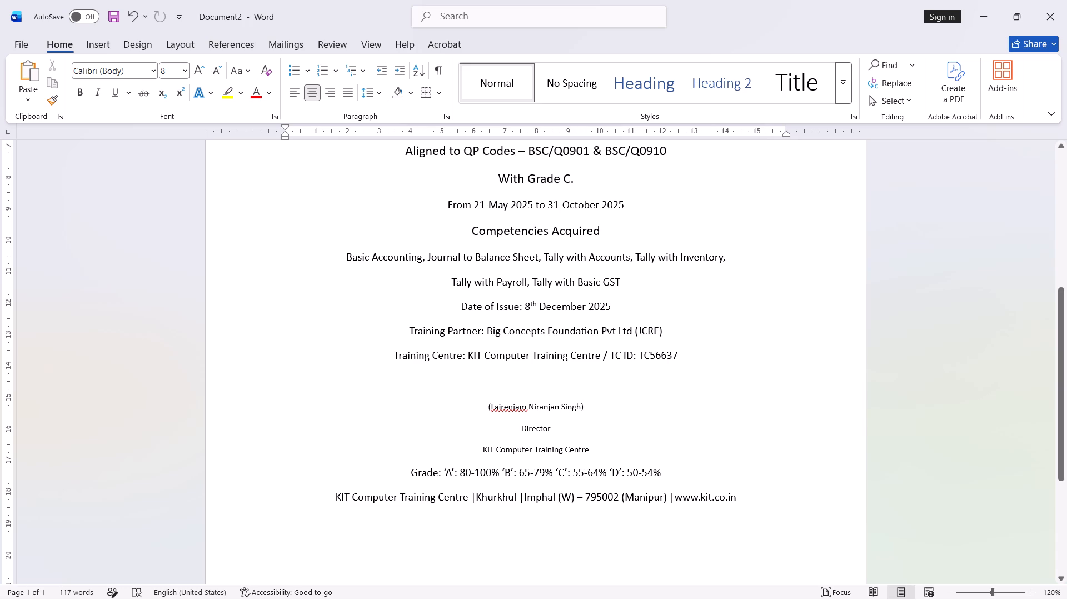
left_click_drag(332, 498, 572, 498)
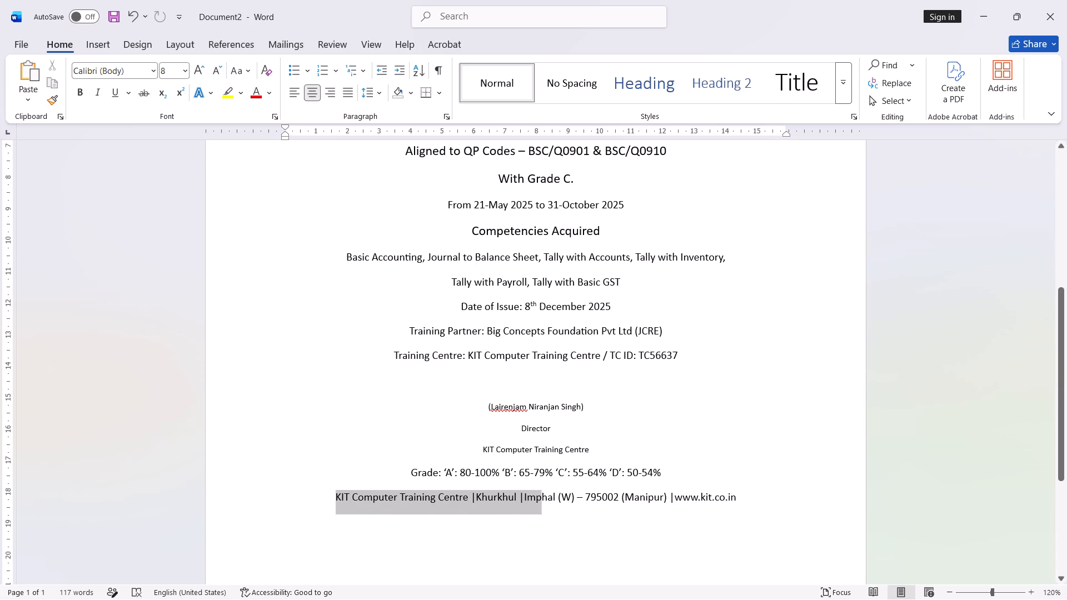
left_click_drag(572, 498, 735, 499)
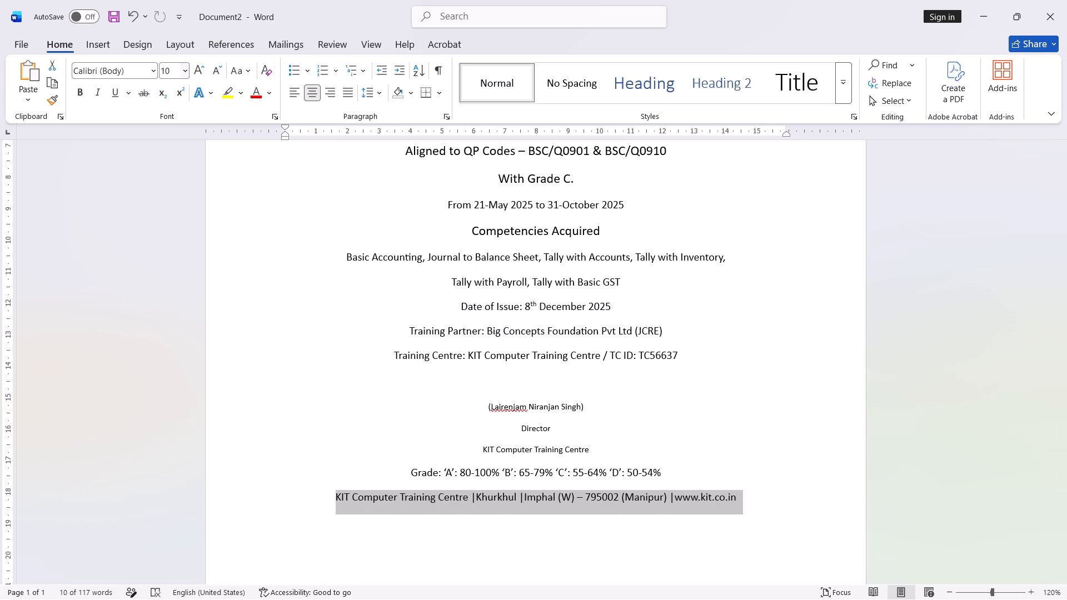
left_click(172, 68)
key("BackSpace")
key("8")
key("Return")
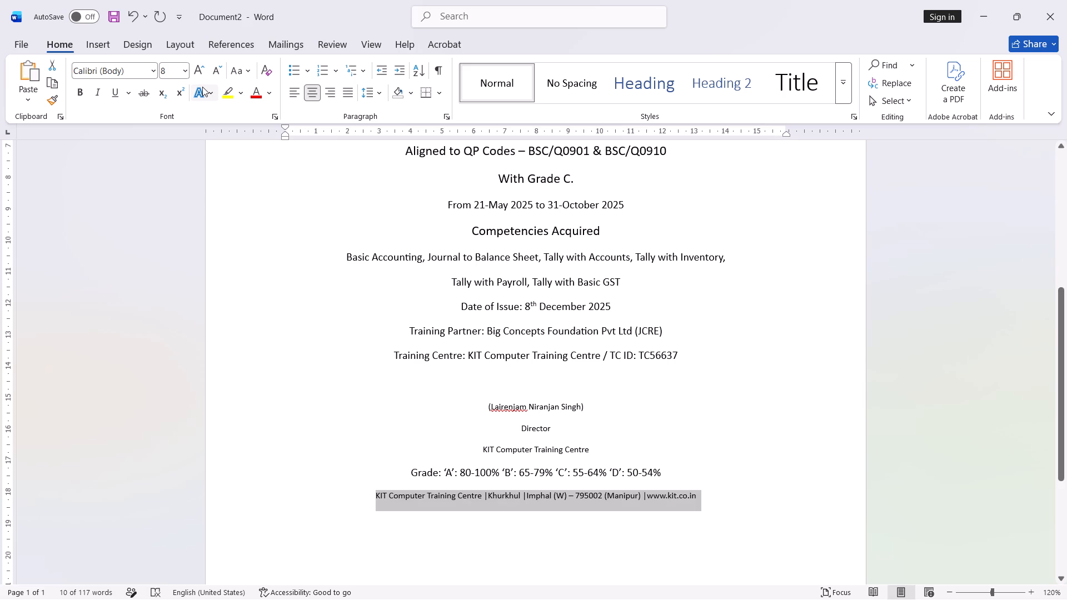
left_click(818, 433)
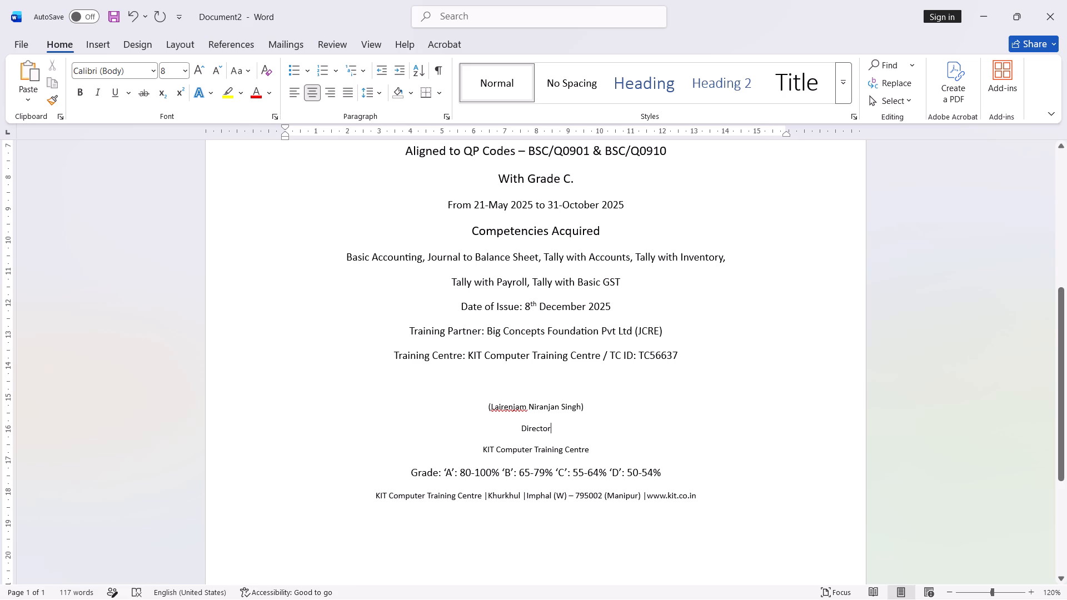
Set the font size of the grade key line above the footer contact line to 9.
left_click_drag(408, 471, 650, 457)
left_click_drag(407, 468, 533, 473)
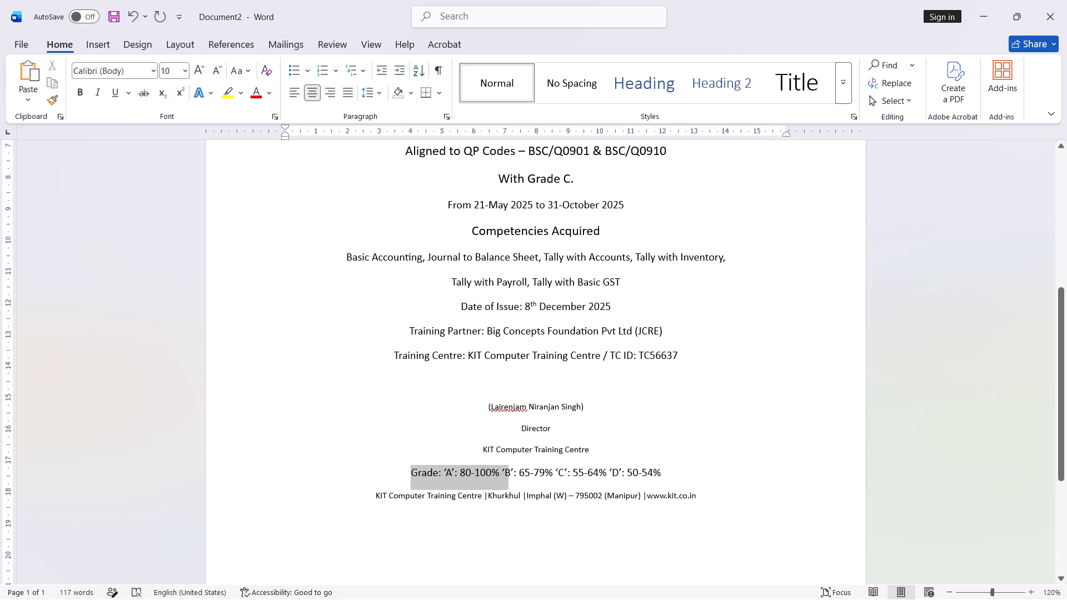
left_click_drag(533, 473, 675, 474)
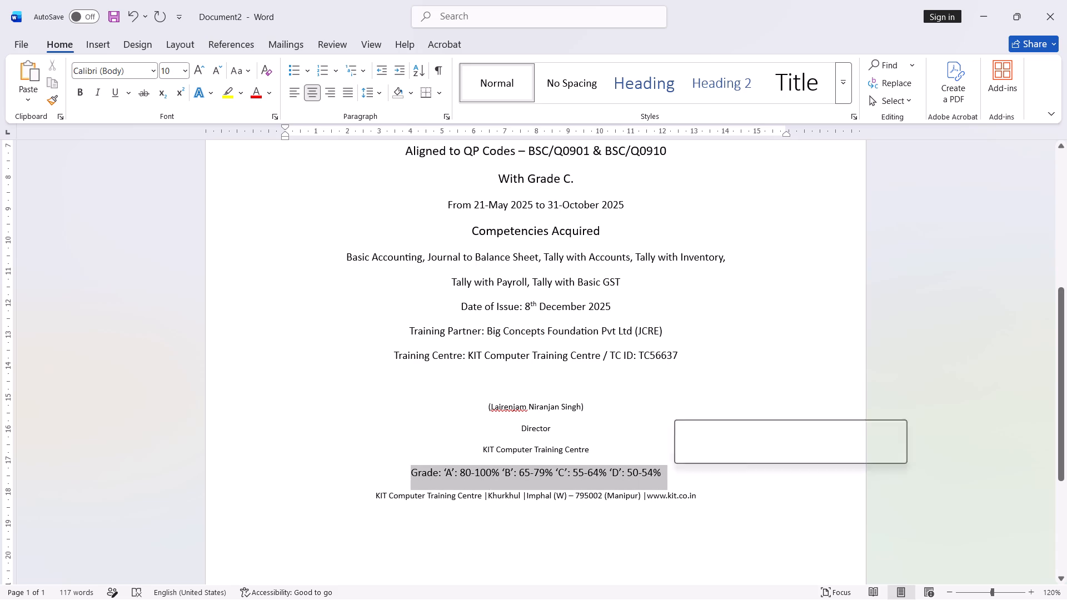
left_click(167, 73)
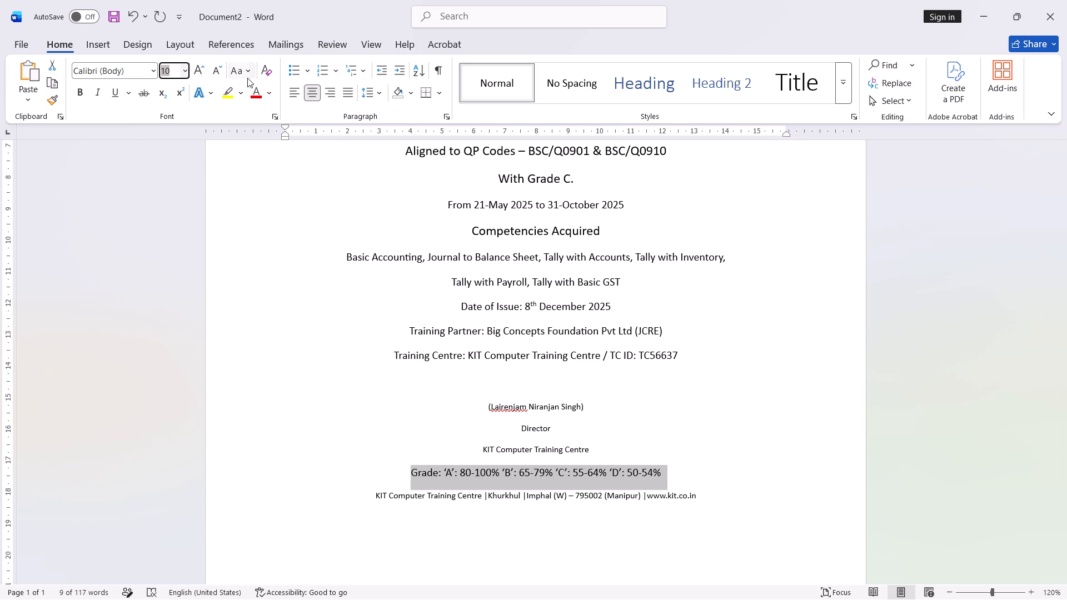
key("BackSpace")
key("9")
key("Return")
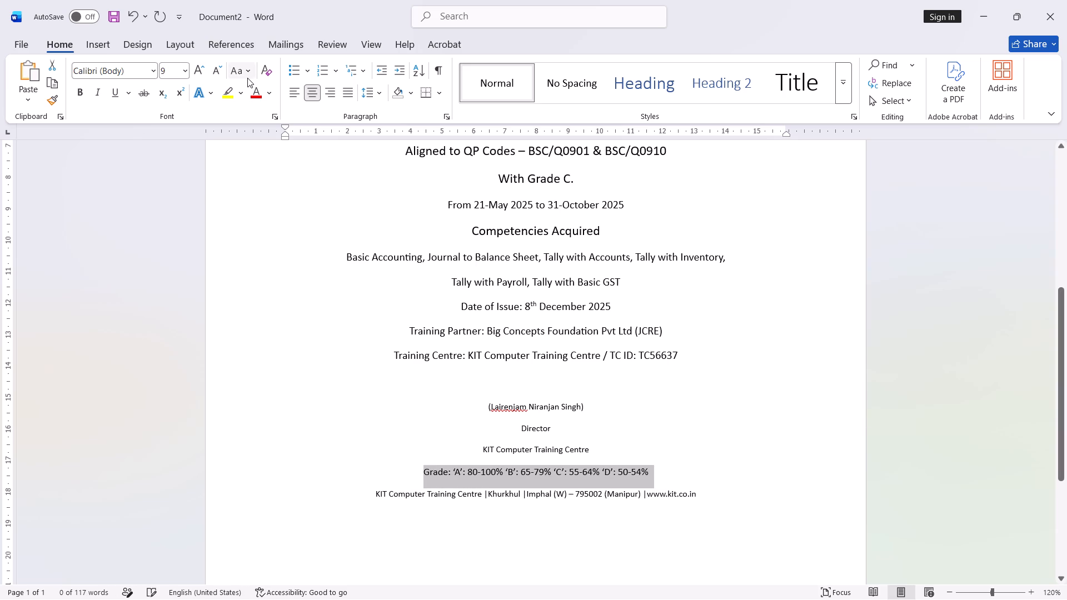
left_click(824, 346)
Apply the Title style to the "Certificate" heading at the top of the page and centre it.
scroll(826, 341, "up", 3)
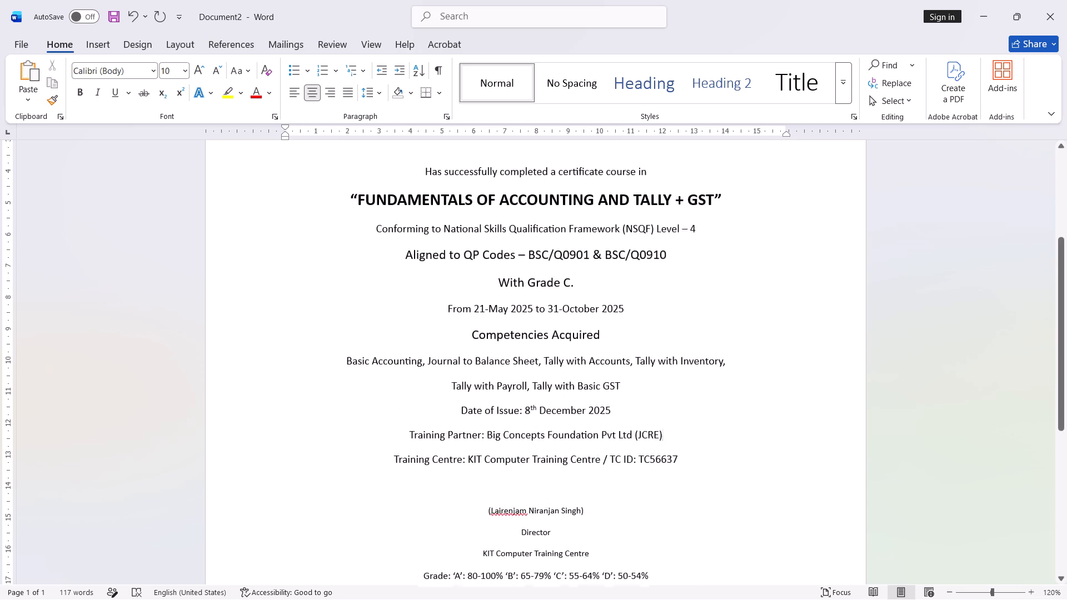
scroll(826, 326, "up", 6)
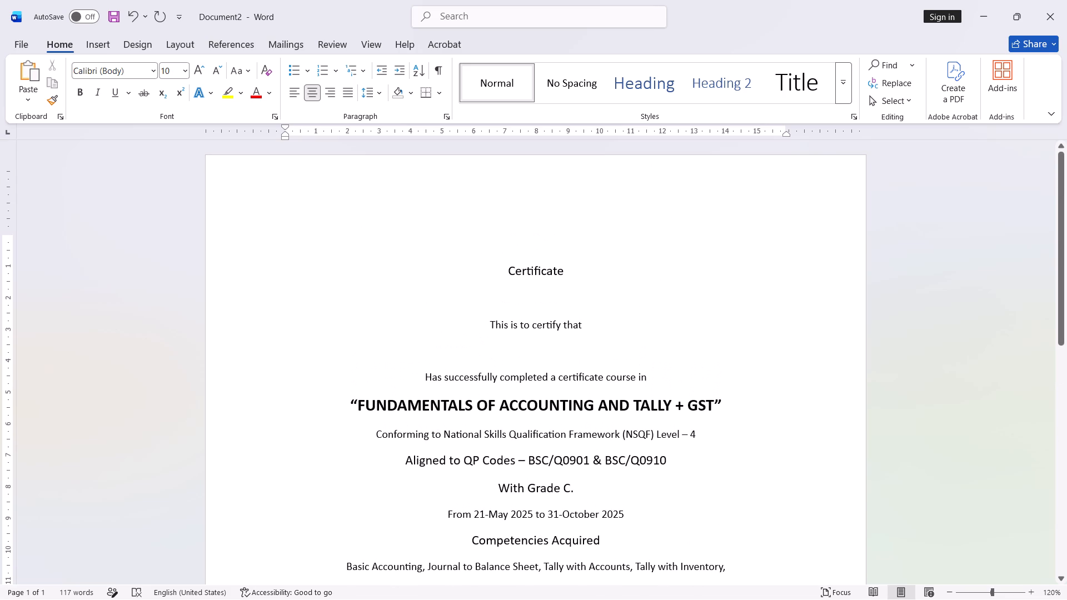
scroll(833, 315, "down", 1)
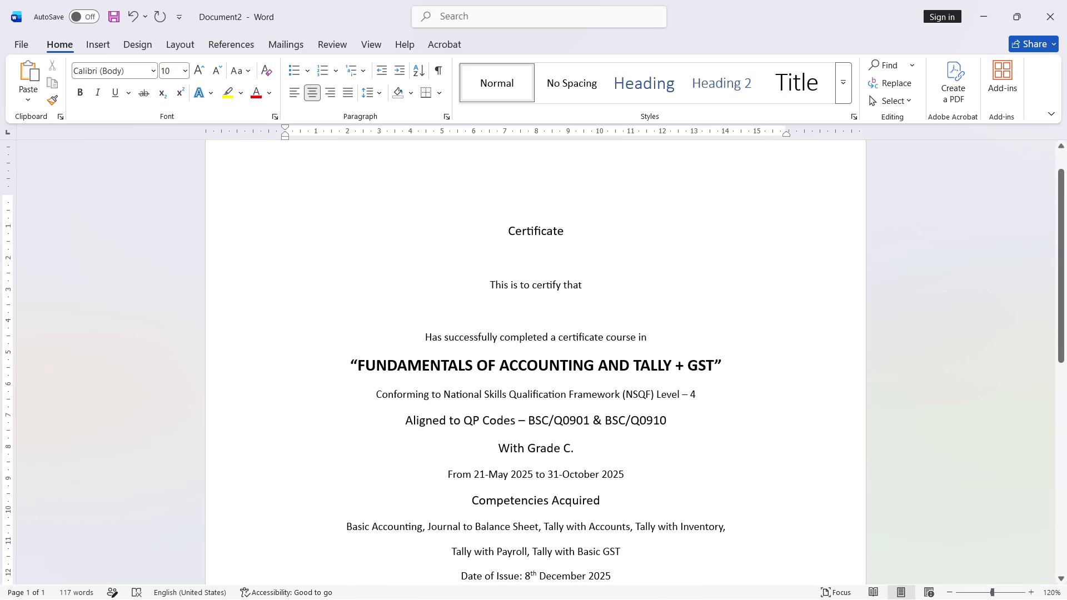
left_click_drag(502, 228, 596, 228)
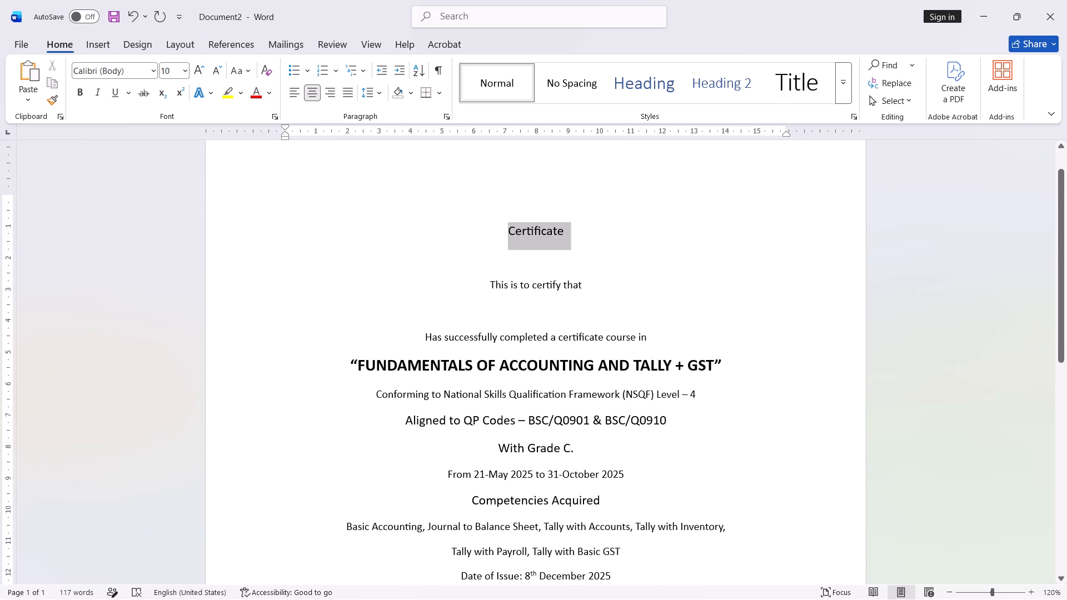
left_click_drag(596, 228, 607, 228)
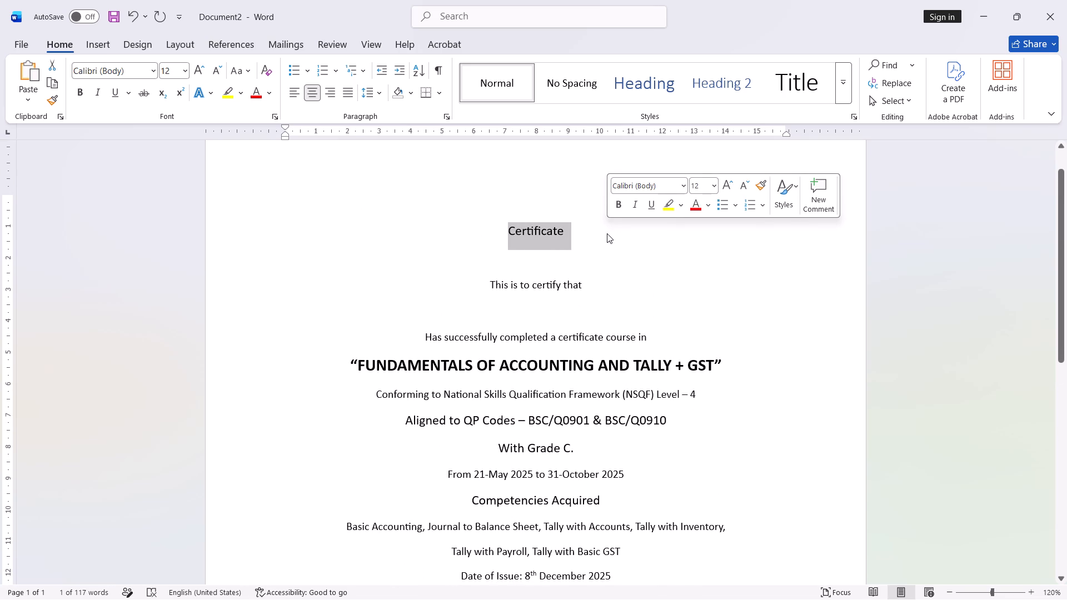
left_click(800, 89)
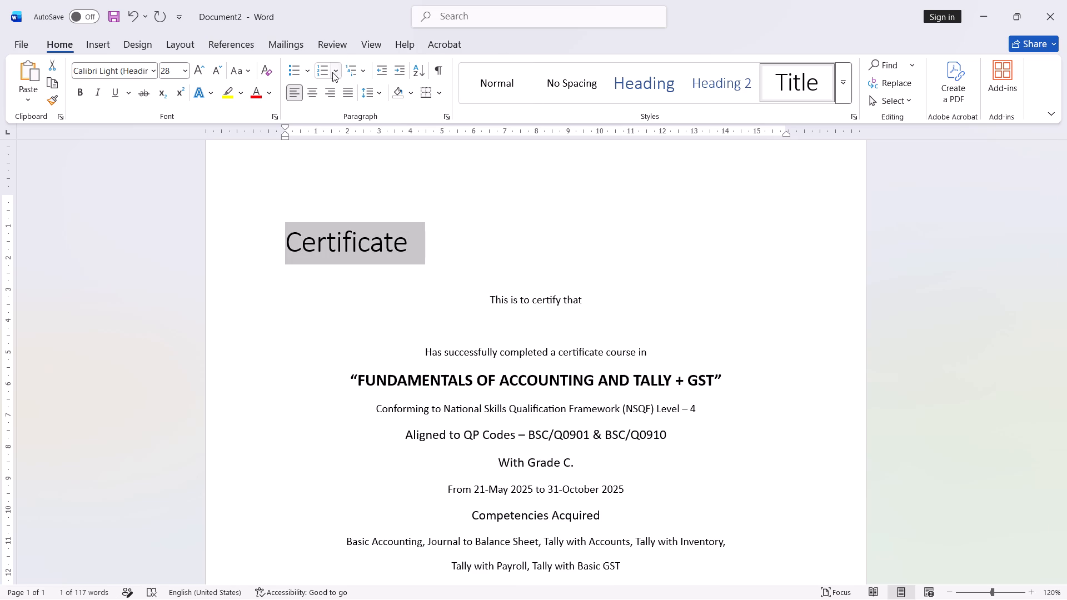
left_click(315, 94)
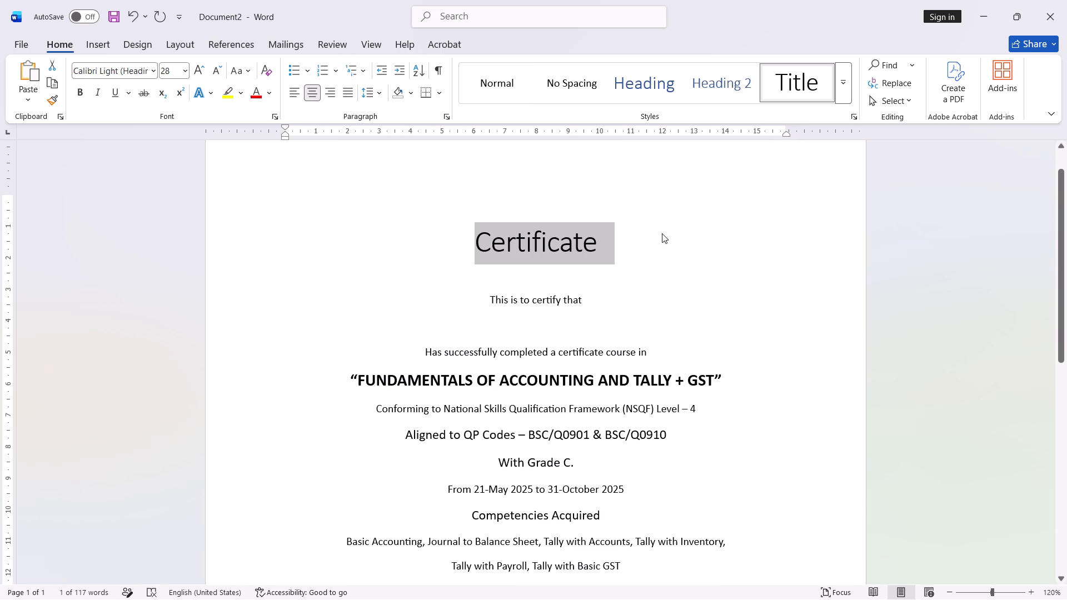
Browse the available fonts for the "Certificate" heading, previewing how they look on the selected text.
left_click(152, 67)
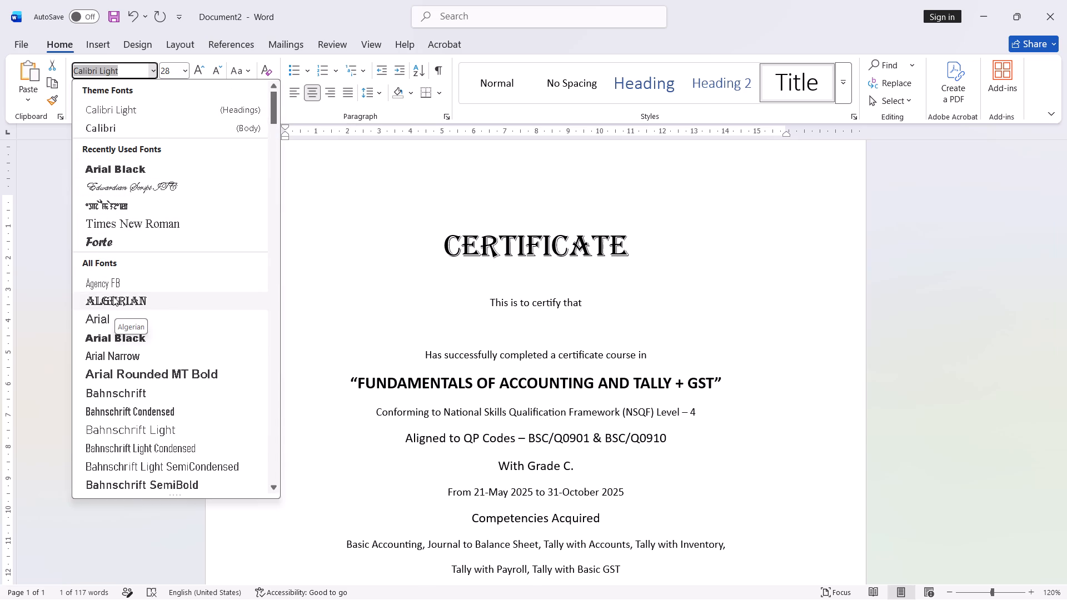
scroll(113, 296, "down", 1)
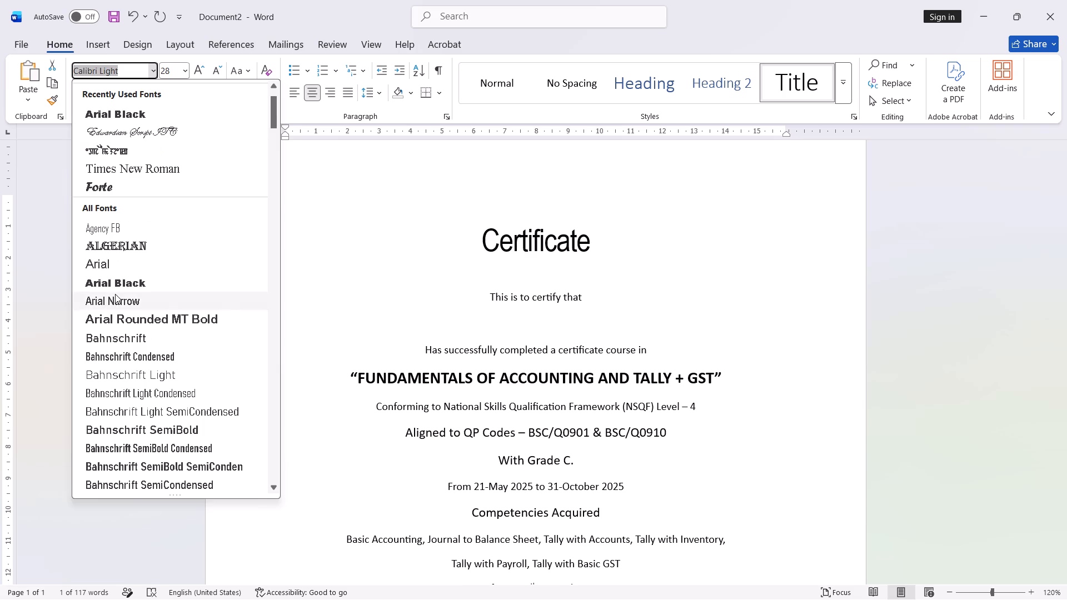
scroll(115, 292, "down", 1)
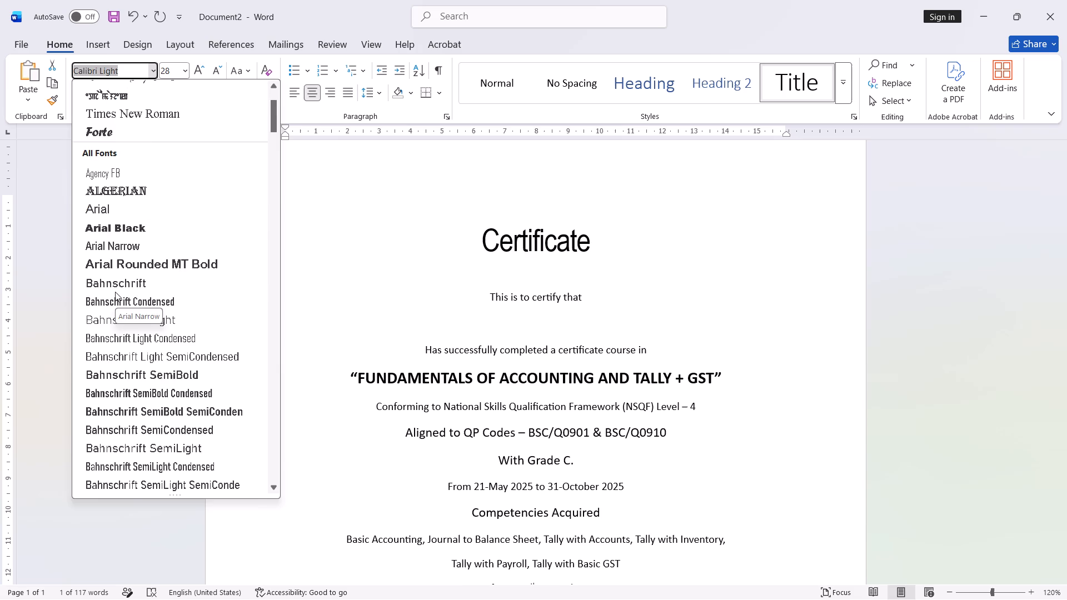
scroll(115, 292, "down", 3)
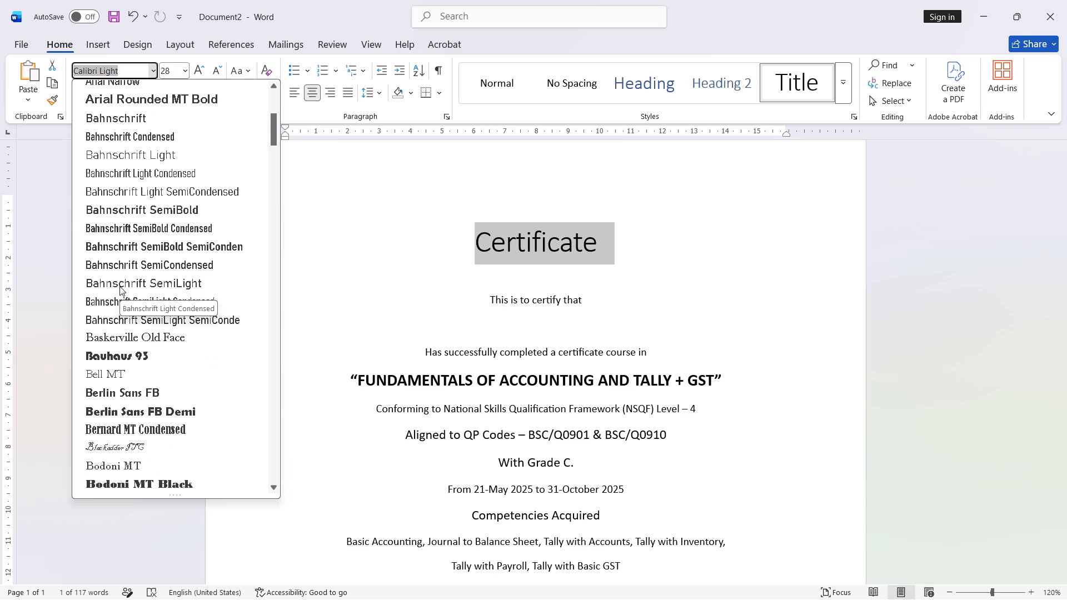
scroll(119, 286, "down", 1)
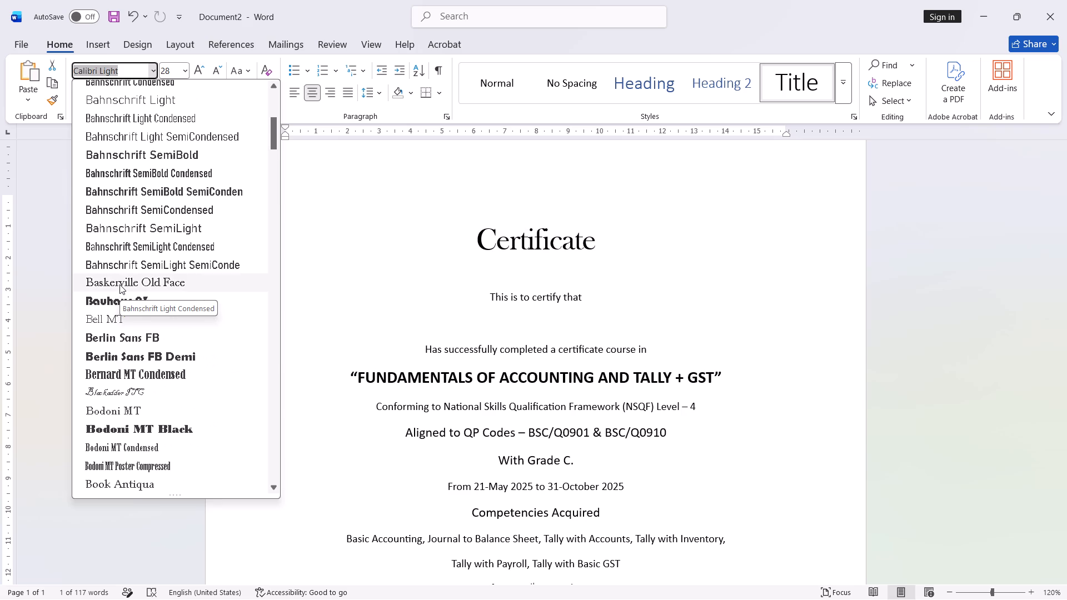
scroll(119, 284, "down", 4)
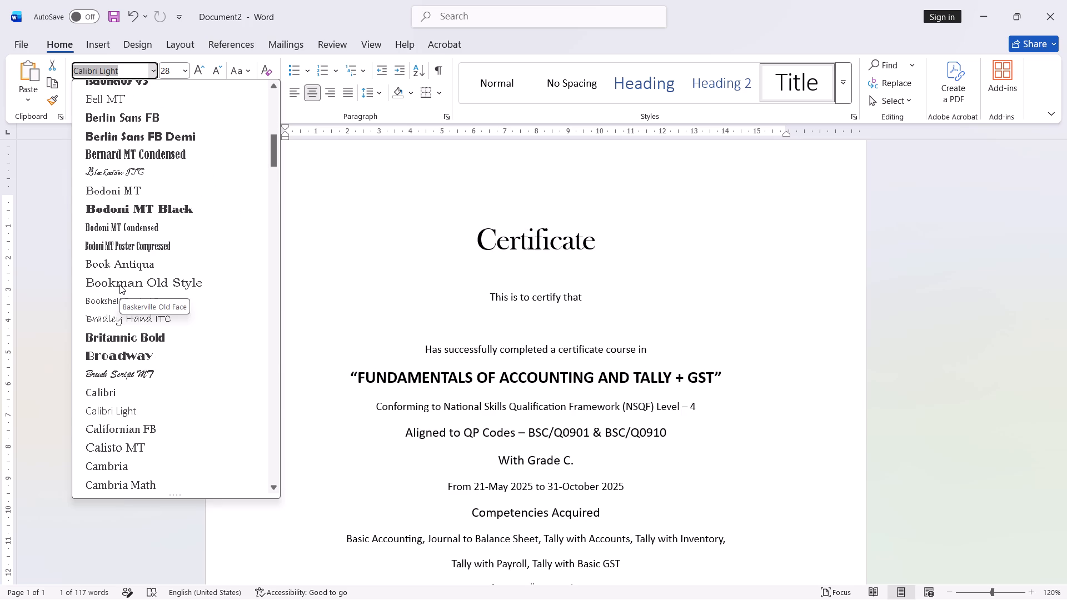
scroll(119, 284, "down", 1)
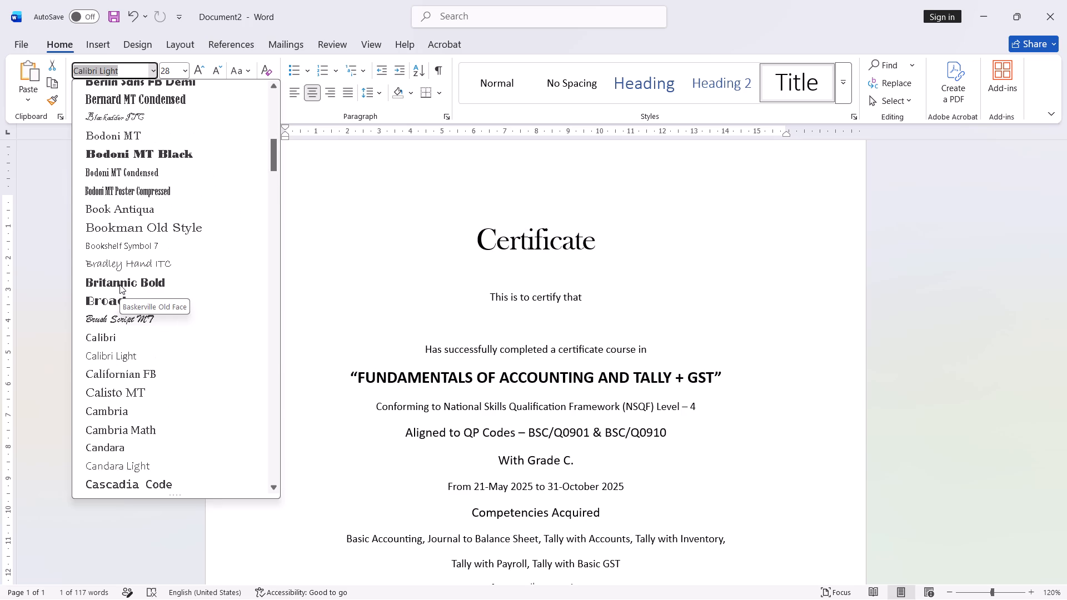
scroll(119, 284, "down", 3)
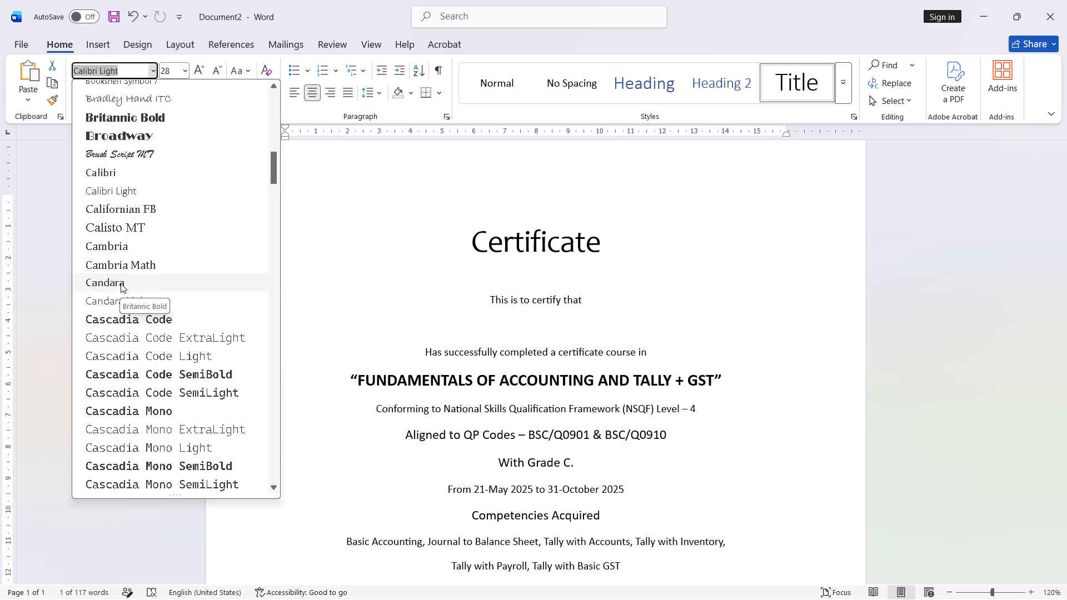
scroll(121, 283, "down", 3)
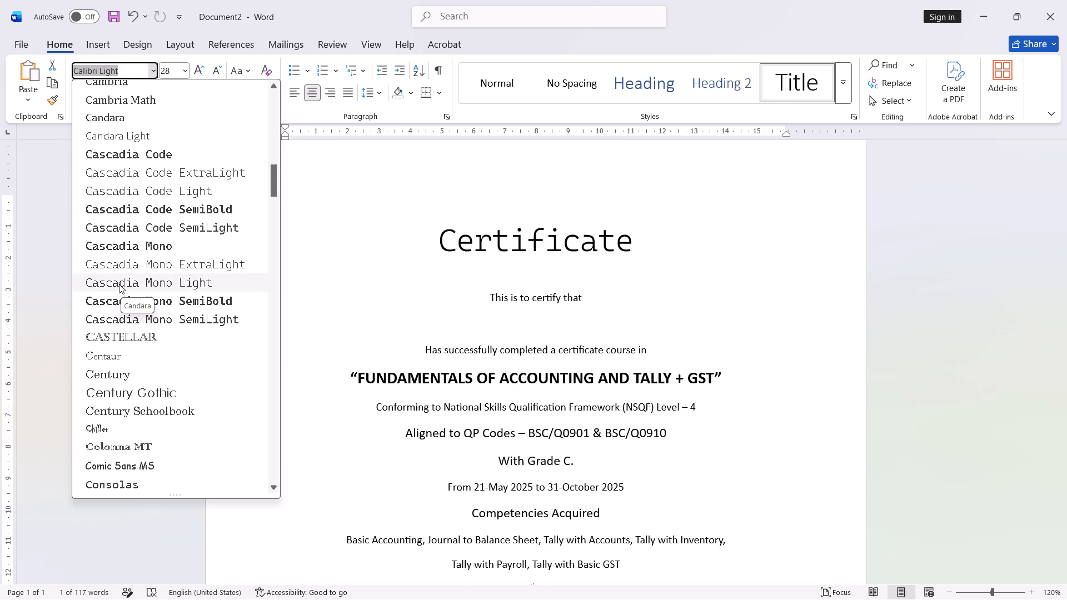
scroll(119, 284, "down", 3)
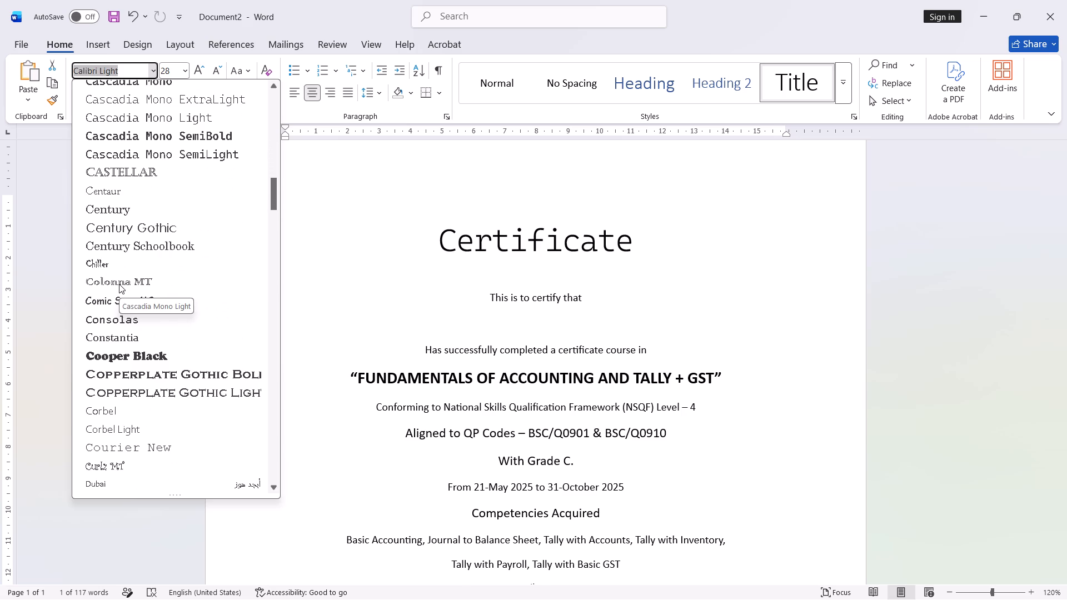
scroll(119, 284, "down", 2)
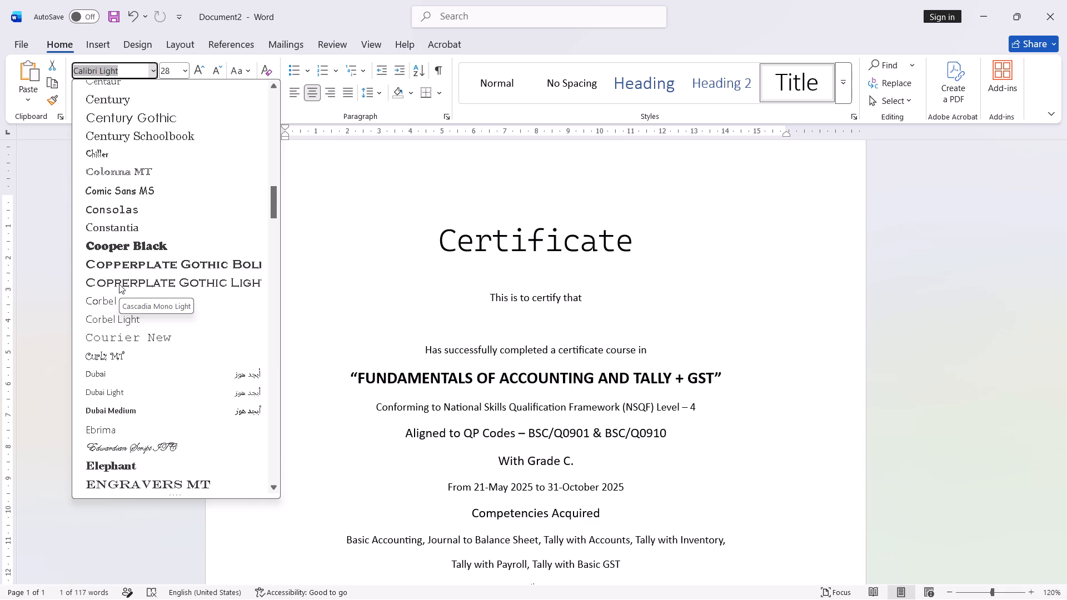
scroll(119, 284, "down", 1)
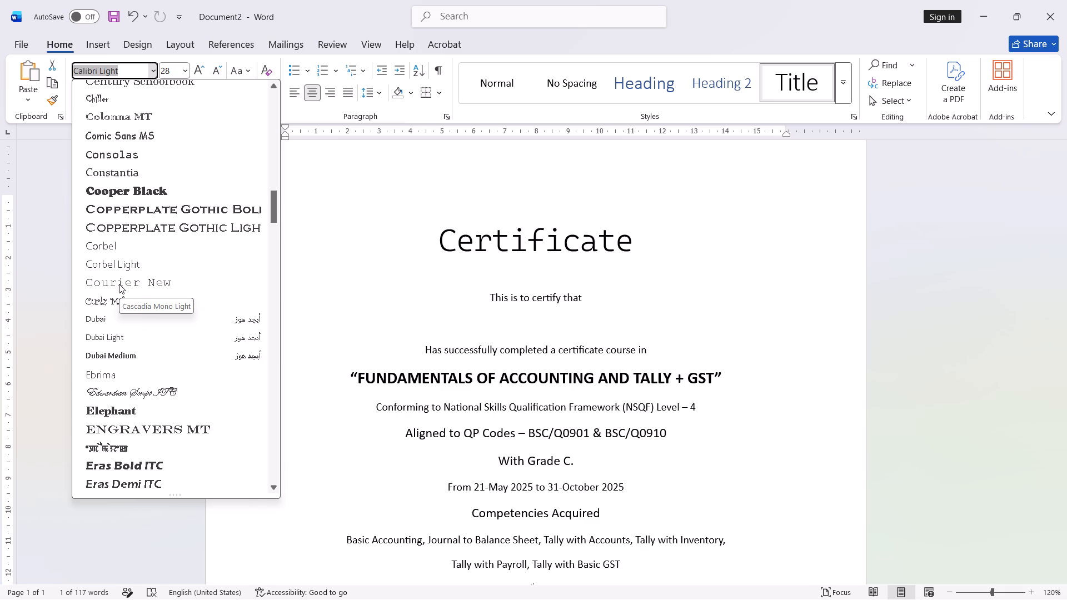
scroll(119, 284, "down", 3)
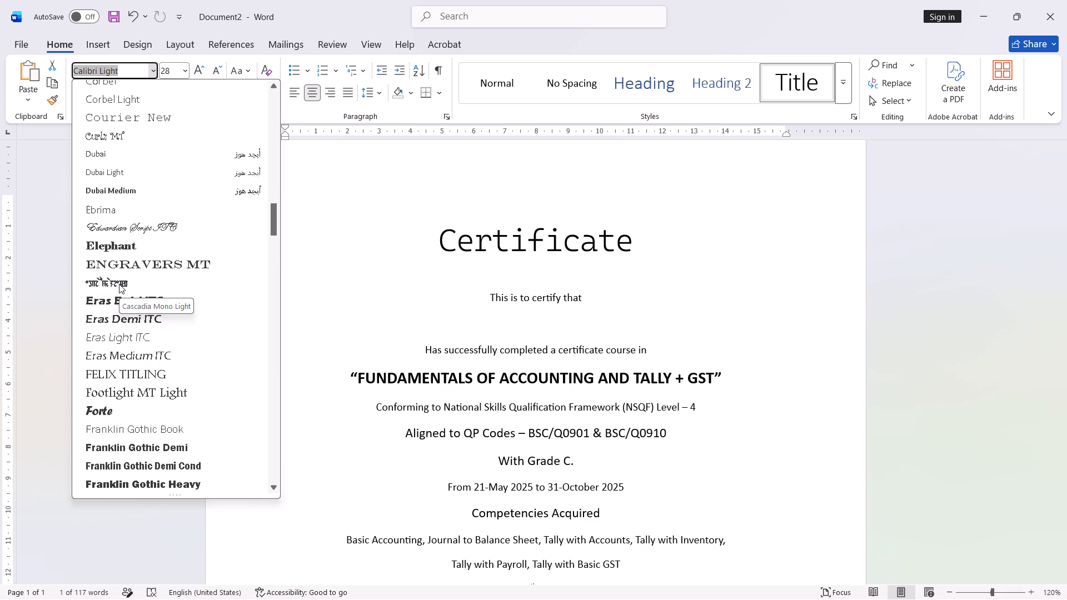
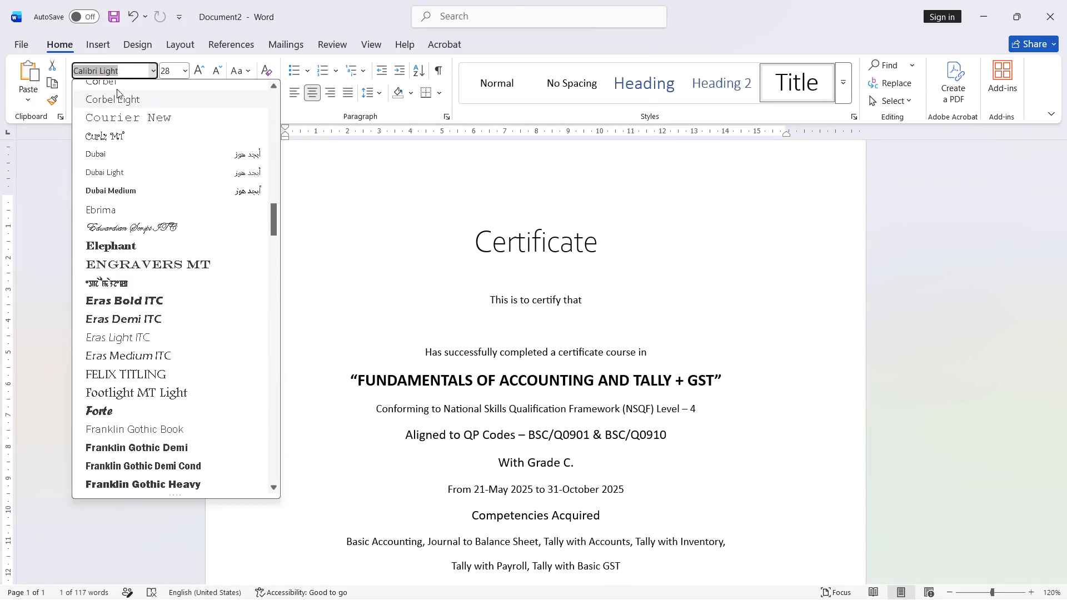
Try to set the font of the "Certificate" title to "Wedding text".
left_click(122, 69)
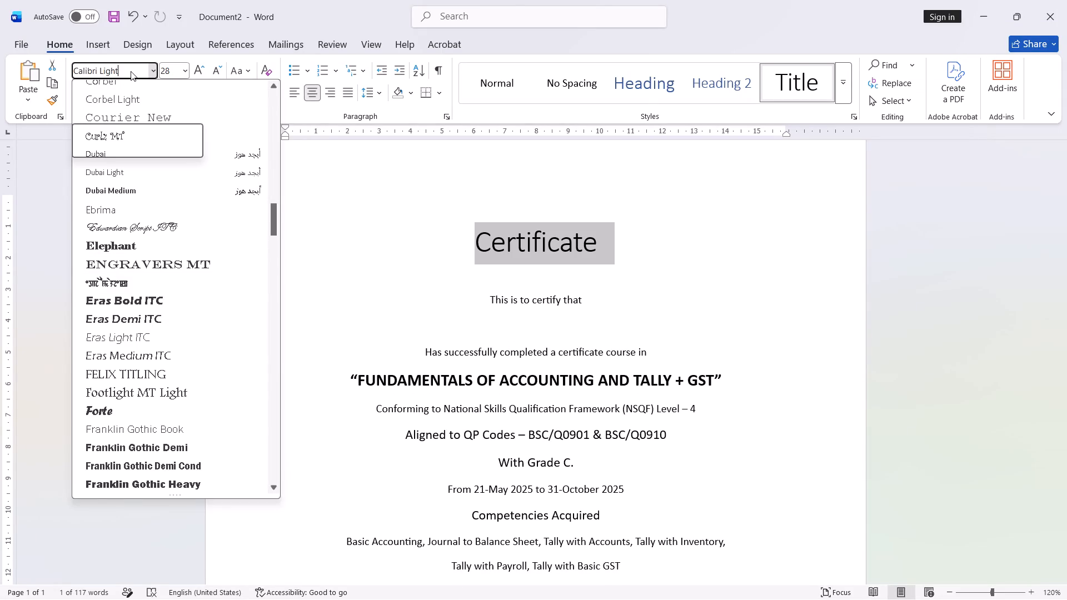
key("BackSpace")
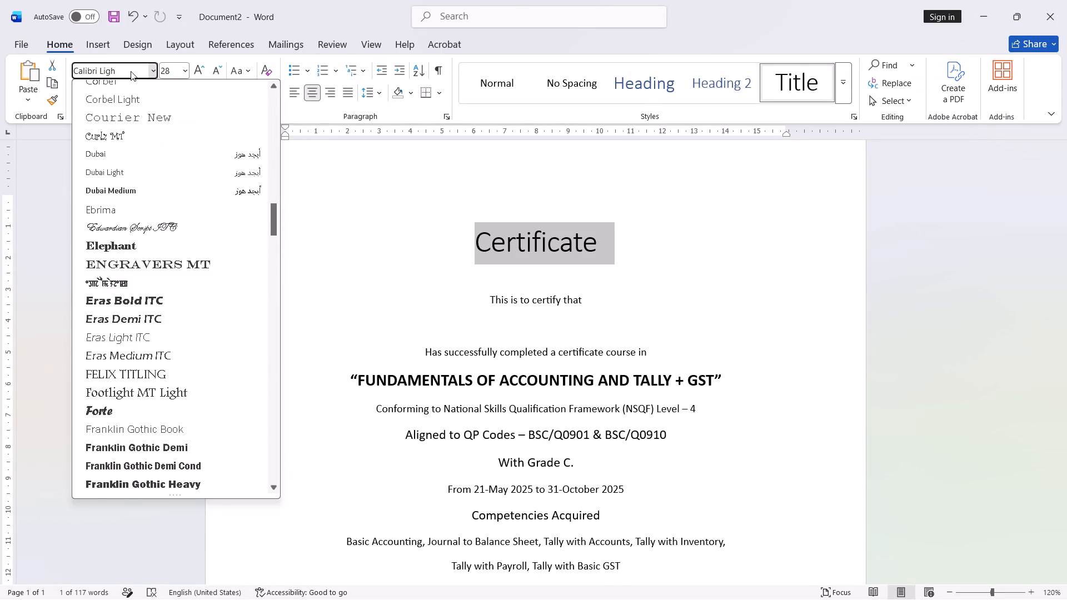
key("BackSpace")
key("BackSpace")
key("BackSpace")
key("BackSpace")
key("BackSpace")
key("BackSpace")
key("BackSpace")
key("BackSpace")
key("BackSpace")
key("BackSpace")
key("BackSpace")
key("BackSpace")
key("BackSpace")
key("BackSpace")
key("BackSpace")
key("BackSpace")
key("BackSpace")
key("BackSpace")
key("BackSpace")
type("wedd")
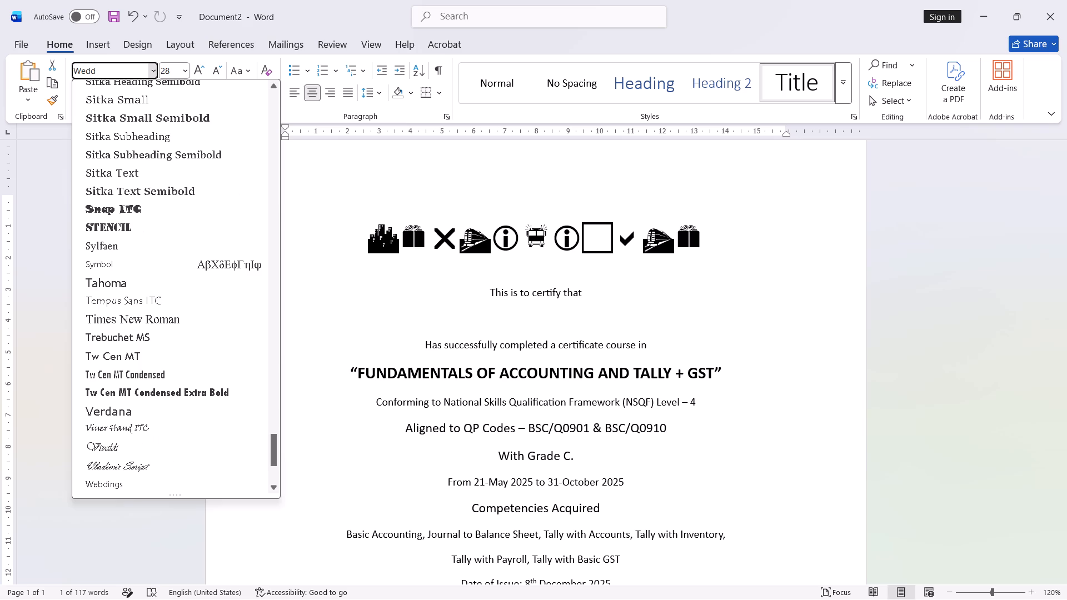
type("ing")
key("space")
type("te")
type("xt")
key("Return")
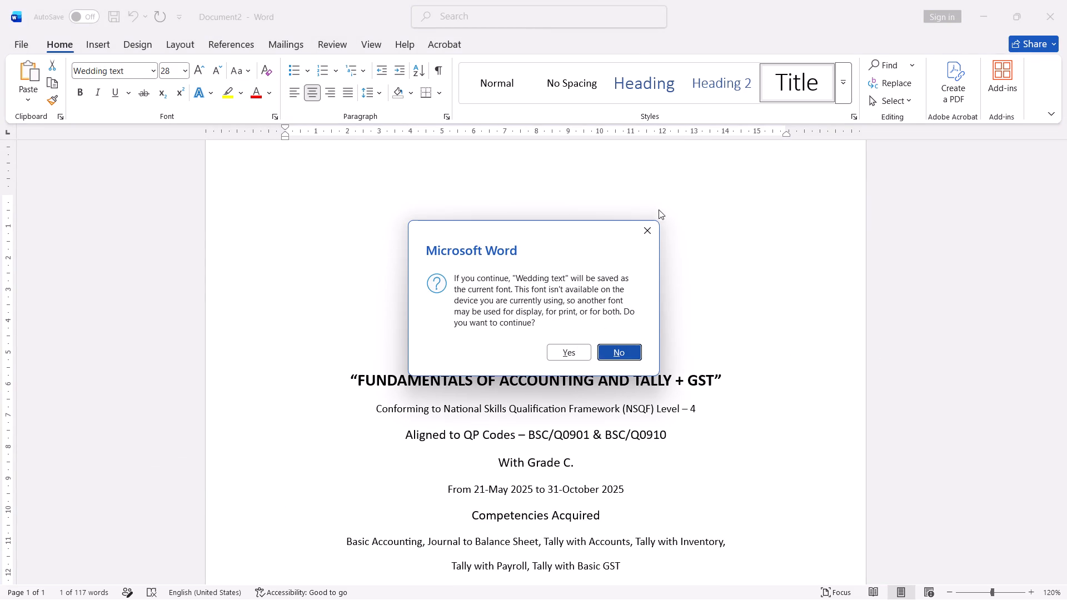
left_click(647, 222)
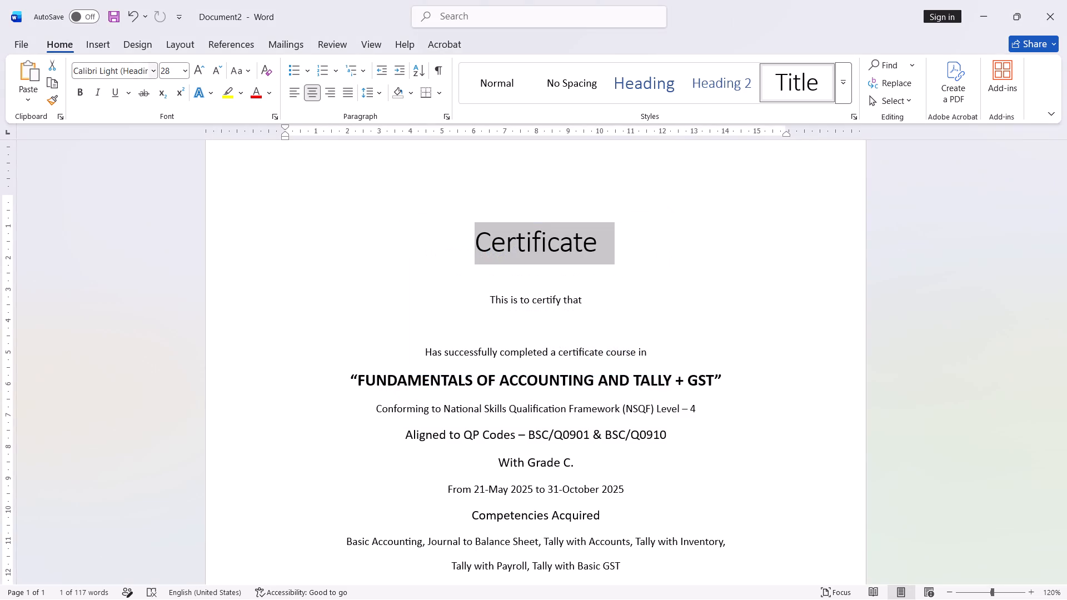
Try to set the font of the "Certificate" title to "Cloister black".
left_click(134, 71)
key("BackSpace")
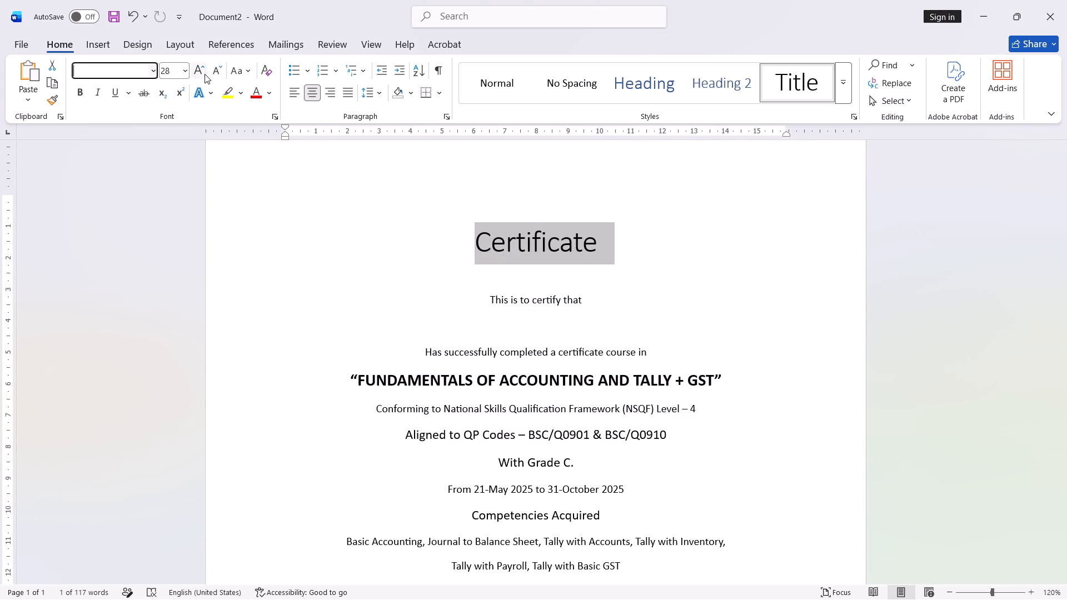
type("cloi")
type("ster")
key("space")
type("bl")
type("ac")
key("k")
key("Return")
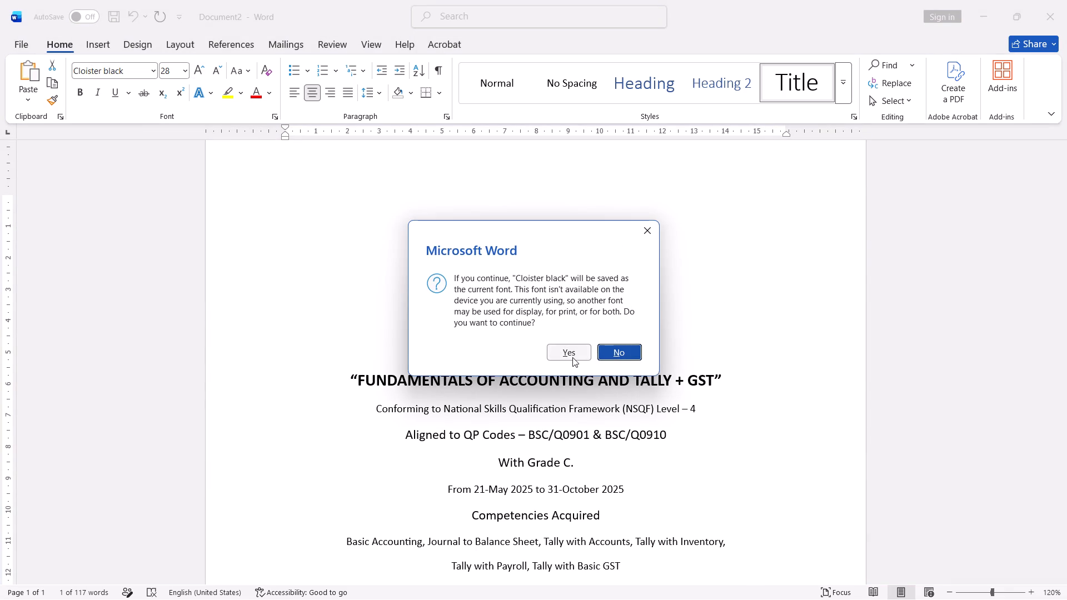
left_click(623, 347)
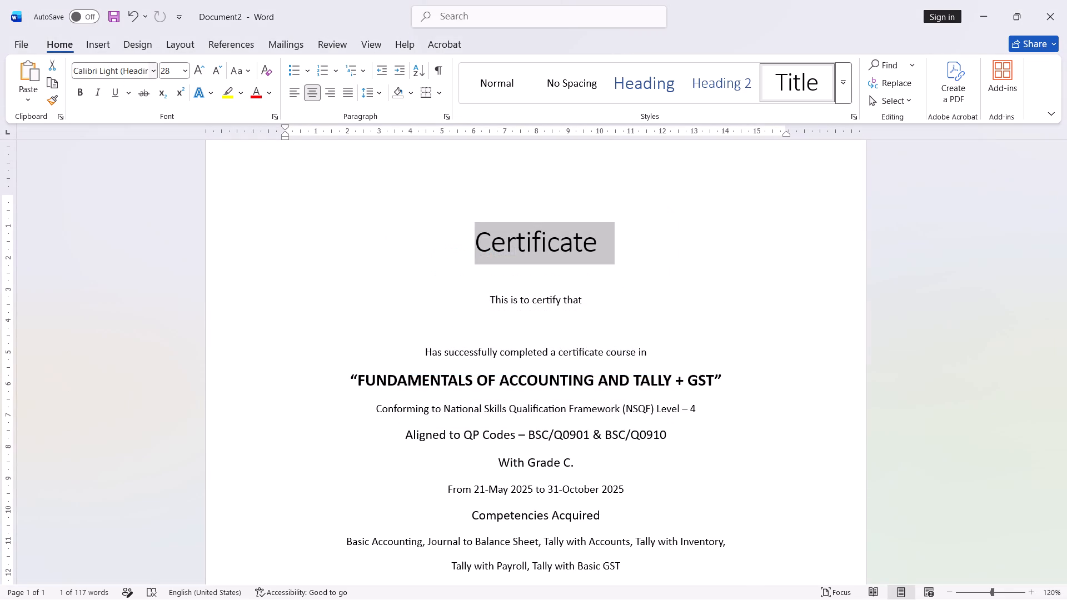
Examine the available fonts through to the end of the font list, previewing candidates such as Vladimir Script on the "Certificate" title.
left_click(146, 71)
left_click(153, 71)
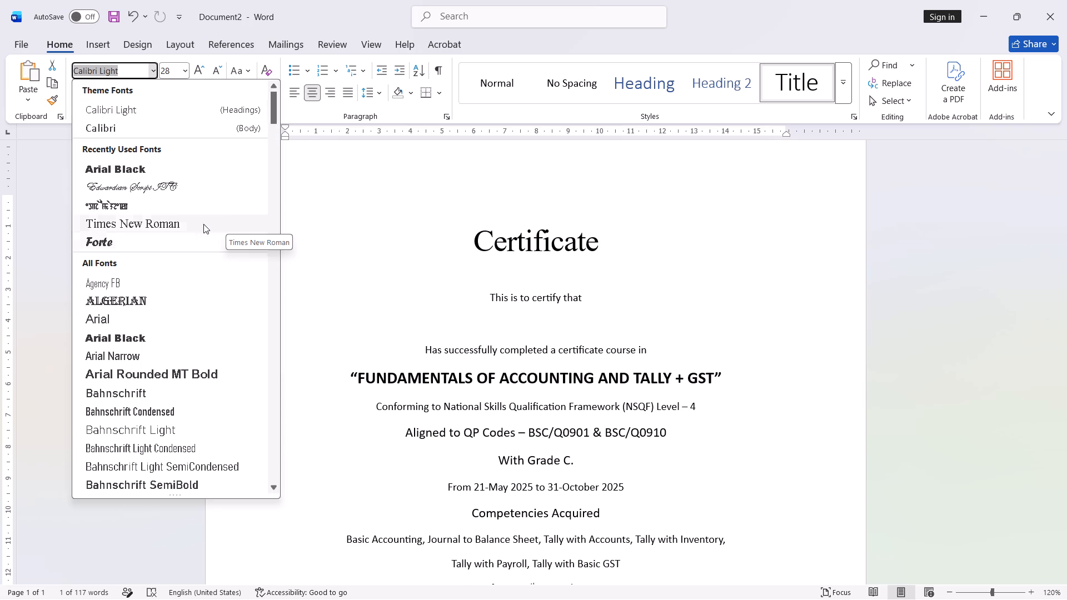
scroll(169, 257, "down", 2)
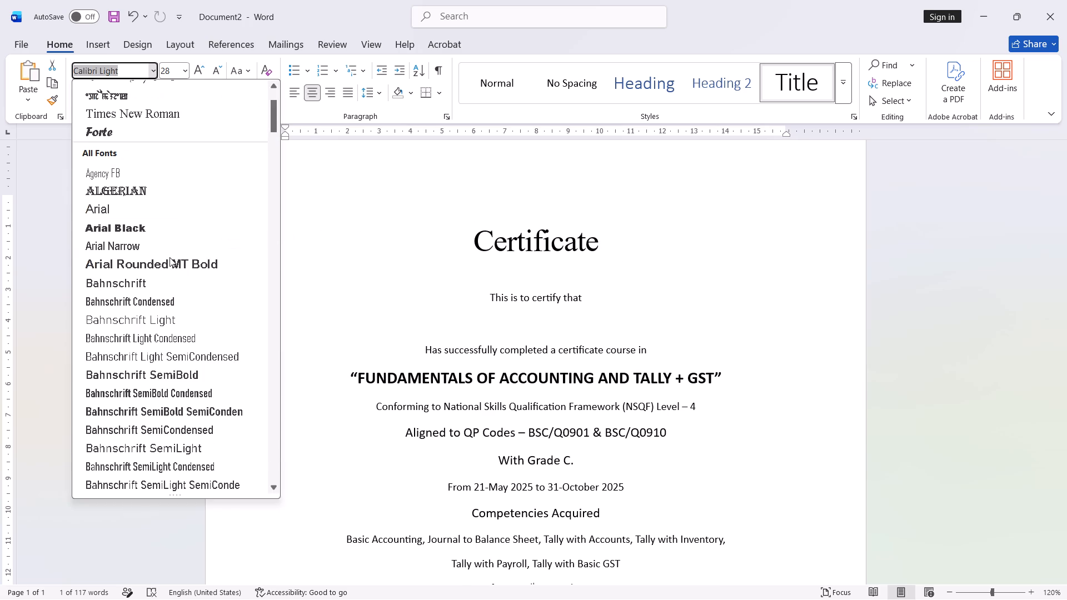
scroll(169, 257, "down", 6)
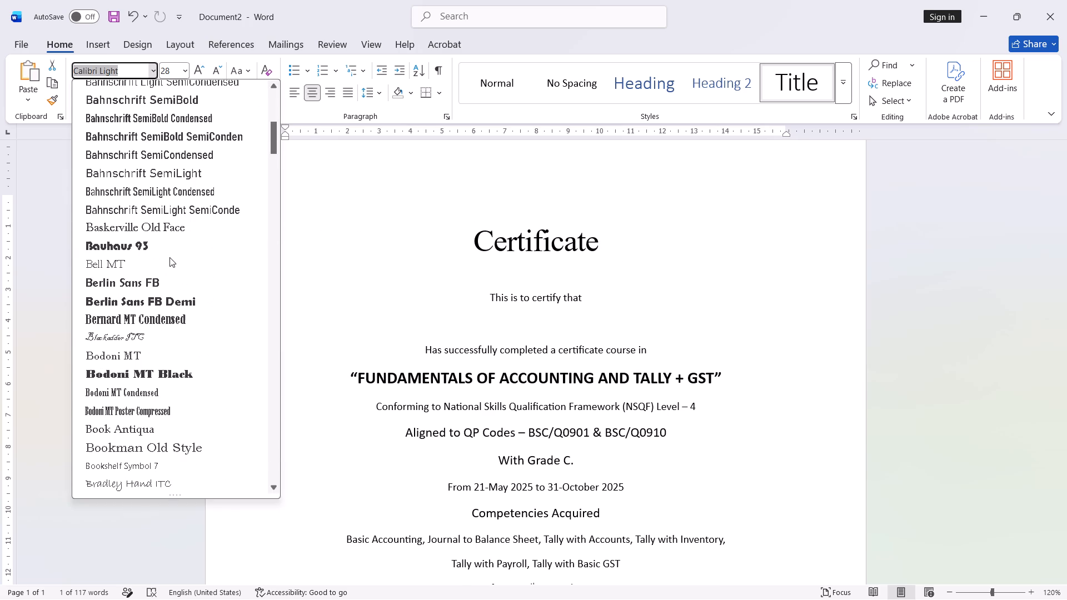
scroll(169, 257, "down", 3)
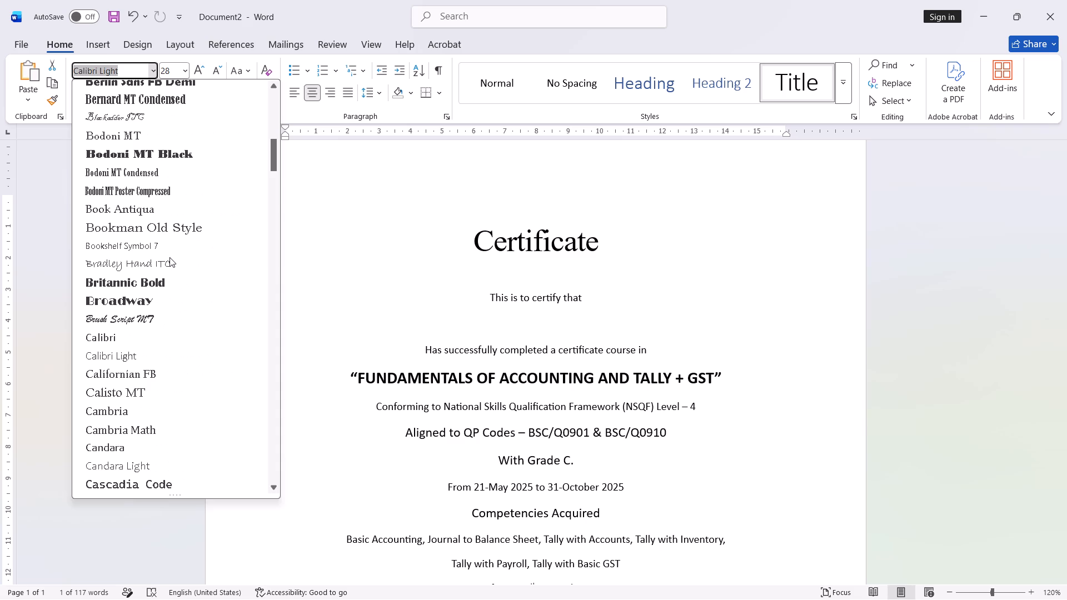
scroll(169, 257, "down", 2)
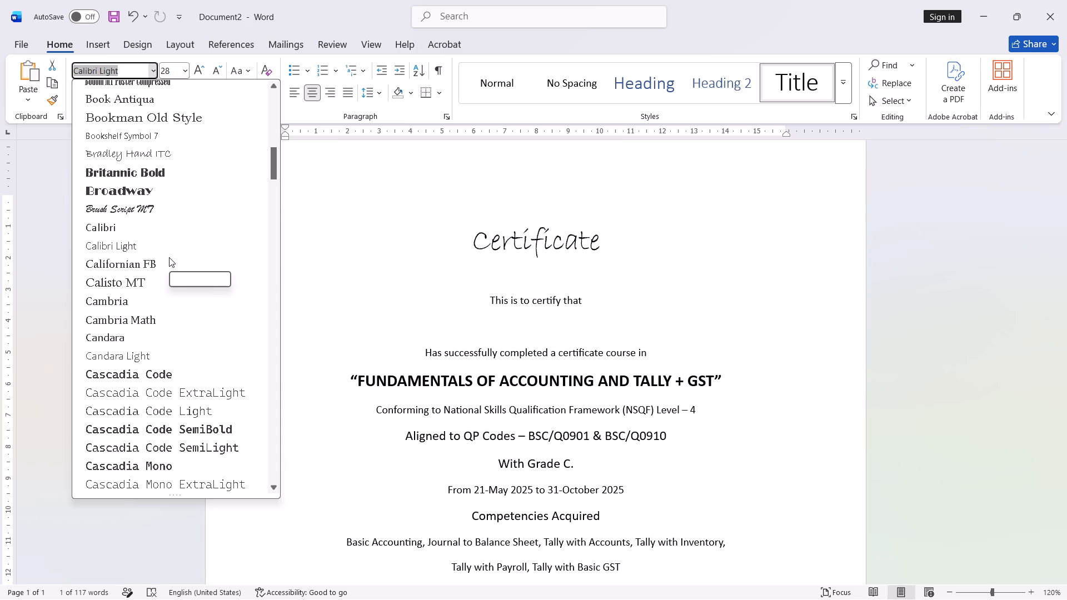
scroll(169, 257, "down", 2)
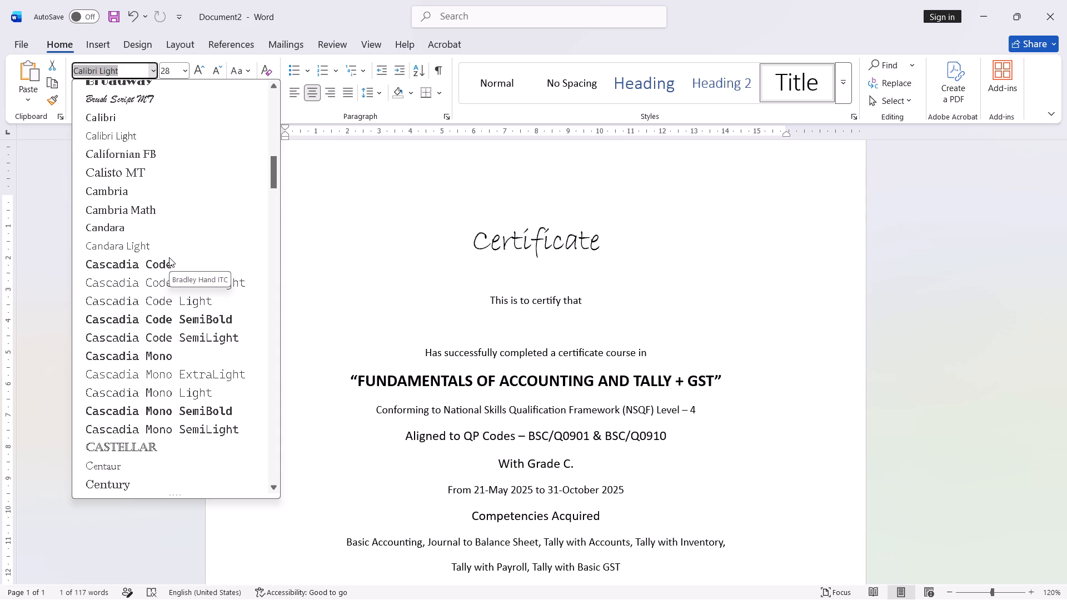
scroll(169, 257, "down", 1)
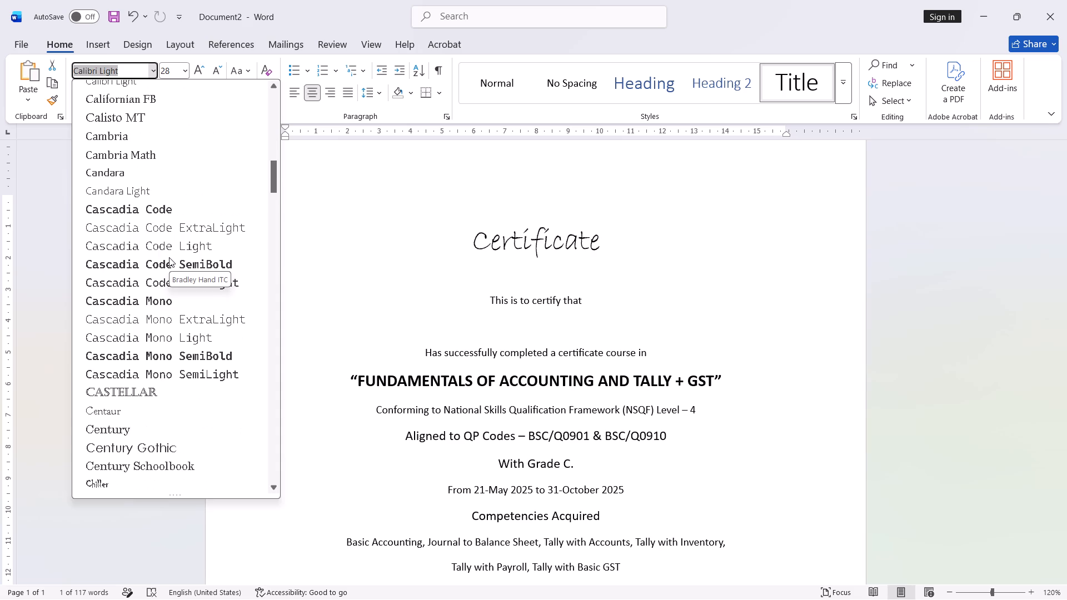
scroll(169, 257, "down", 2)
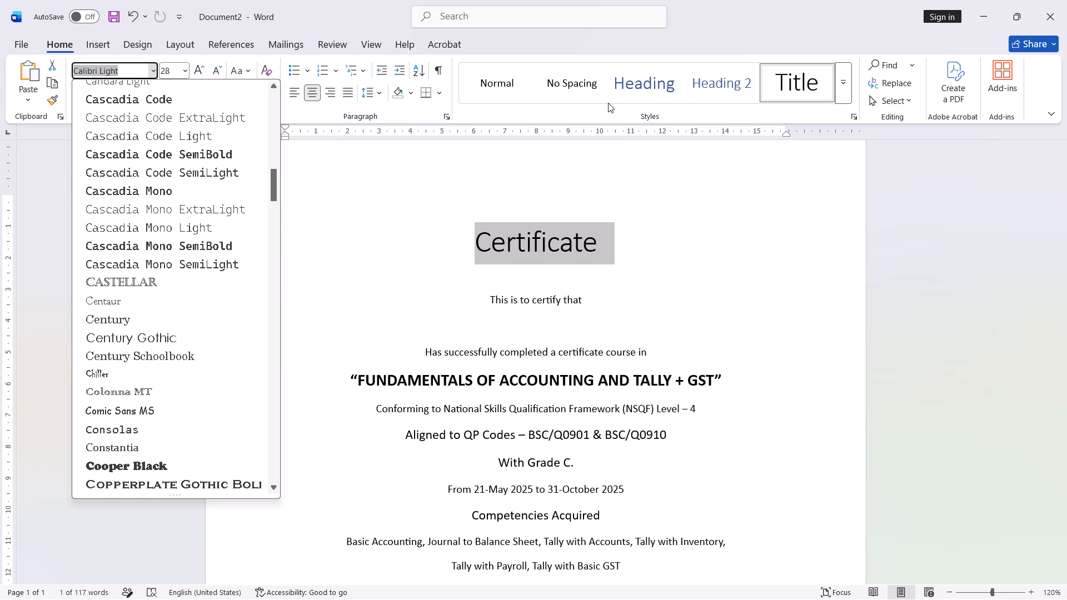
scroll(177, 282, "down", 3)
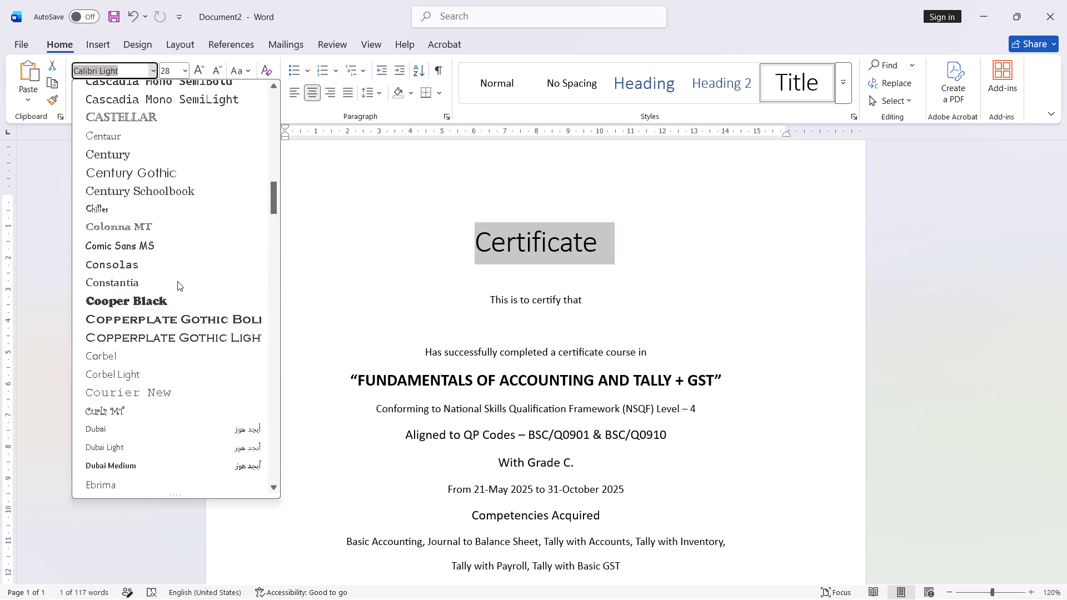
scroll(177, 281, "down", 9)
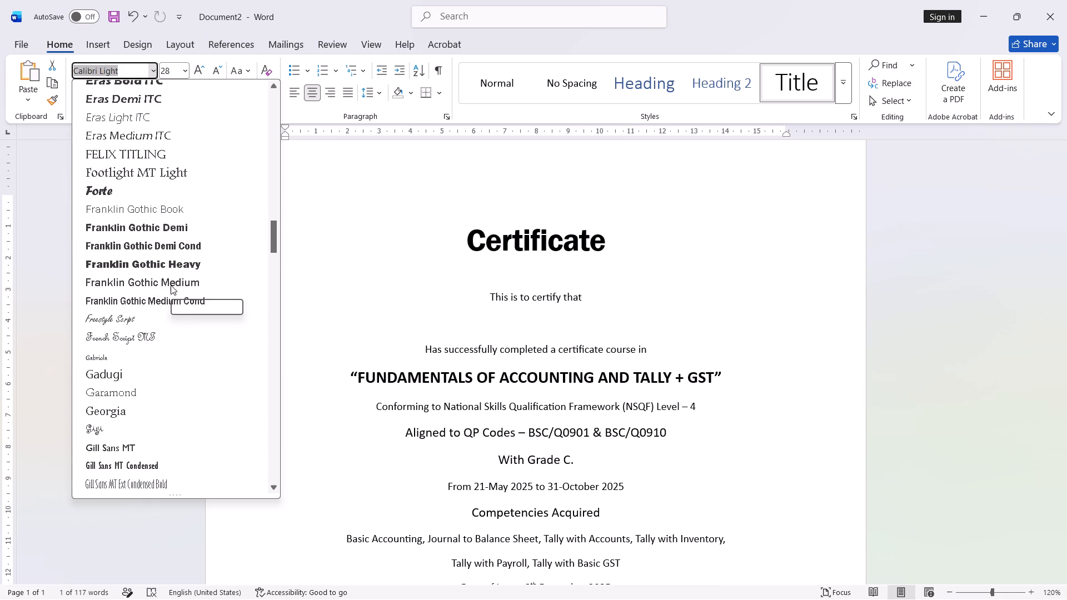
scroll(149, 293, "down", 3)
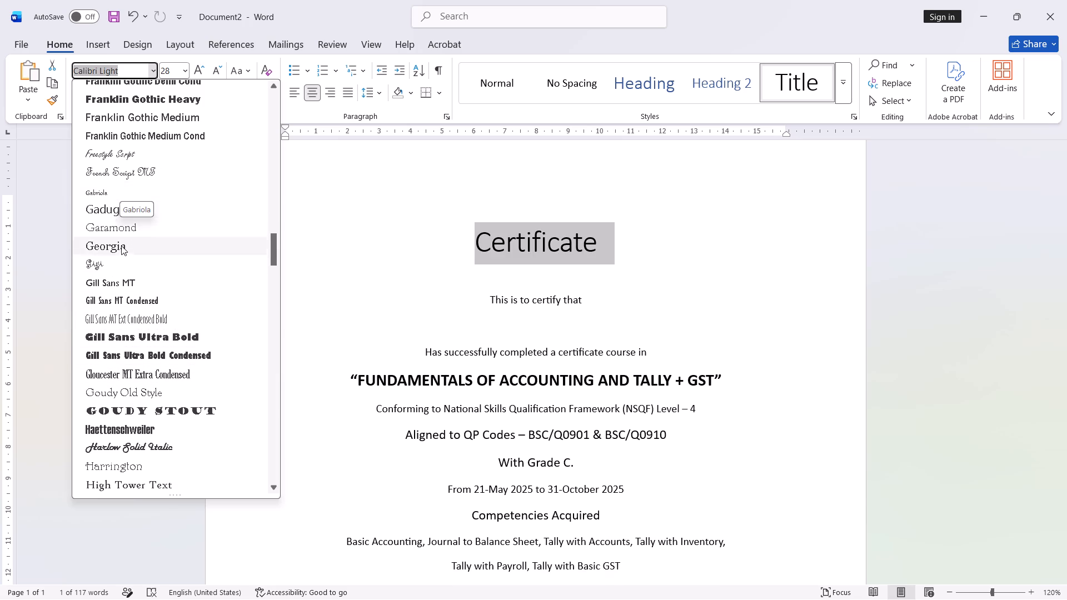
scroll(121, 249, "down", 9)
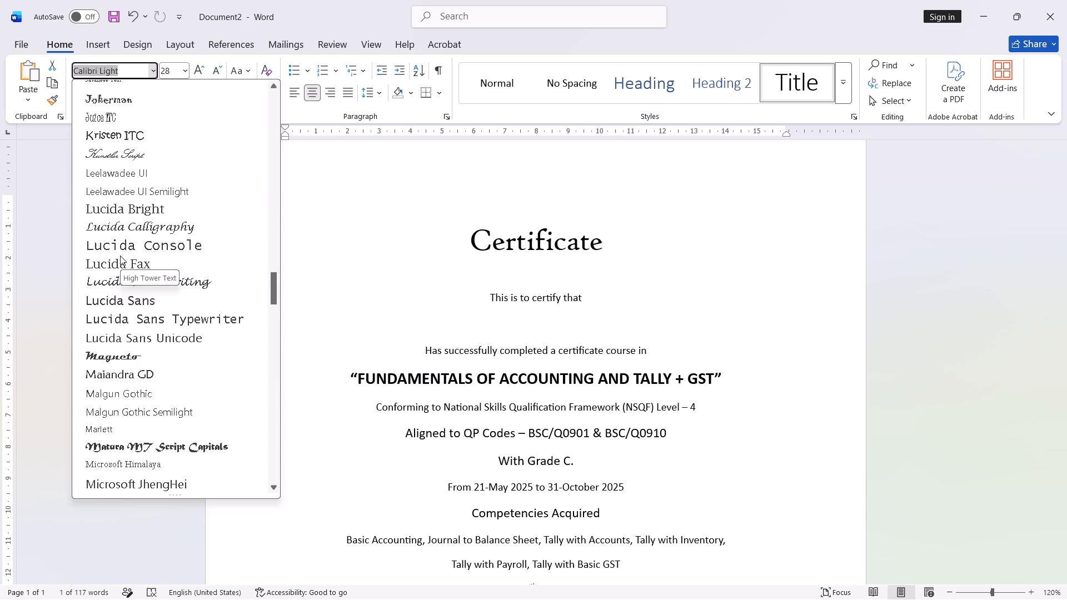
scroll(120, 256, "down", 14)
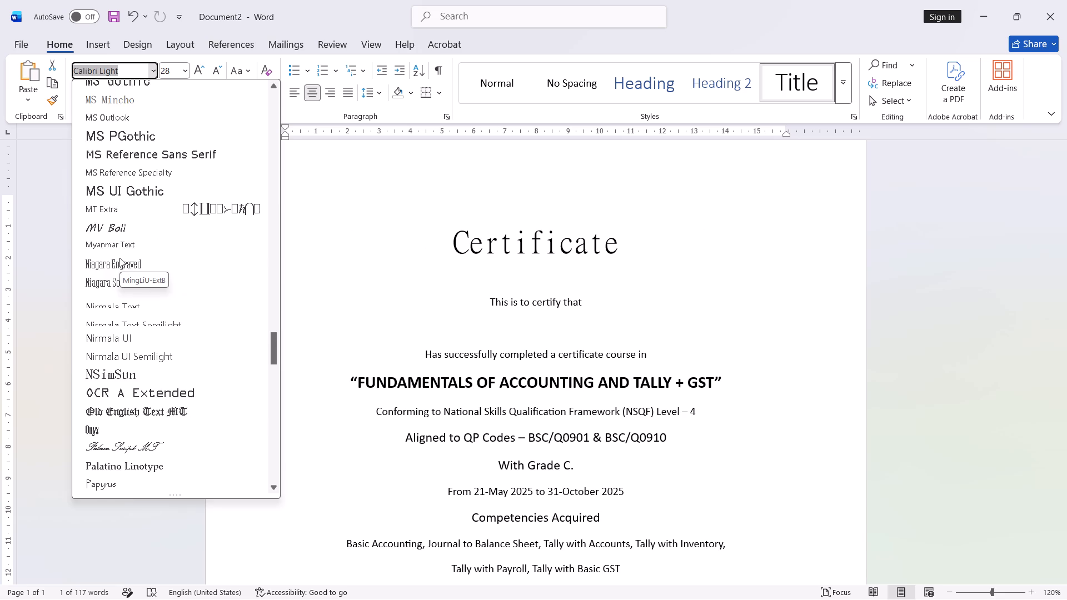
scroll(119, 258, "down", 9)
scroll(119, 258, "down", 13)
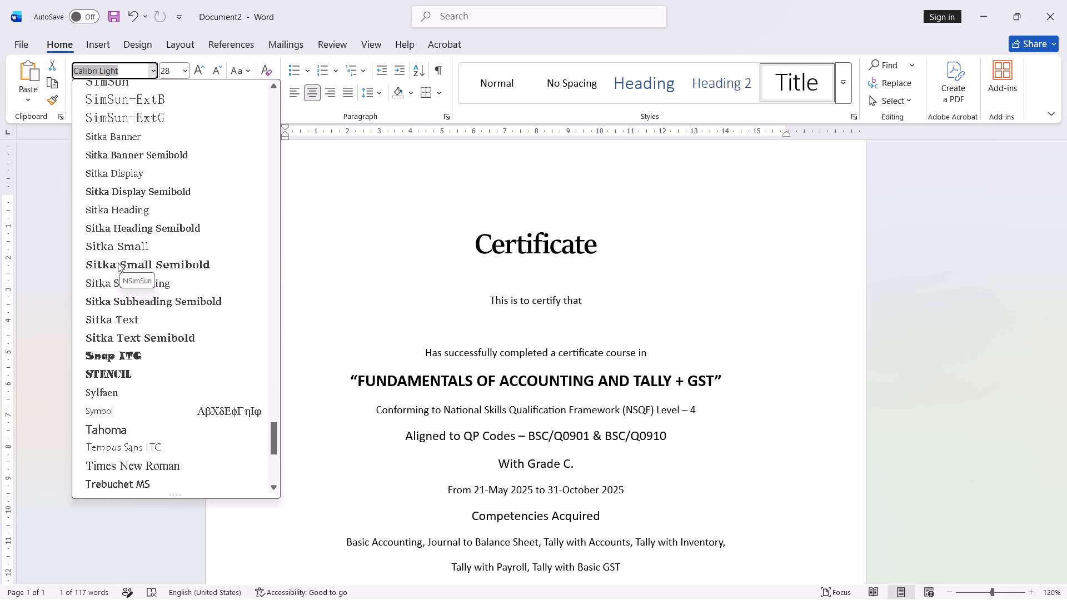
scroll(118, 263, "down", 12)
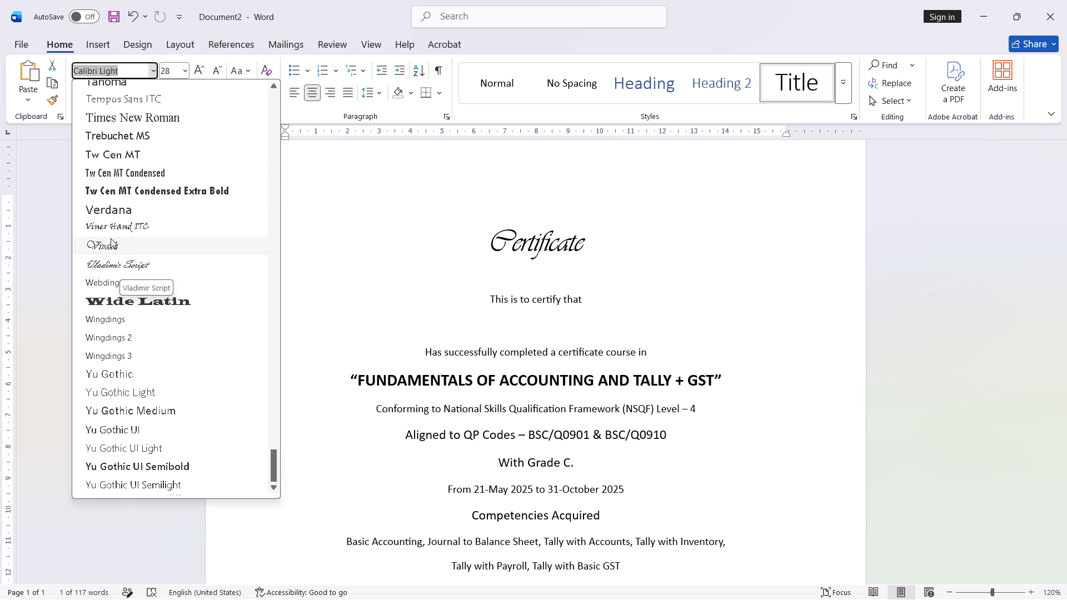
Review the fonts again in reverse order, previewing candidates such as Vivaldi, Script MT Bold, Monotype Corsiva and Mistral on the "Certificate" title.
scroll(111, 238, "up", 3)
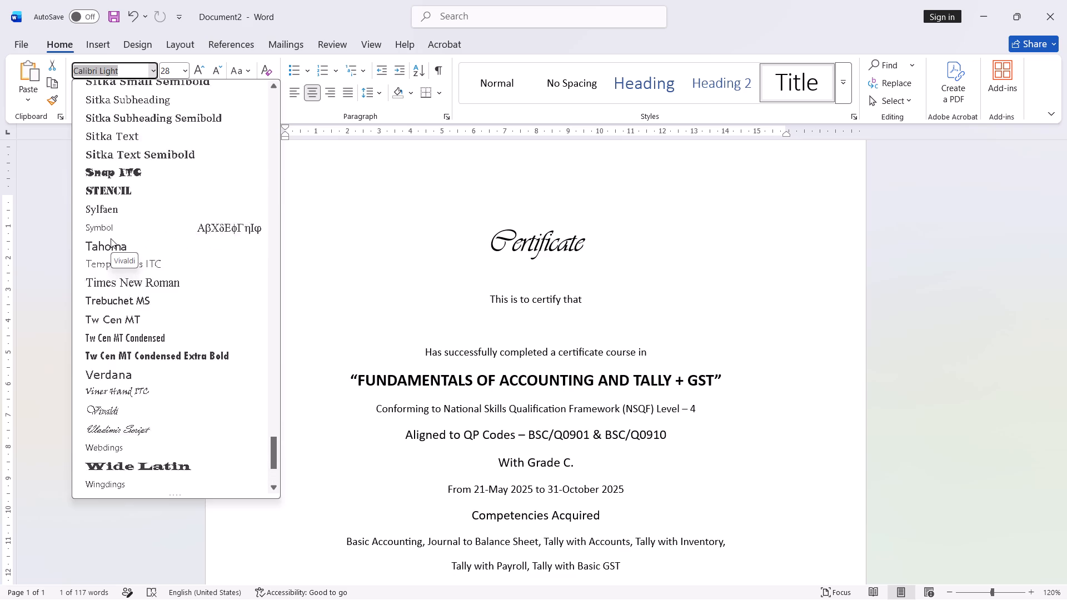
scroll(111, 238, "up", 4)
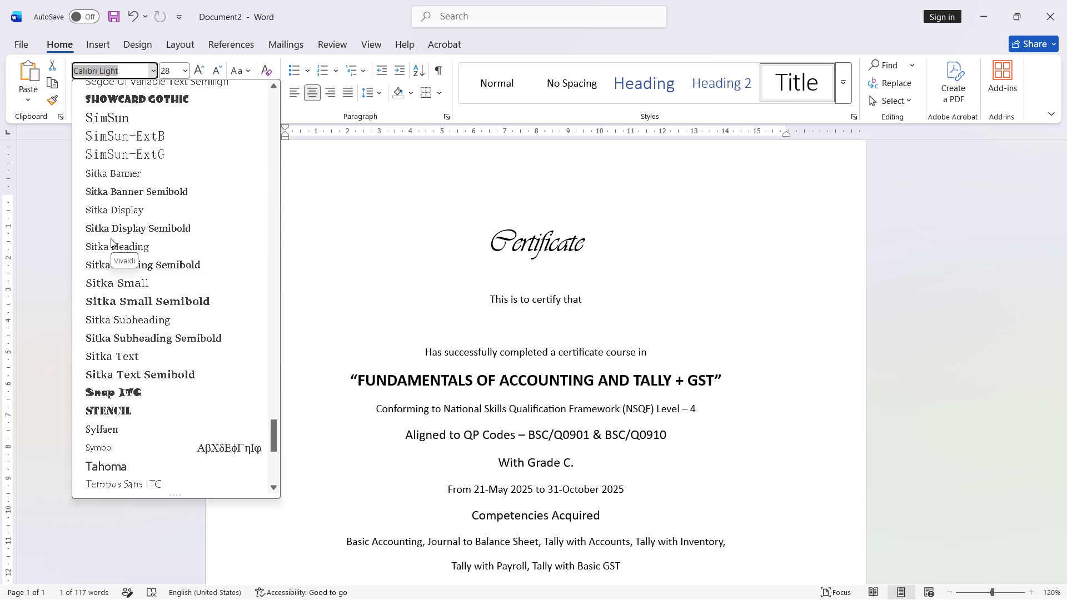
scroll(111, 238, "up", 4)
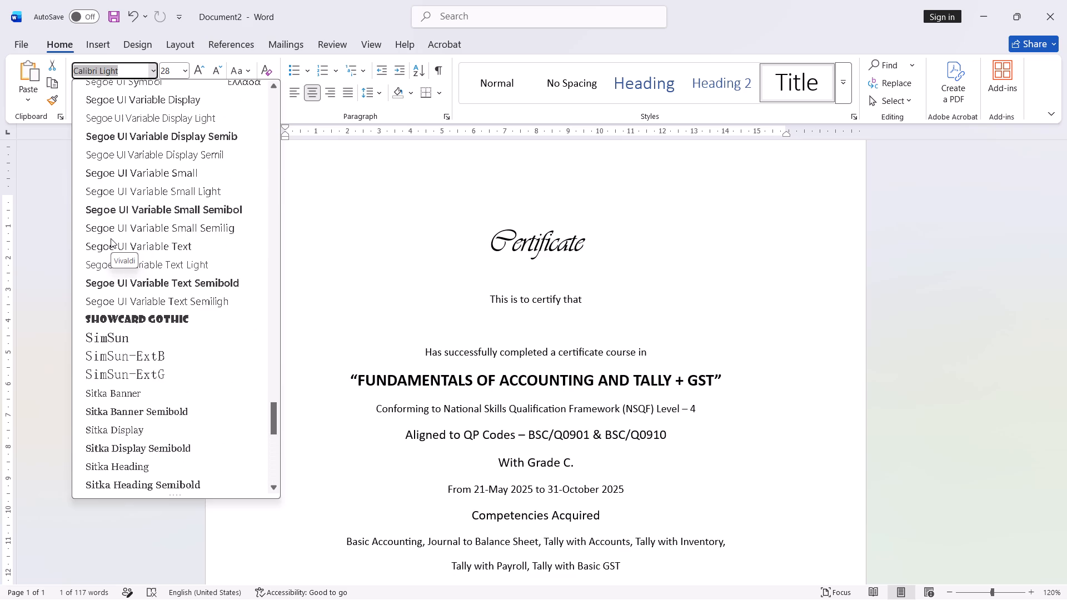
scroll(111, 238, "up", 7)
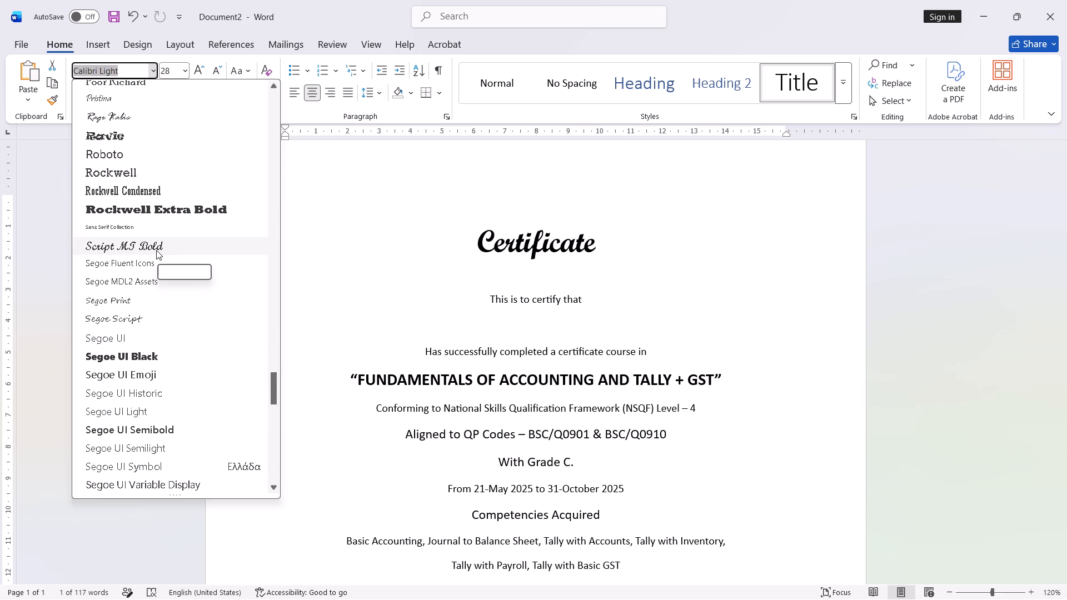
scroll(156, 250, "up", 3)
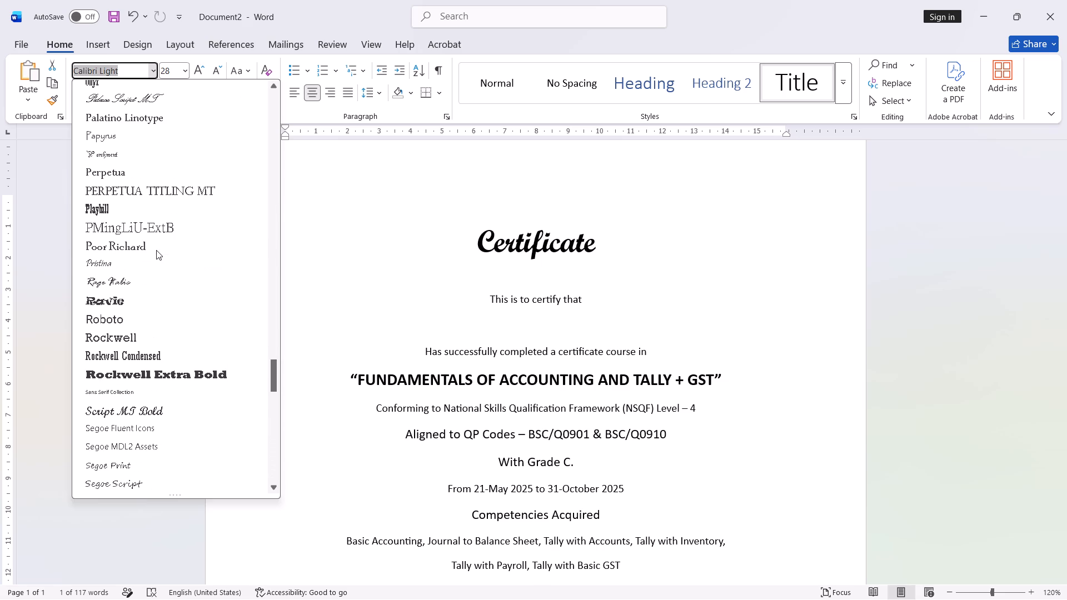
scroll(156, 250, "up", 5)
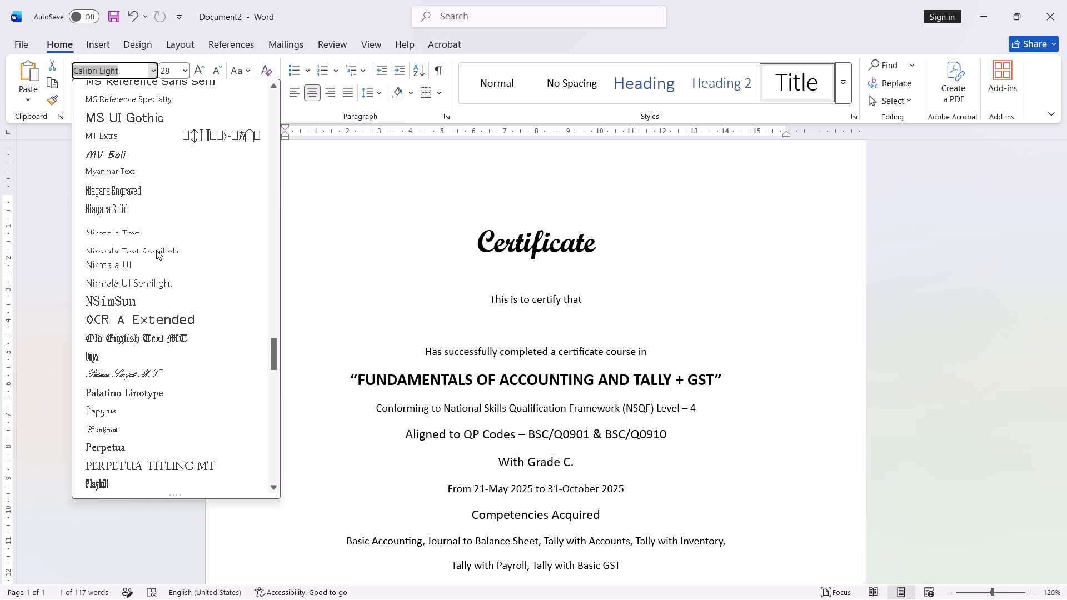
scroll(156, 250, "up", 6)
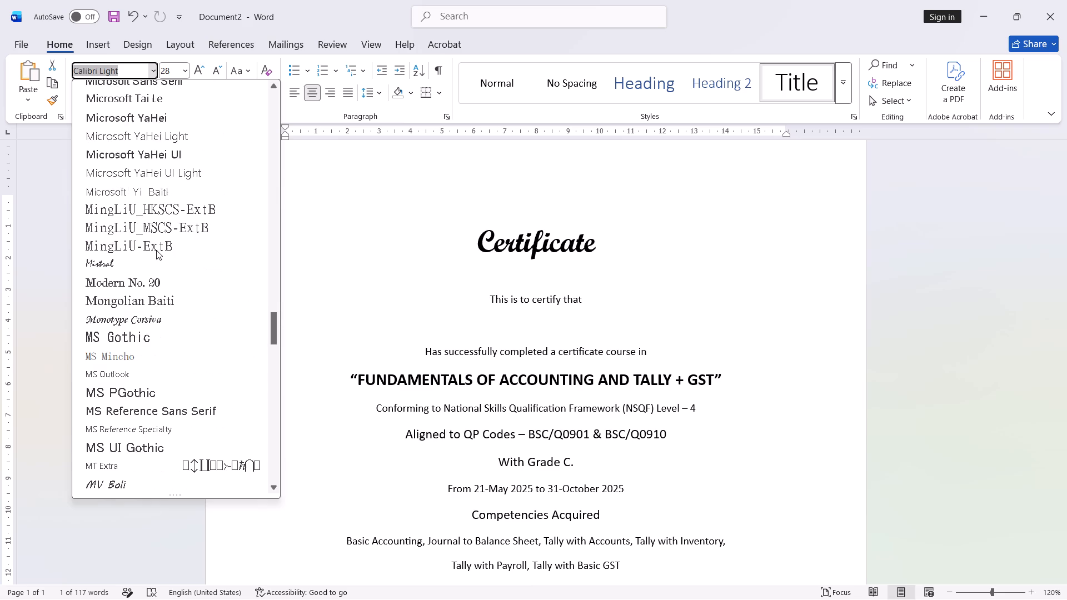
scroll(156, 250, "up", 1)
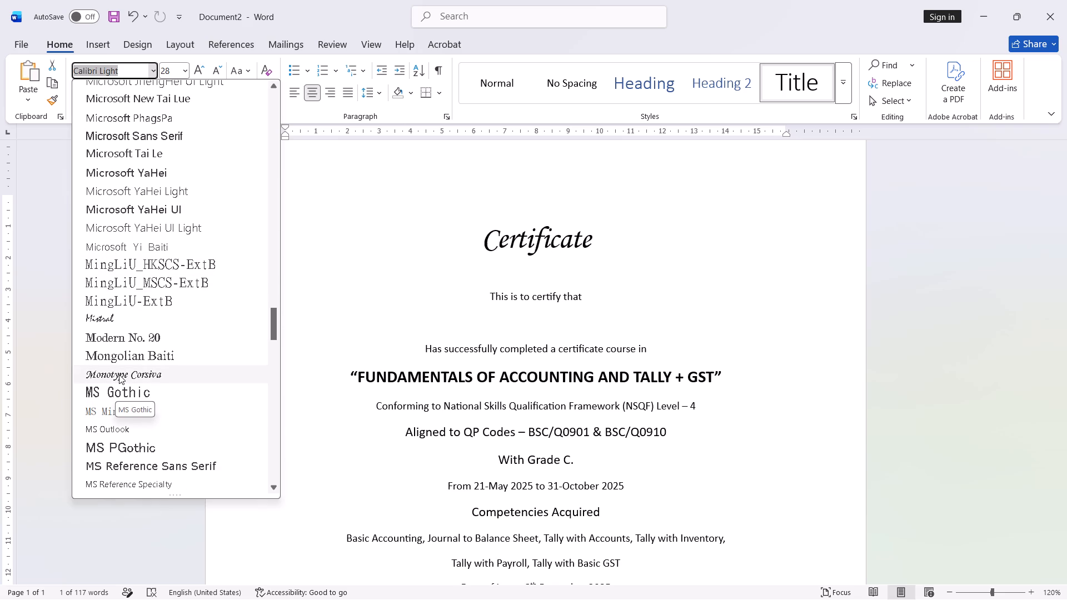
scroll(140, 321, "up", 5)
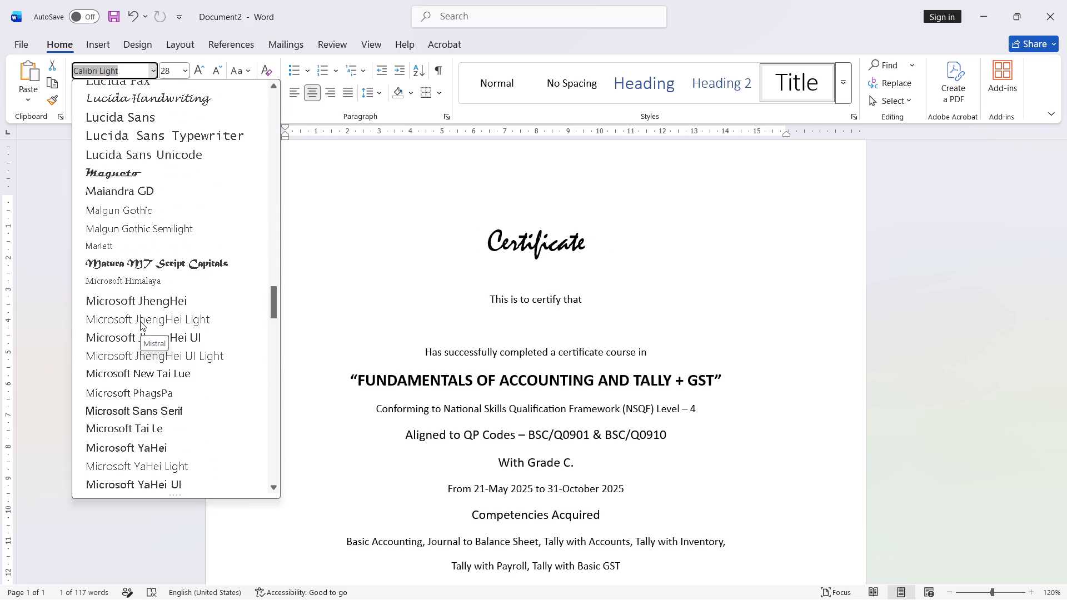
scroll(140, 321, "up", 4)
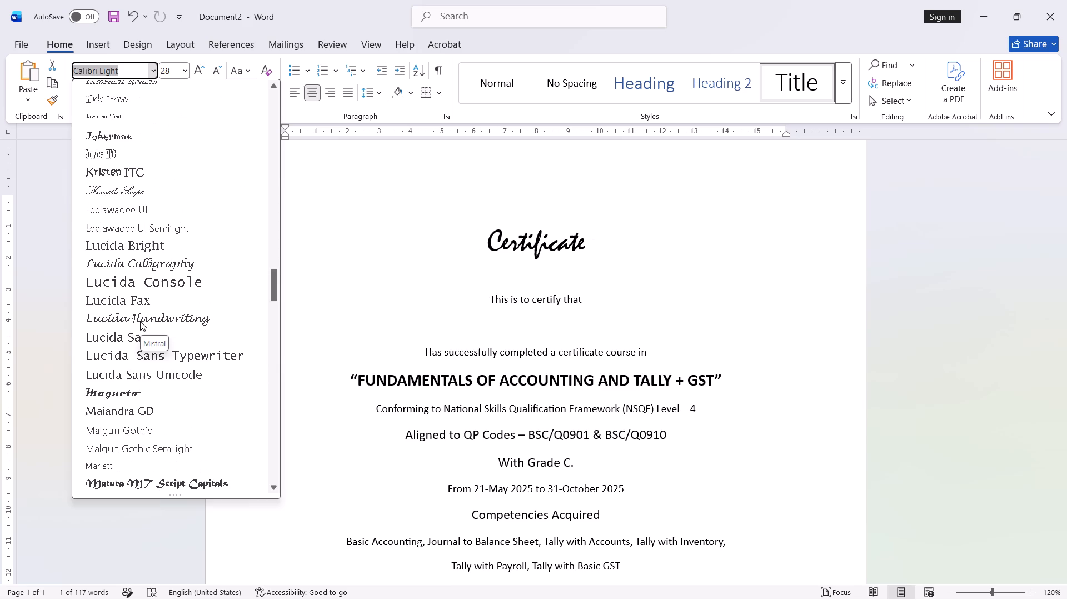
scroll(140, 321, "up", 2)
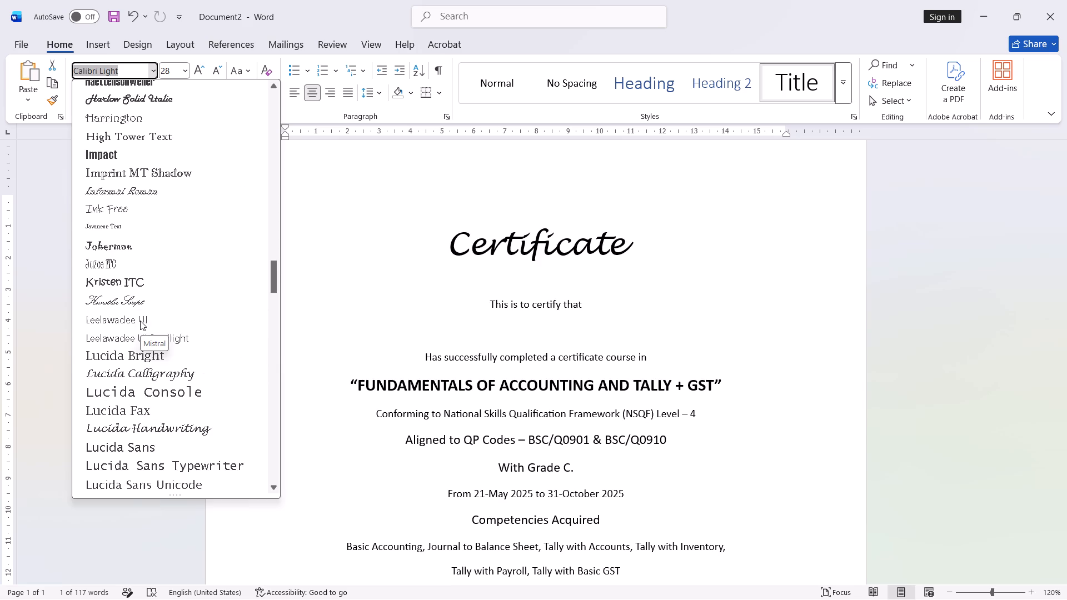
scroll(140, 321, "up", 1)
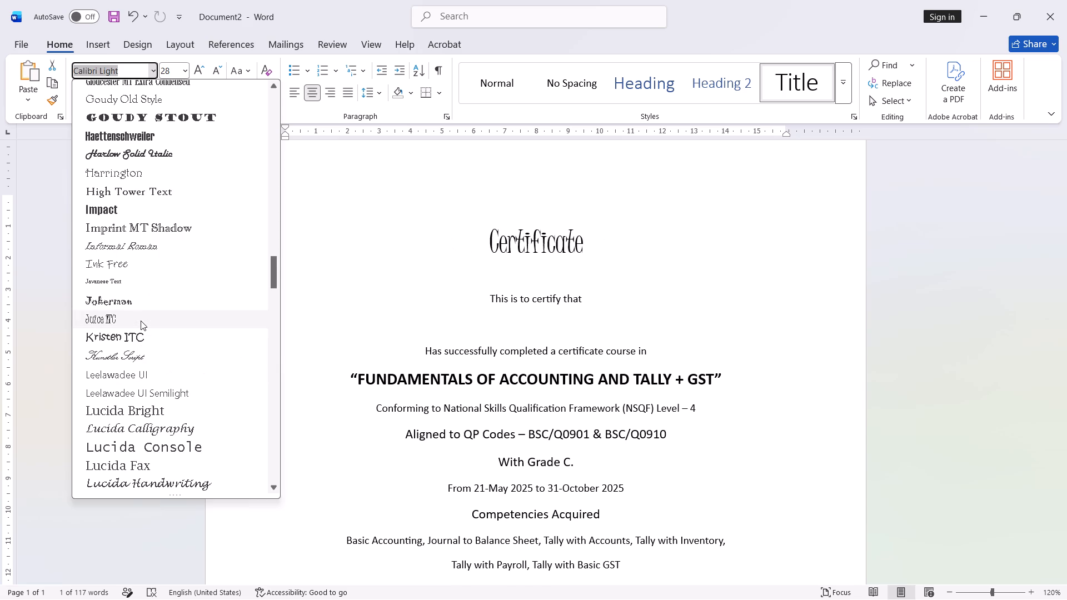
scroll(141, 321, "up", 2)
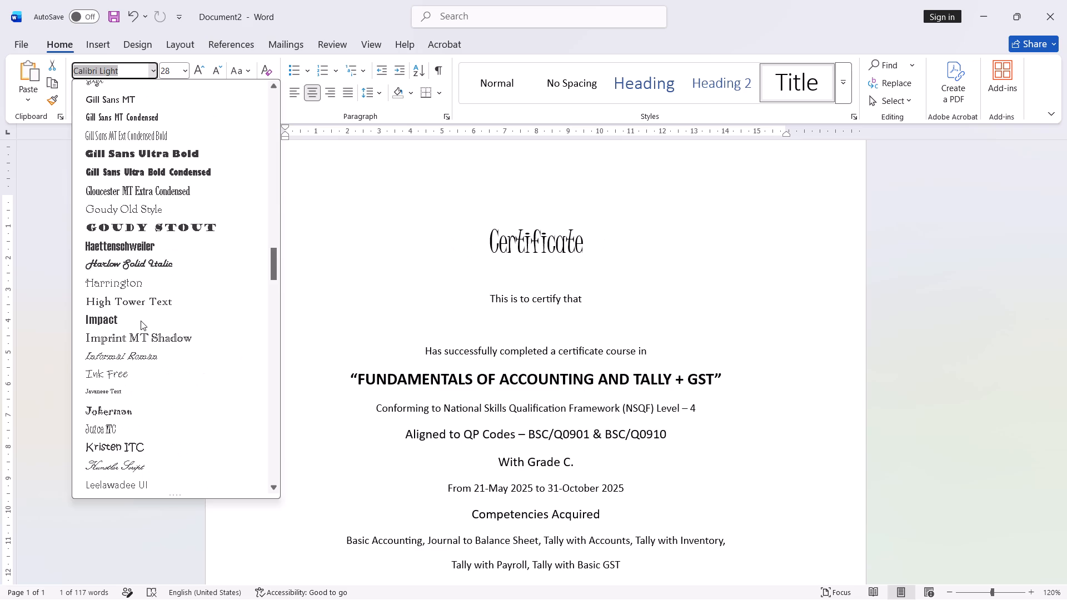
scroll(141, 321, "up", 2)
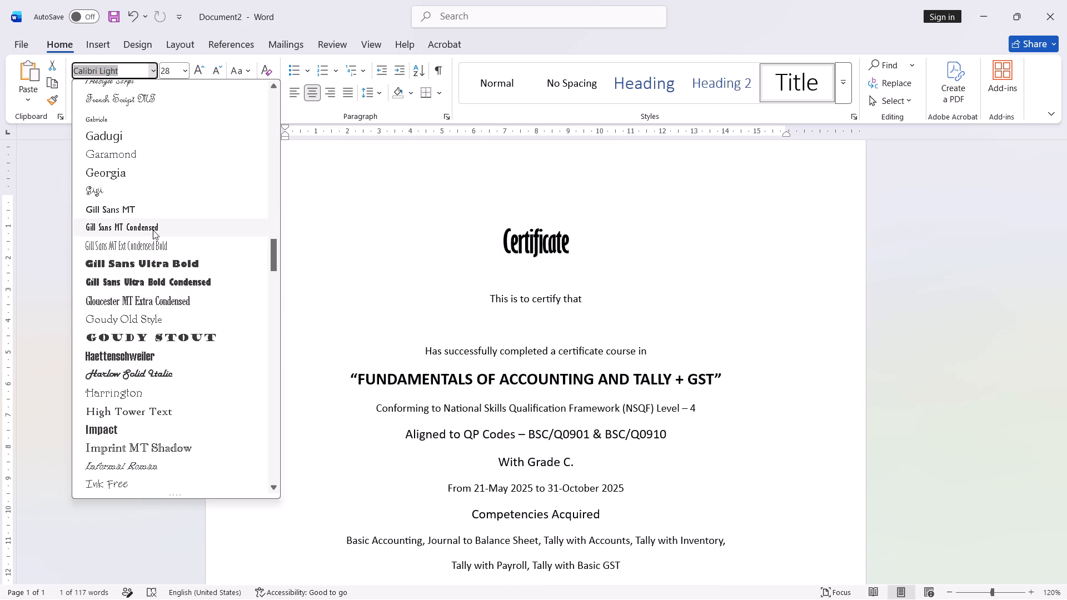
scroll(159, 214, "up", 2)
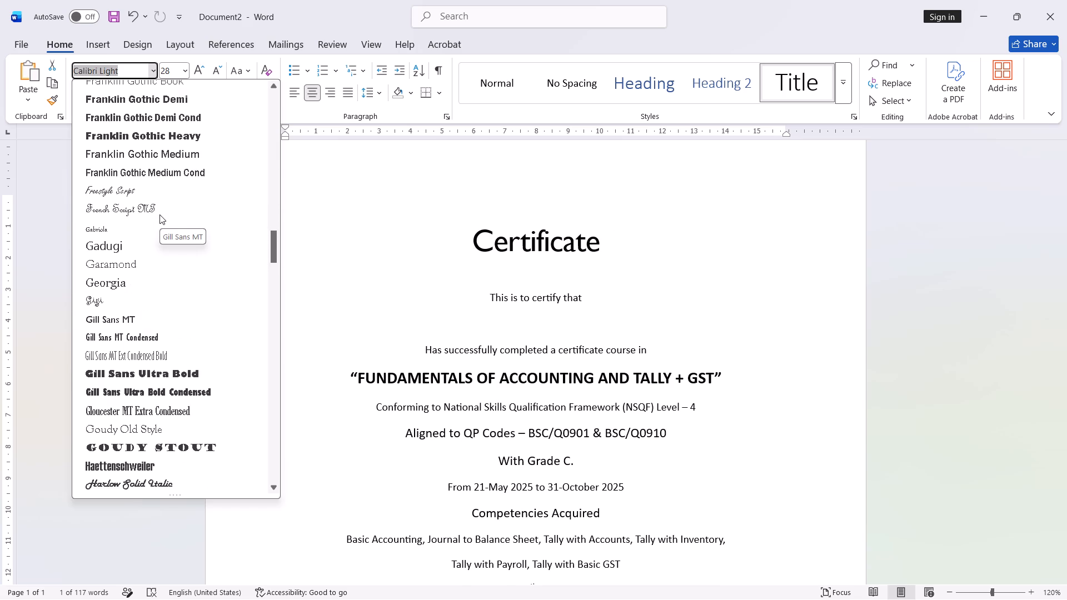
scroll(159, 214, "up", 1)
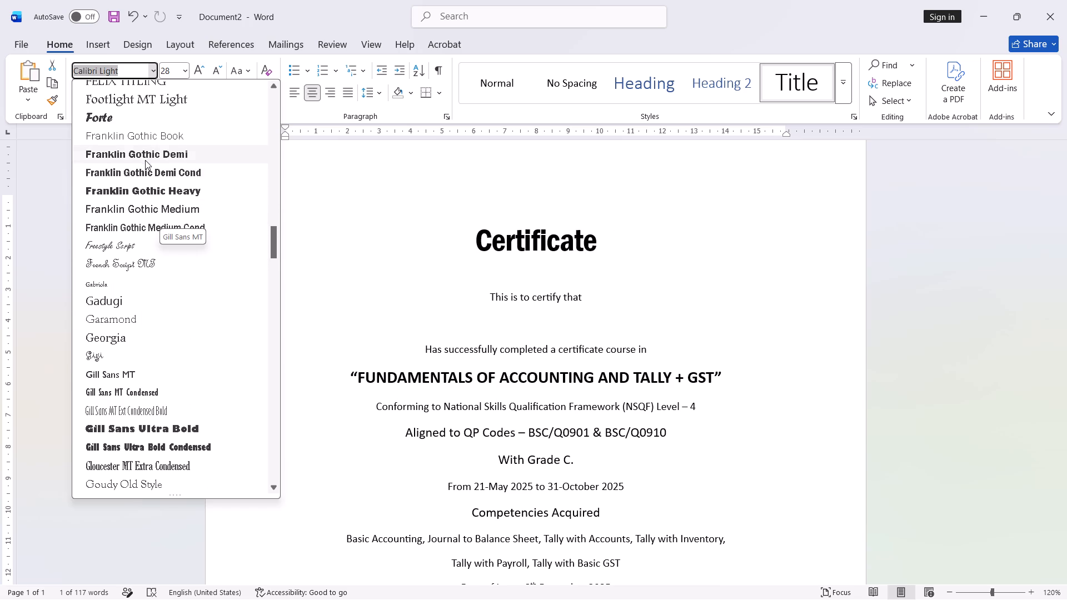
scroll(145, 159, "up", 1)
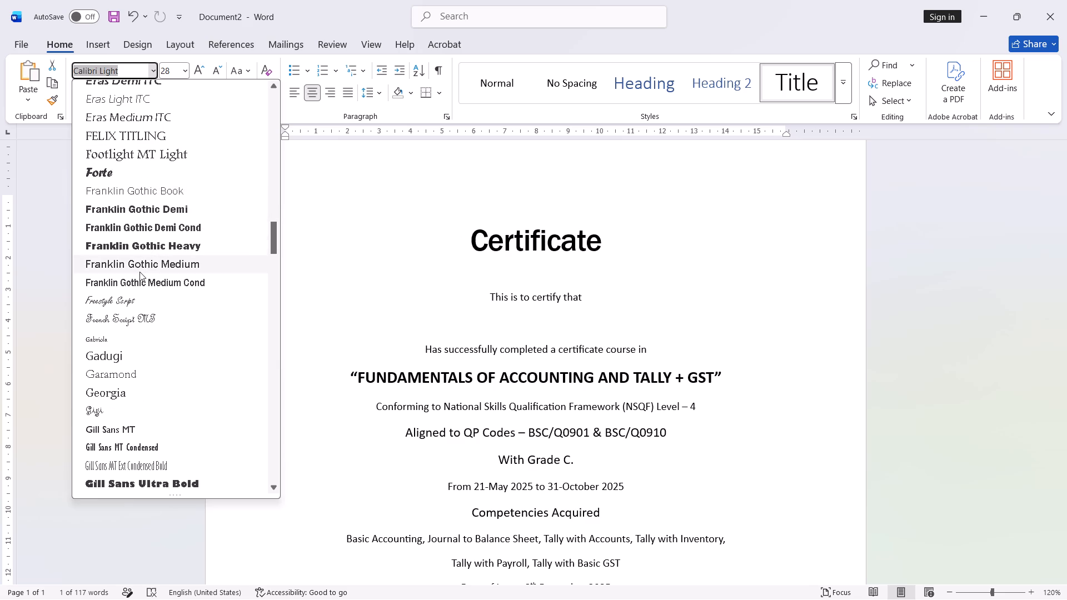
scroll(137, 278, "up", 2)
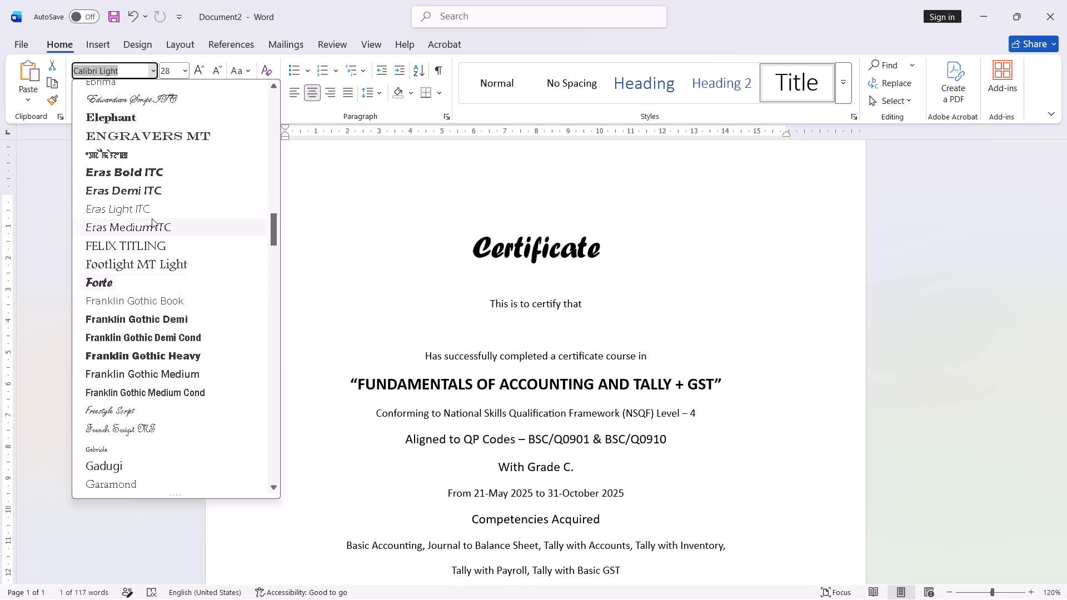
scroll(153, 195, "up", 1)
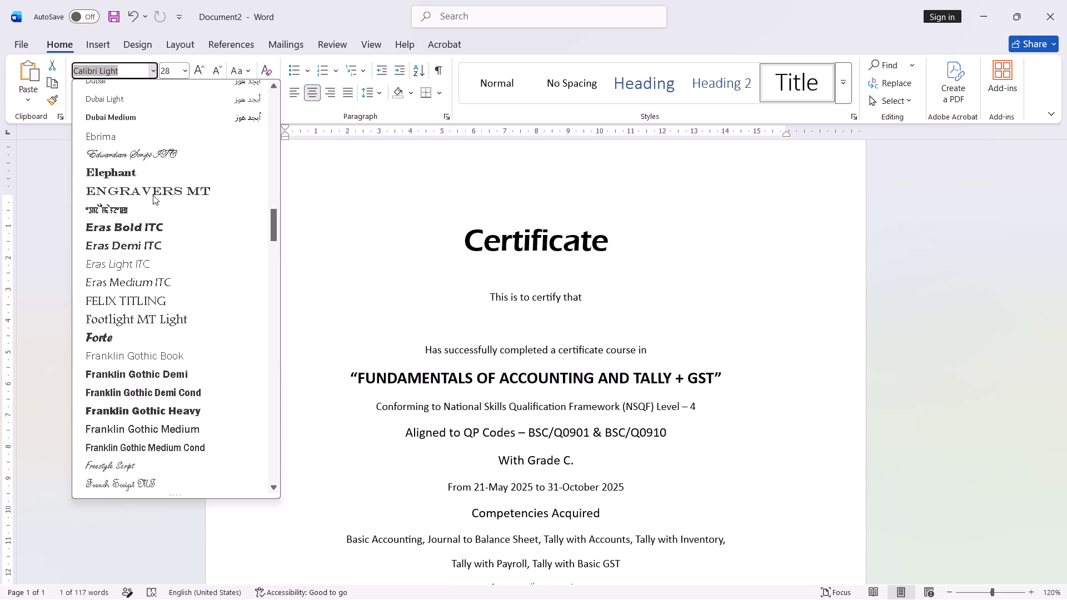
scroll(153, 195, "up", 4)
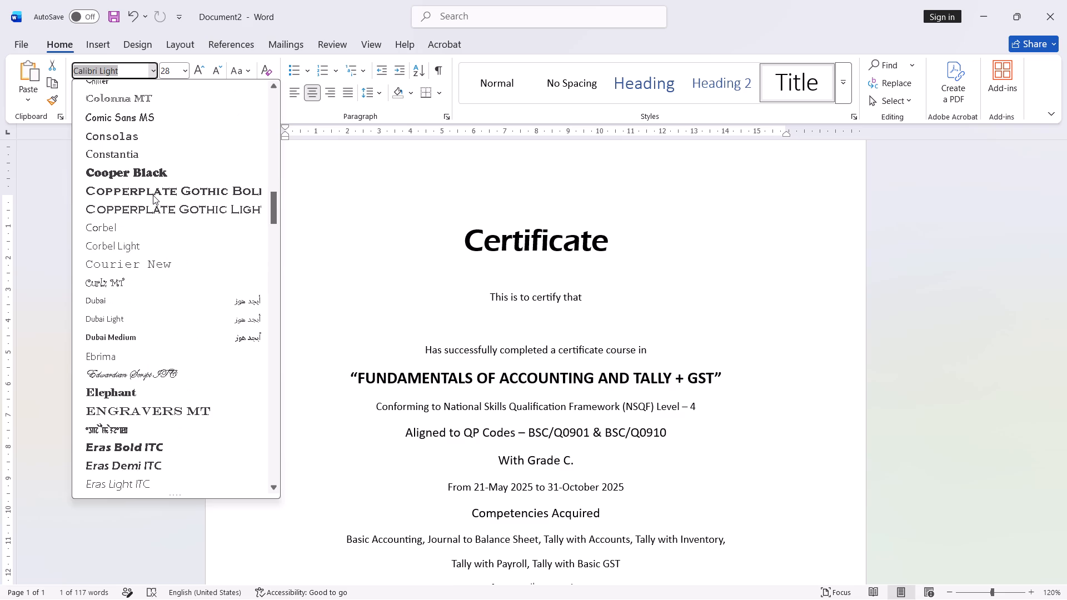
scroll(153, 195, "up", 5)
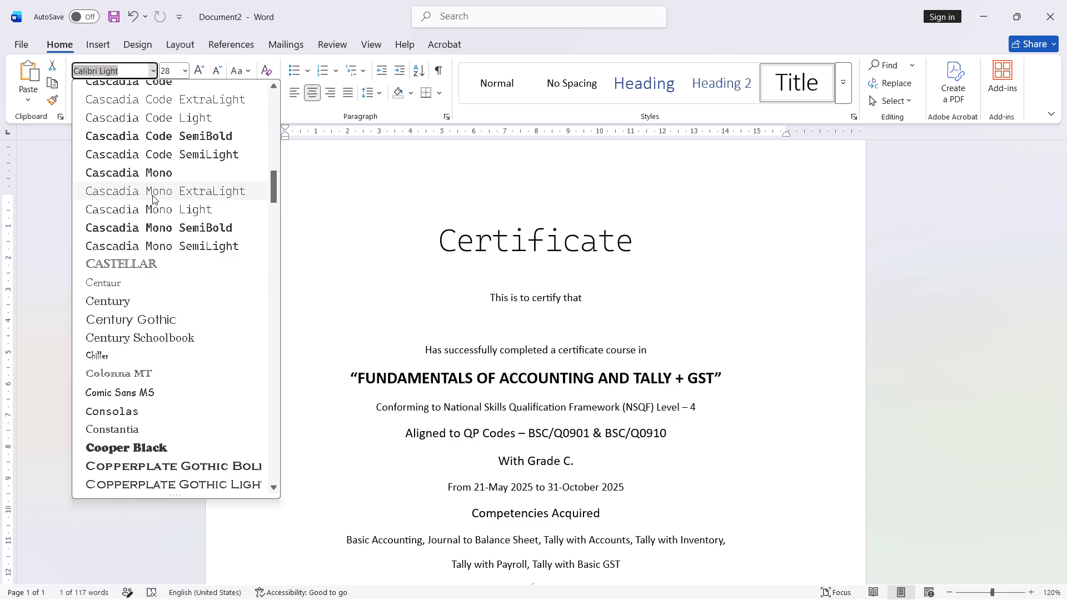
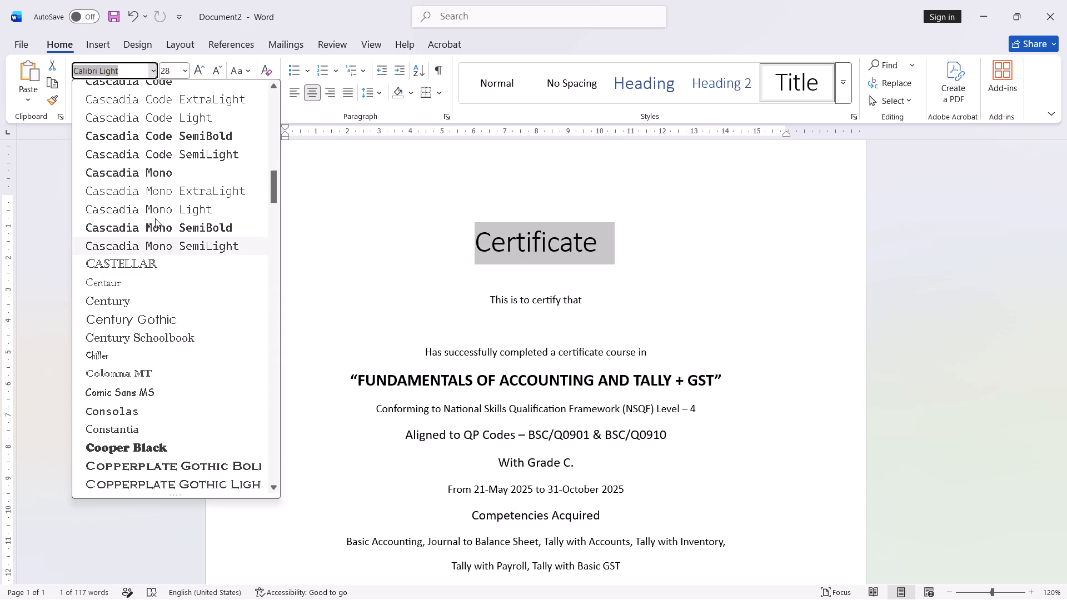
Review the remaining fonts back to the start of the list, previewing Book Antiqua, Bodoni MT Condensed and Bodoni MT Black on the "Certificate" title.
scroll(155, 218, "up", 6)
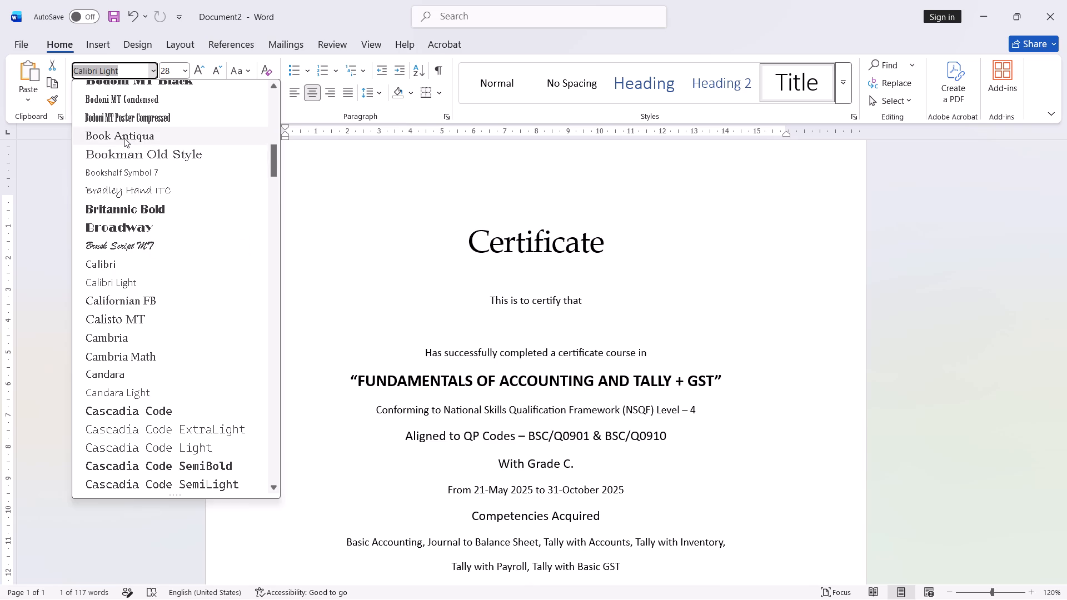
scroll(124, 137, "up", 1)
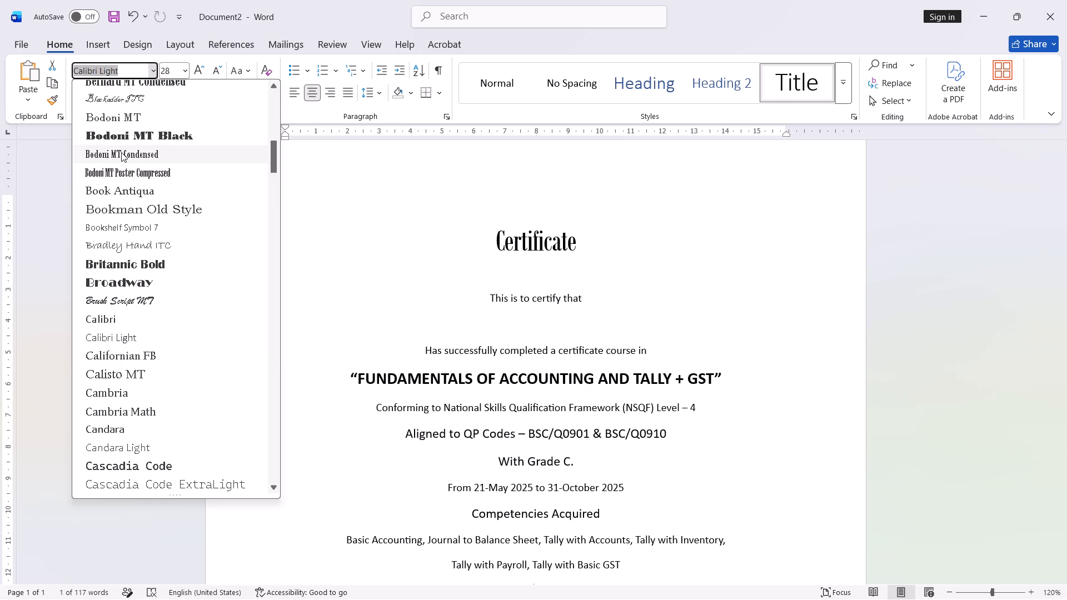
scroll(129, 138, "up", 2)
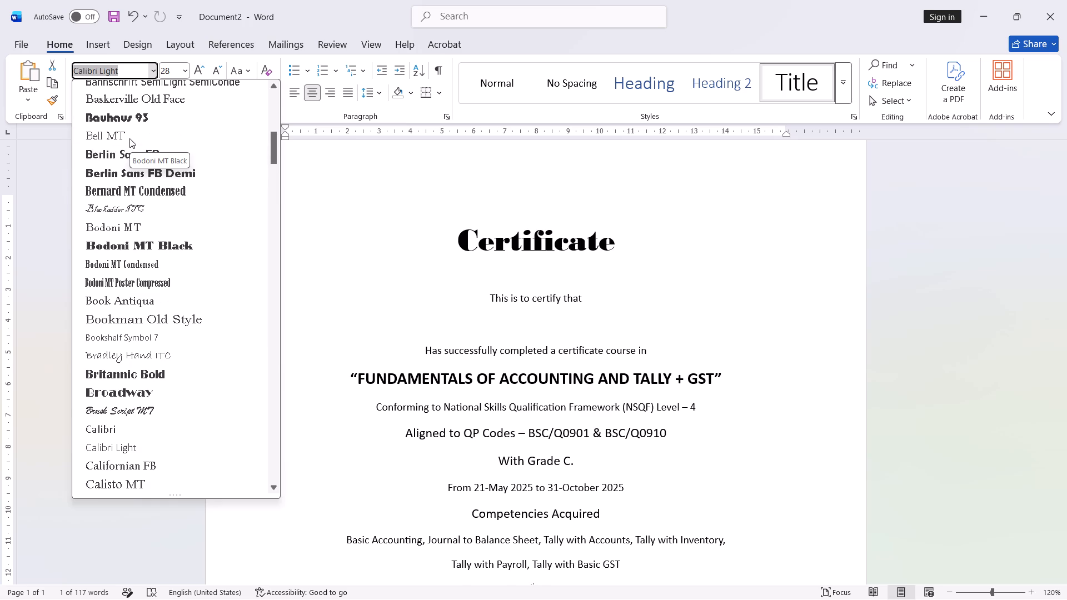
scroll(129, 138, "up", 4)
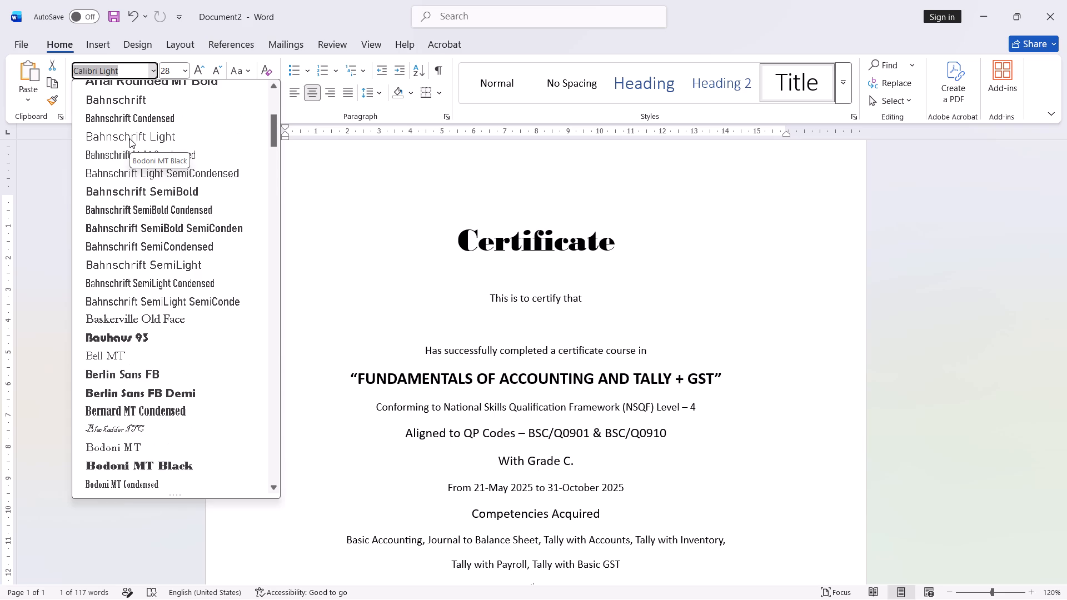
scroll(144, 134, "up", 2)
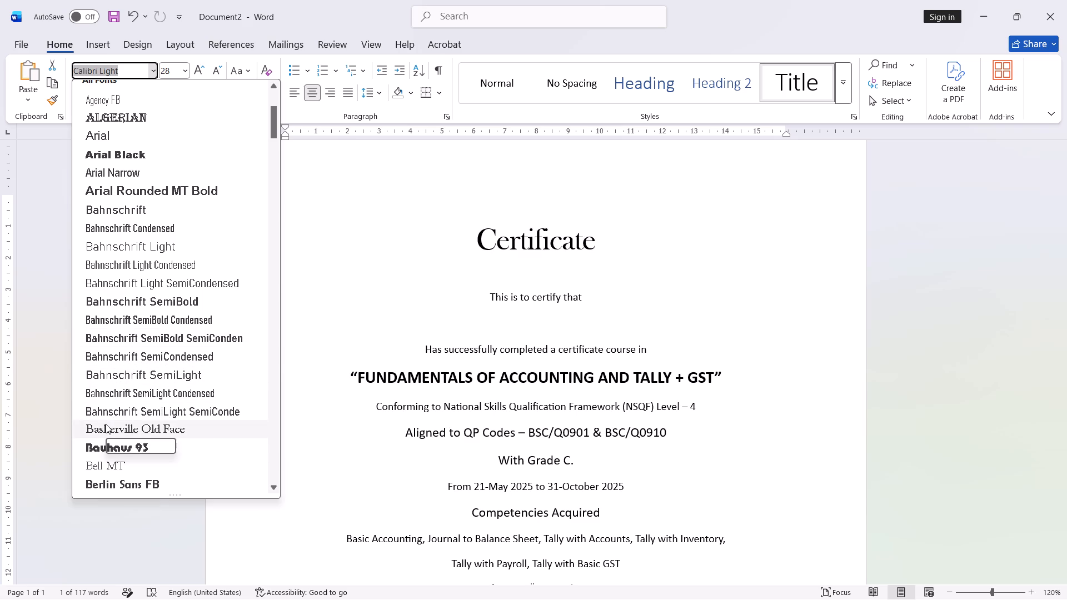
Examine the fonts from Baskerville Old Face to Gigi, previewing candidates such as Blackadder ITC, Brush Script MT, Forte and Freestyle Script on the title.
scroll(106, 424, "down", 1)
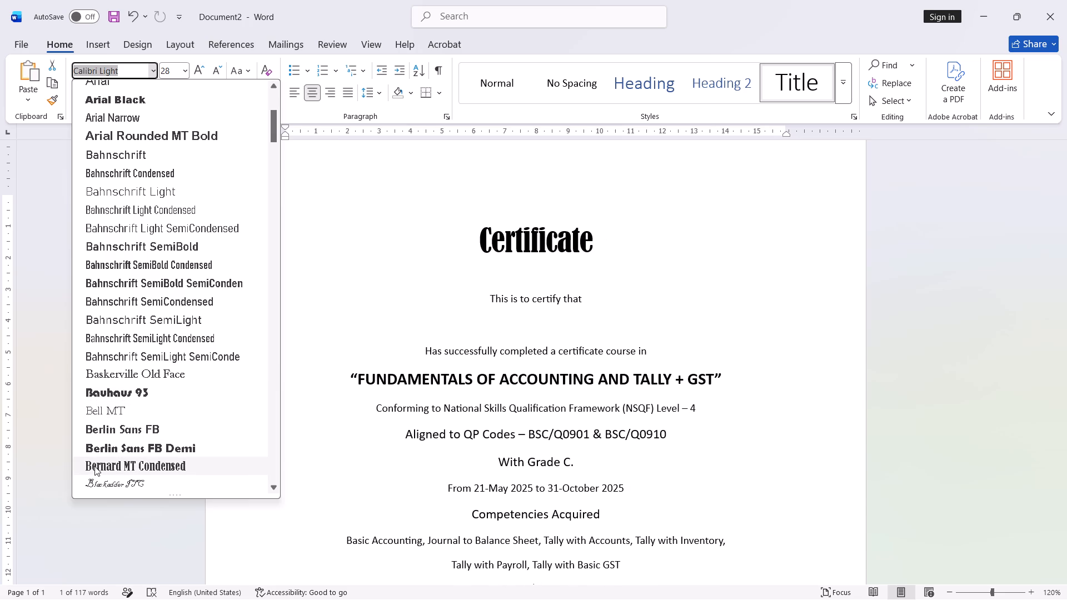
scroll(94, 466, "down", 1)
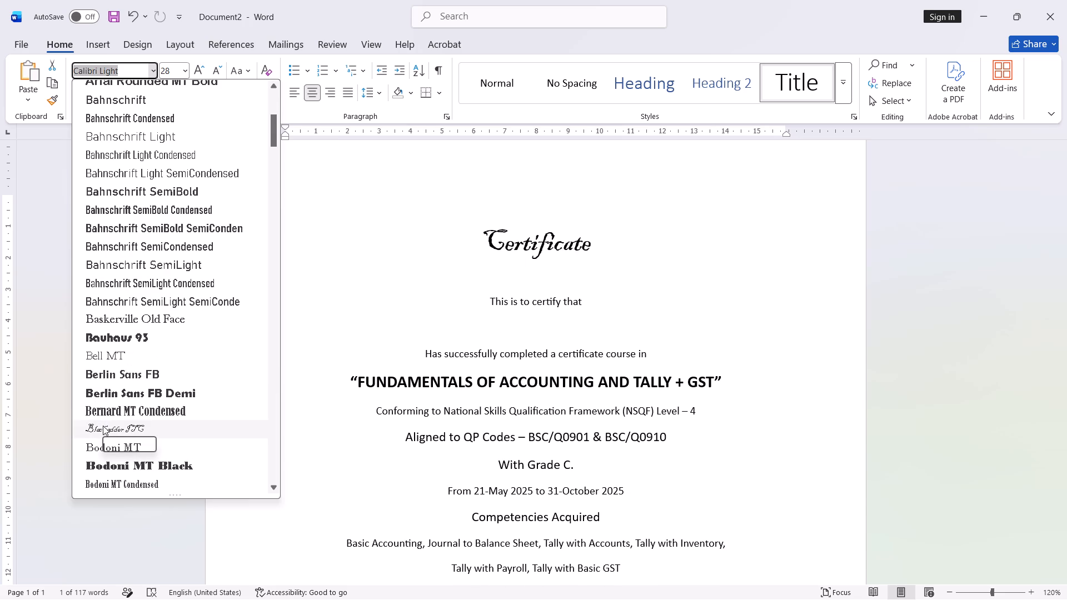
scroll(104, 446, "down", 1)
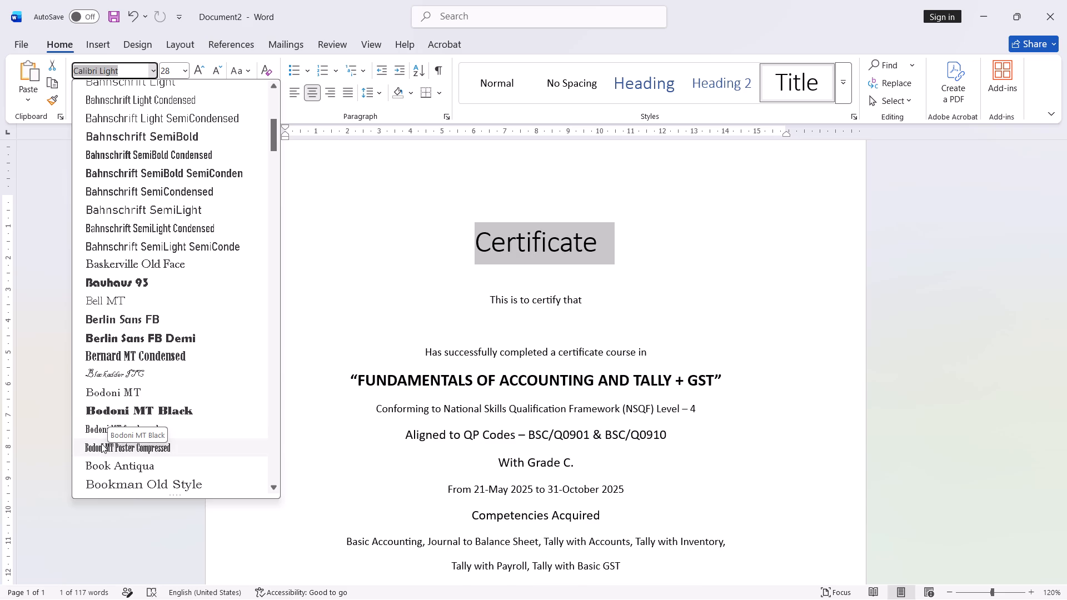
scroll(97, 462, "down", 1)
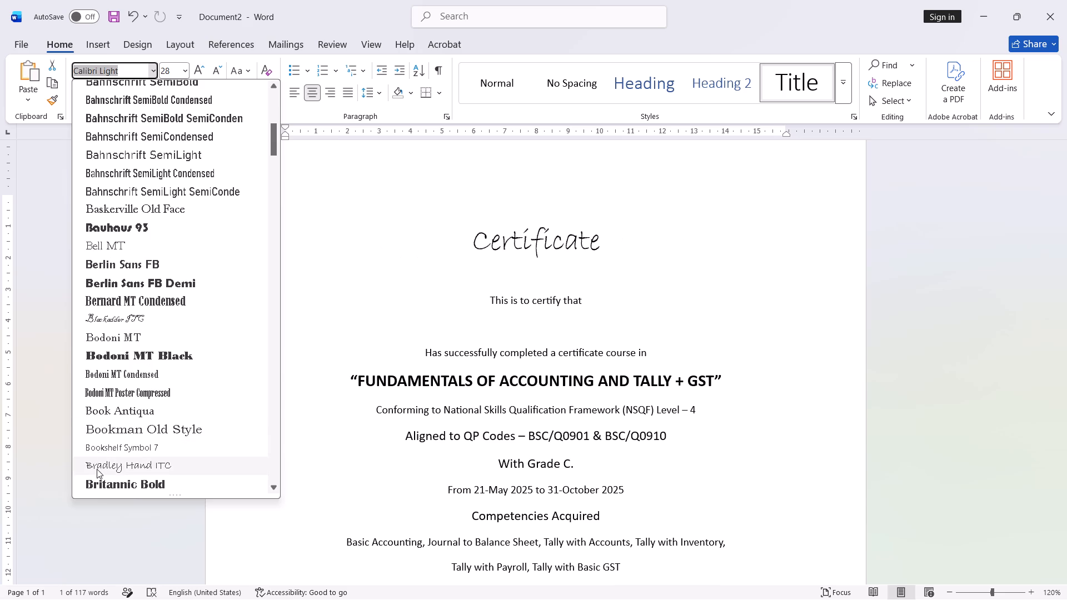
scroll(98, 474, "down", 1)
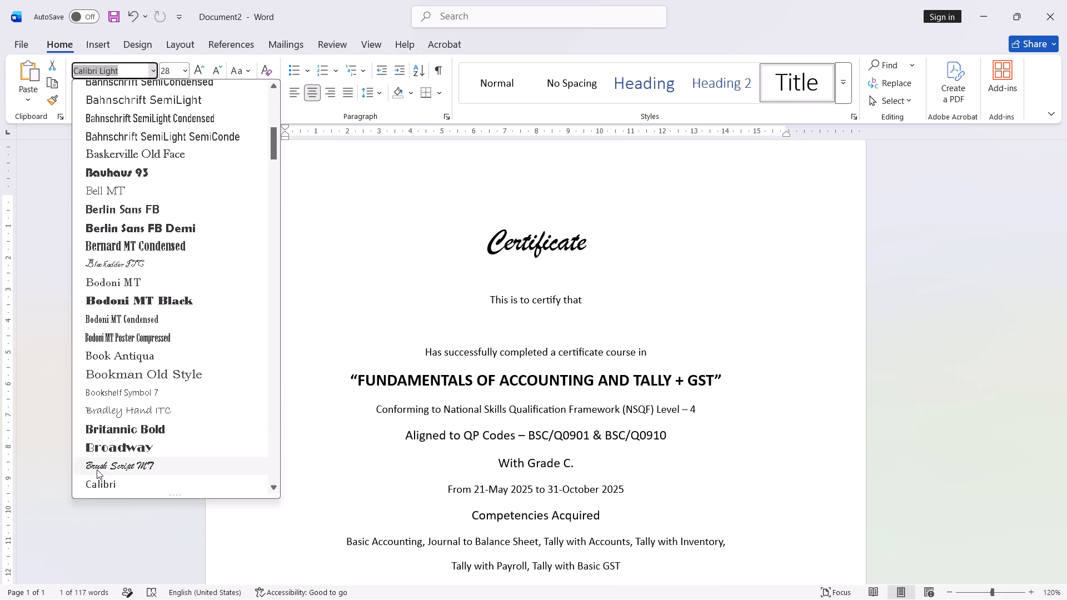
scroll(98, 468, "down", 3)
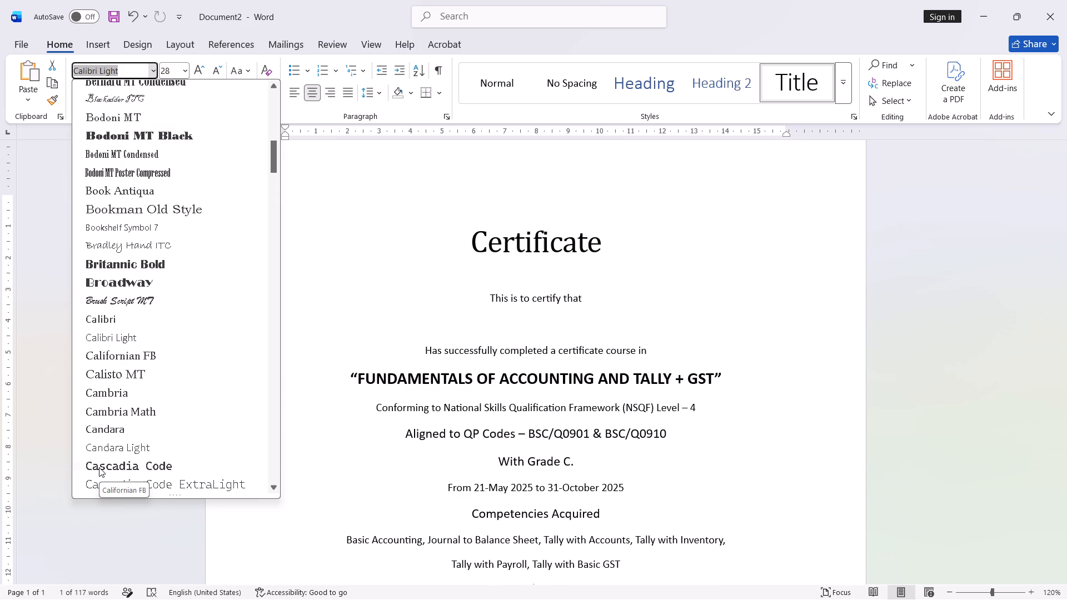
scroll(98, 459, "down", 2)
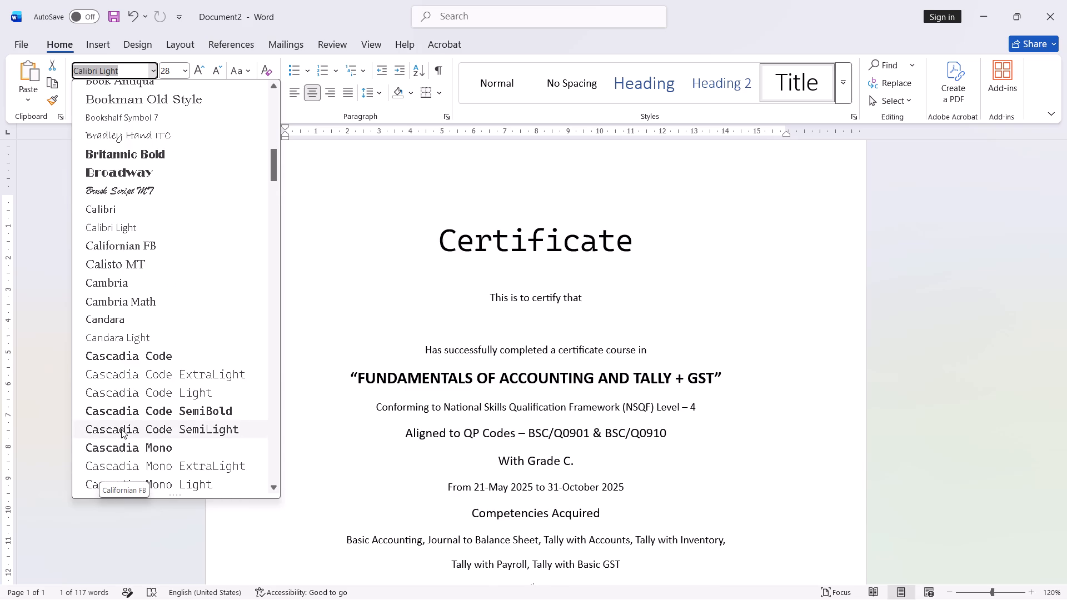
scroll(121, 428, "down", 3)
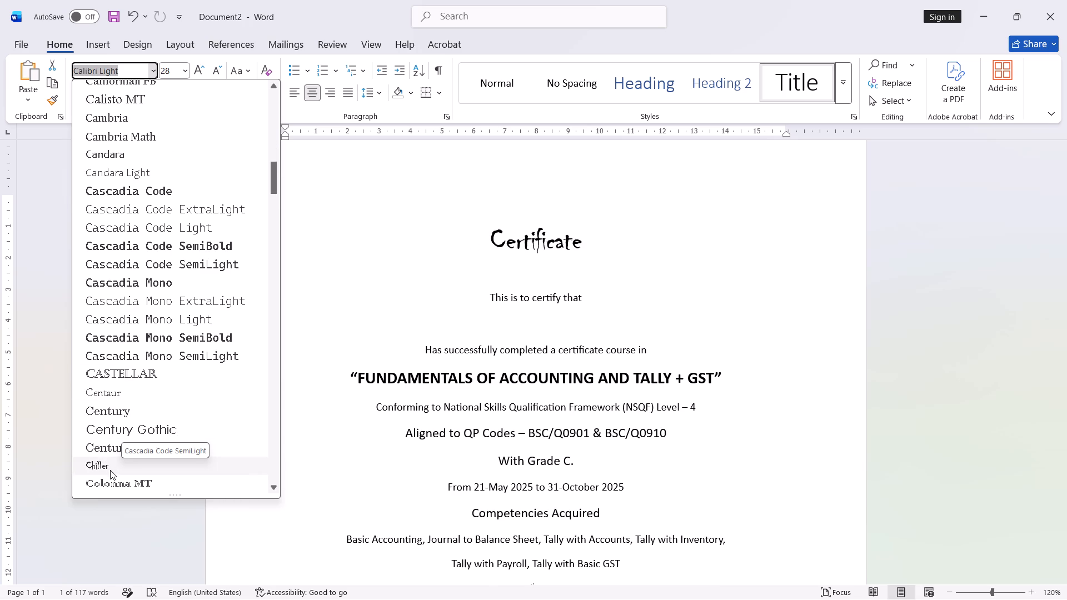
scroll(153, 478, "down", 1)
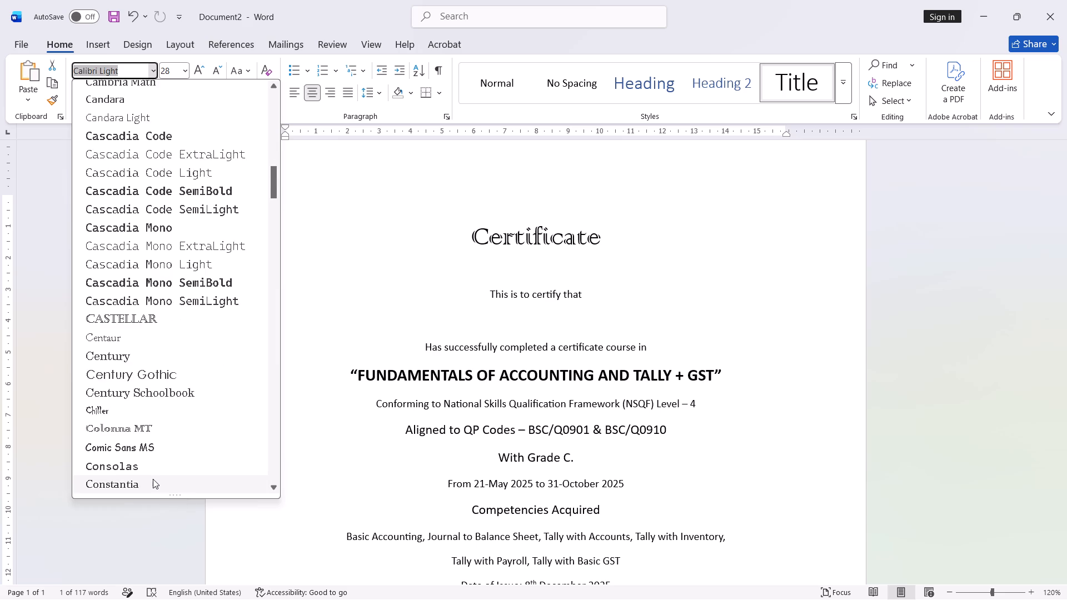
scroll(153, 479, "down", 1)
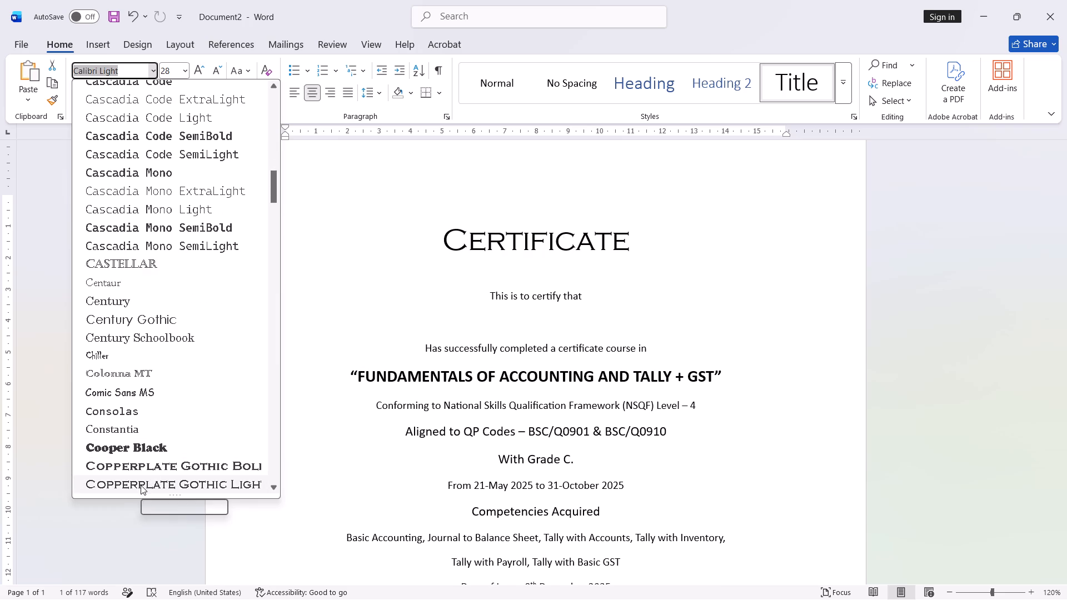
scroll(141, 485, "down", 1)
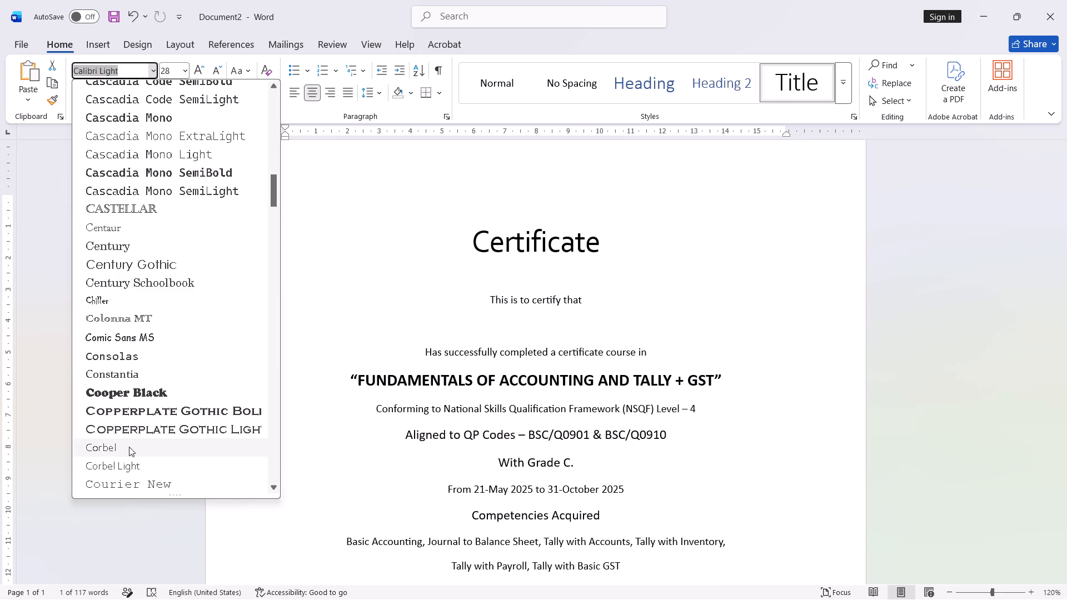
scroll(131, 441, "down", 2)
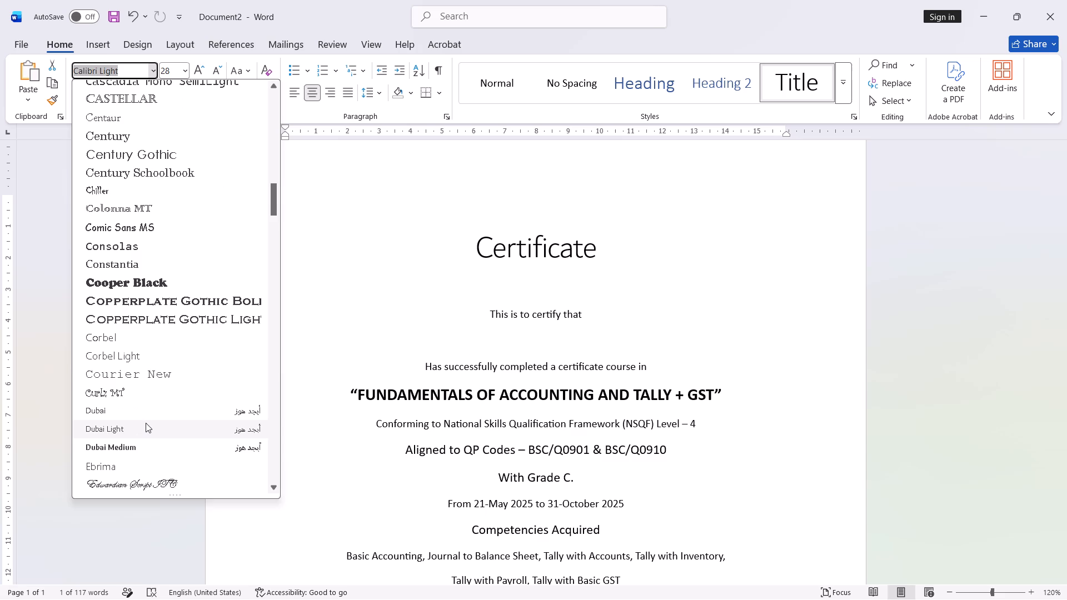
scroll(124, 437, "down", 1)
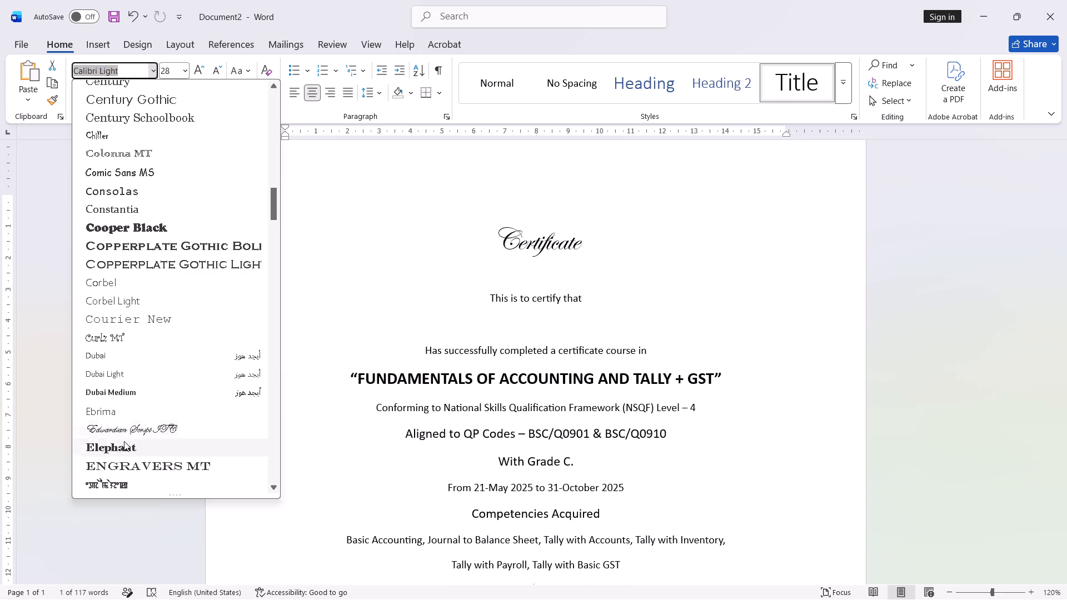
scroll(116, 463, "down", 4)
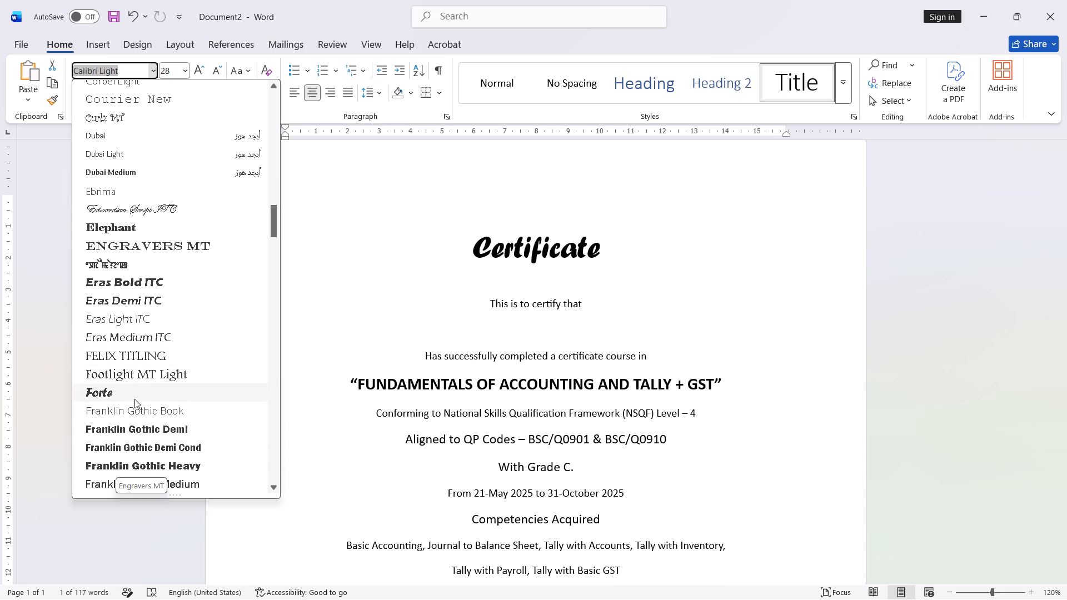
scroll(124, 459, "down", 1)
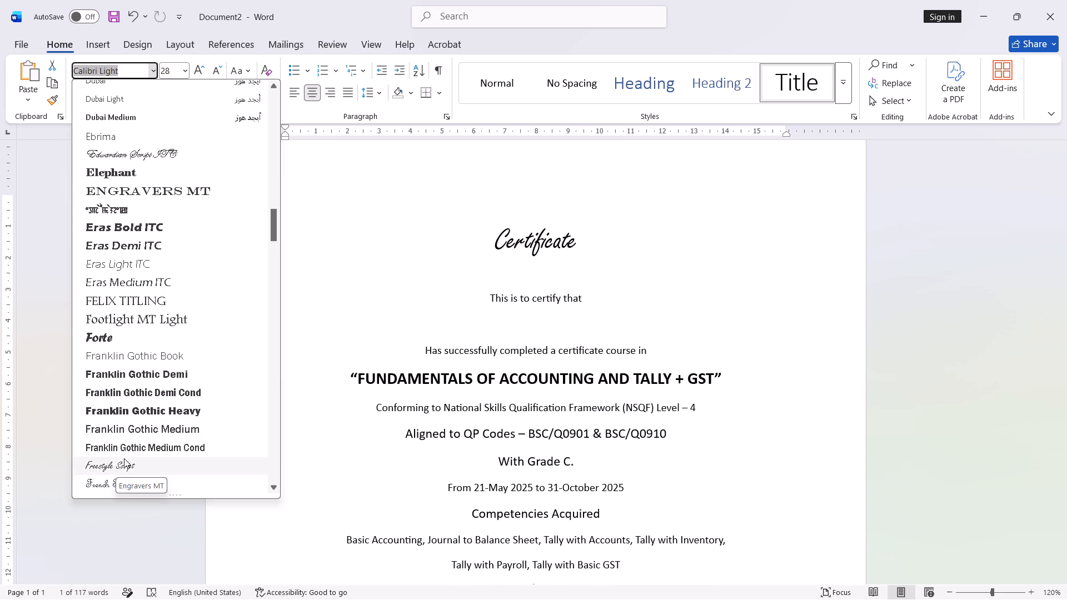
scroll(122, 466, "down", 1)
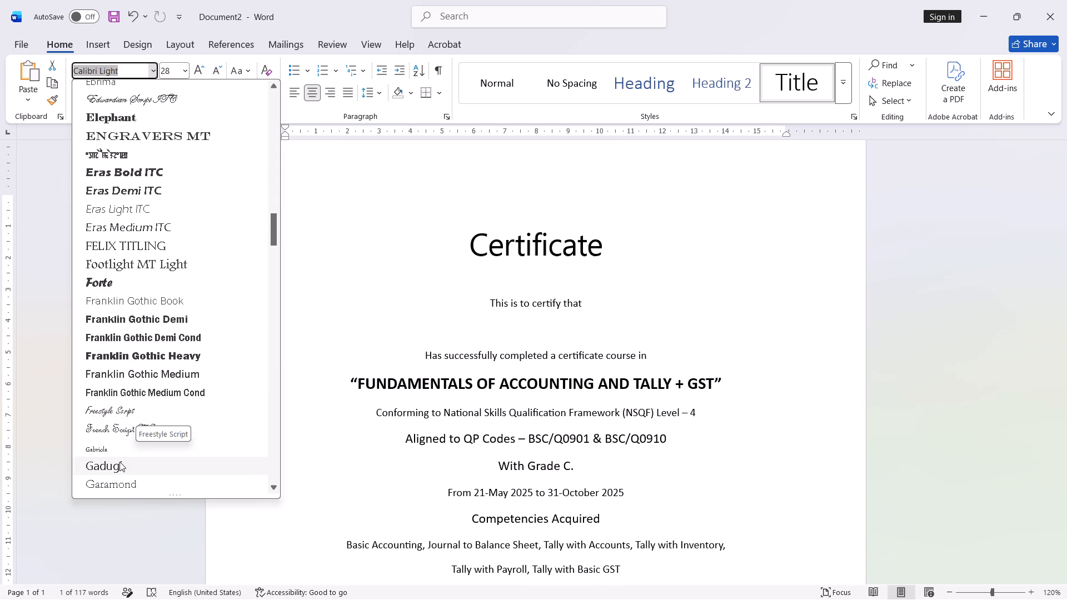
scroll(109, 482, "down", 1)
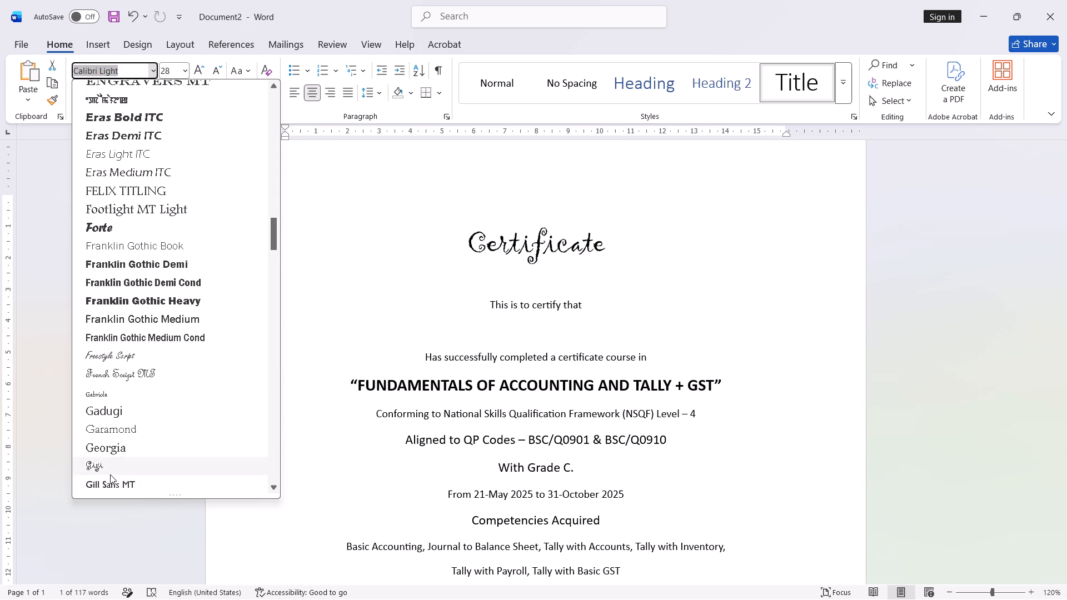
Set the font of the "Certificate" title to Garamond and deselect the title.
scroll(111, 474, "up", 1)
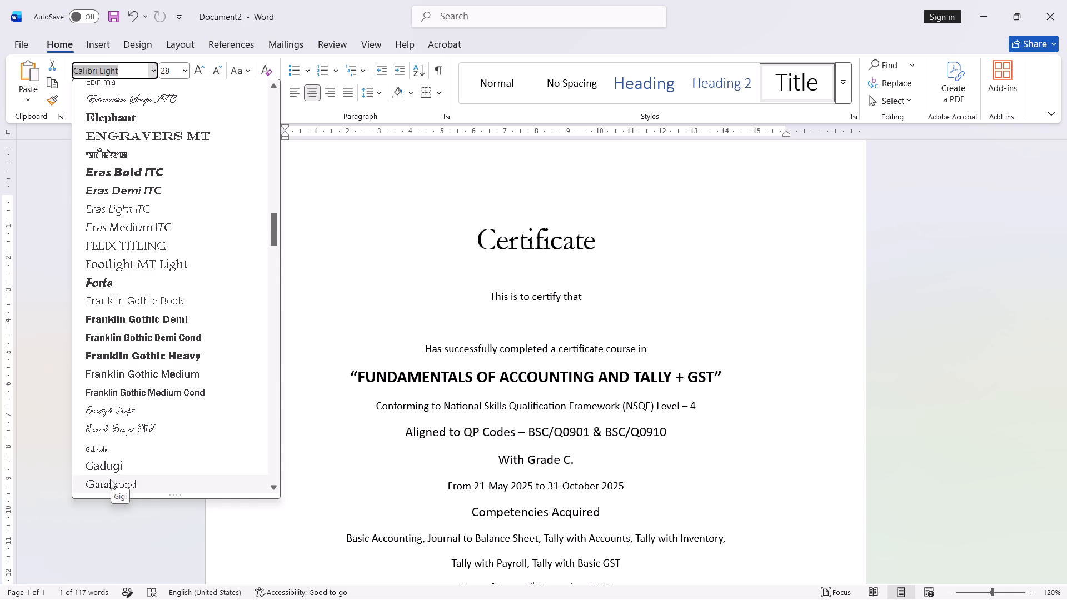
left_click(110, 480)
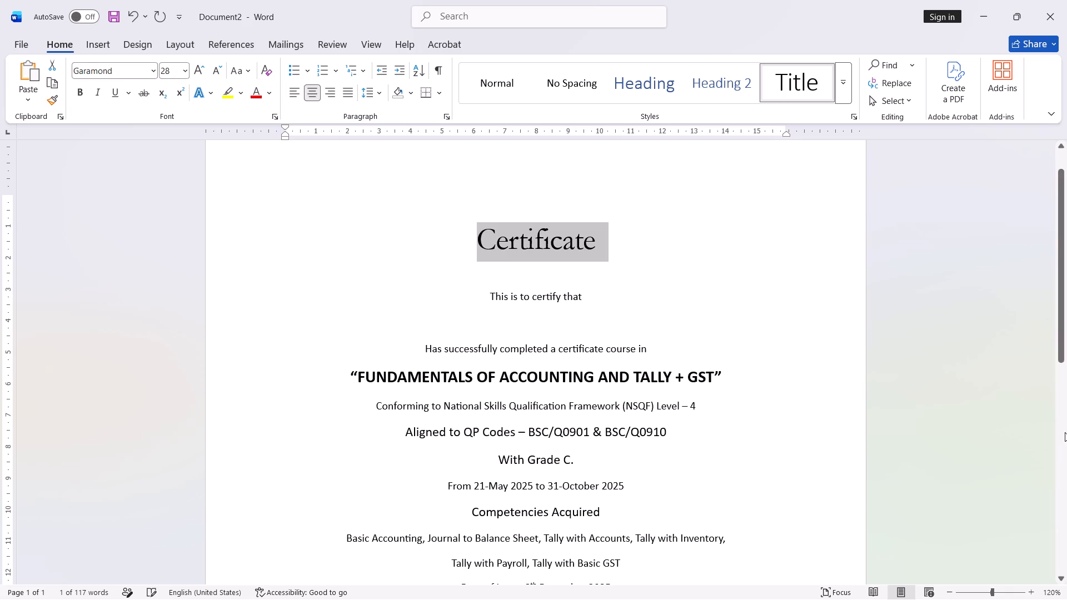
left_click(309, 289)
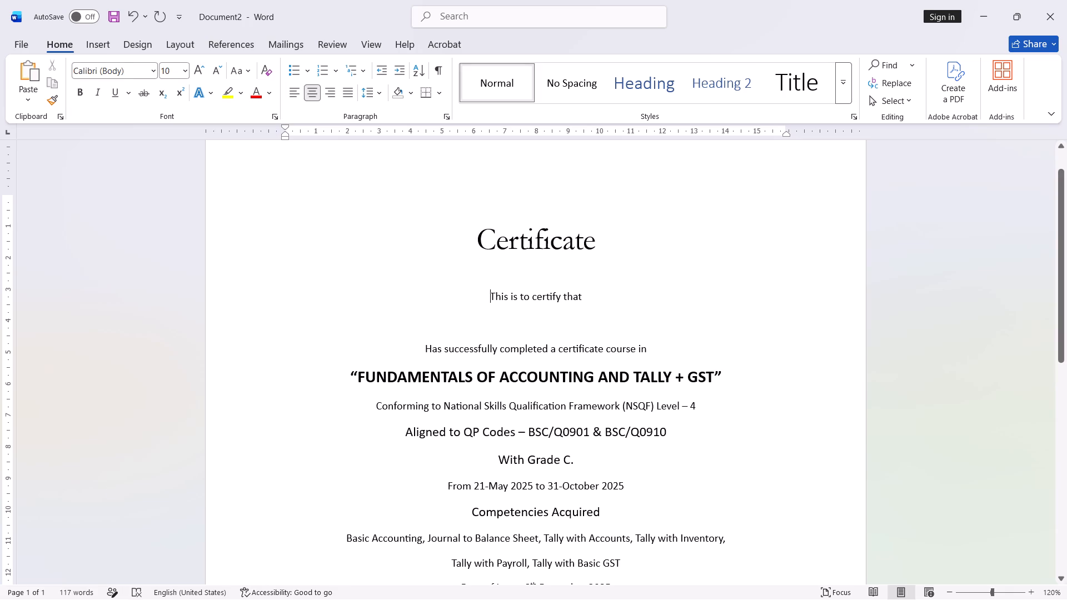
Browse the font list from its start for the "Certificate" title, set the title to Candara, and deselect it.
left_click_drag(447, 239, 723, 236)
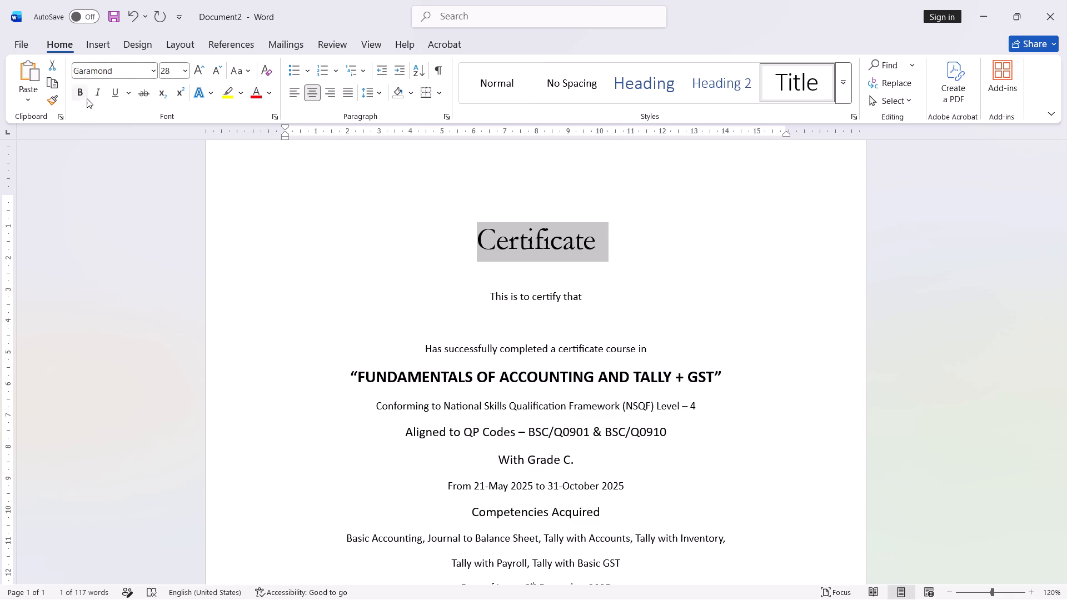
left_click(148, 72)
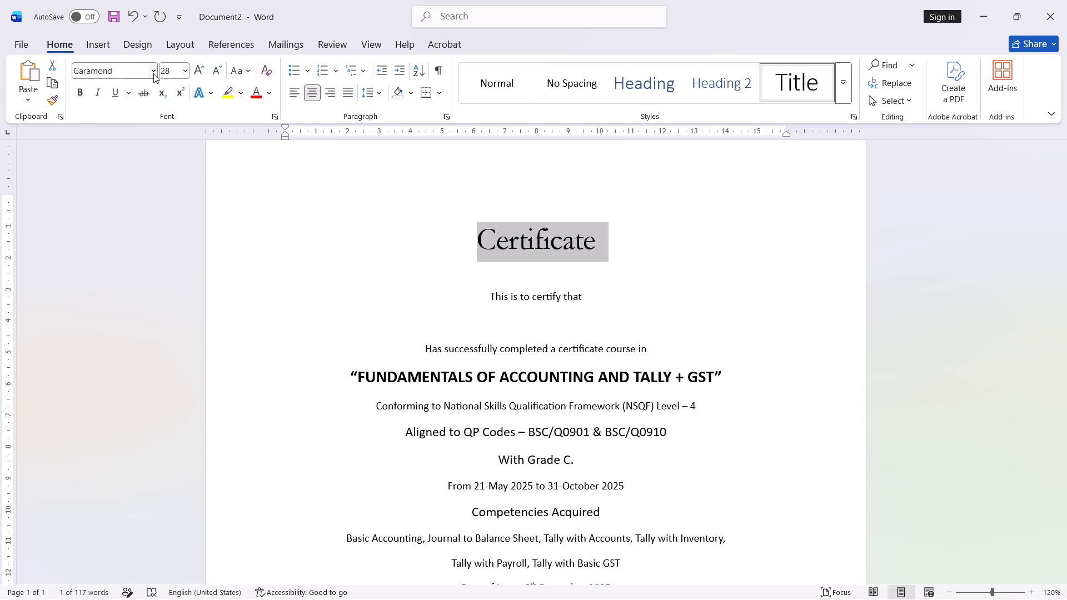
left_click(153, 73)
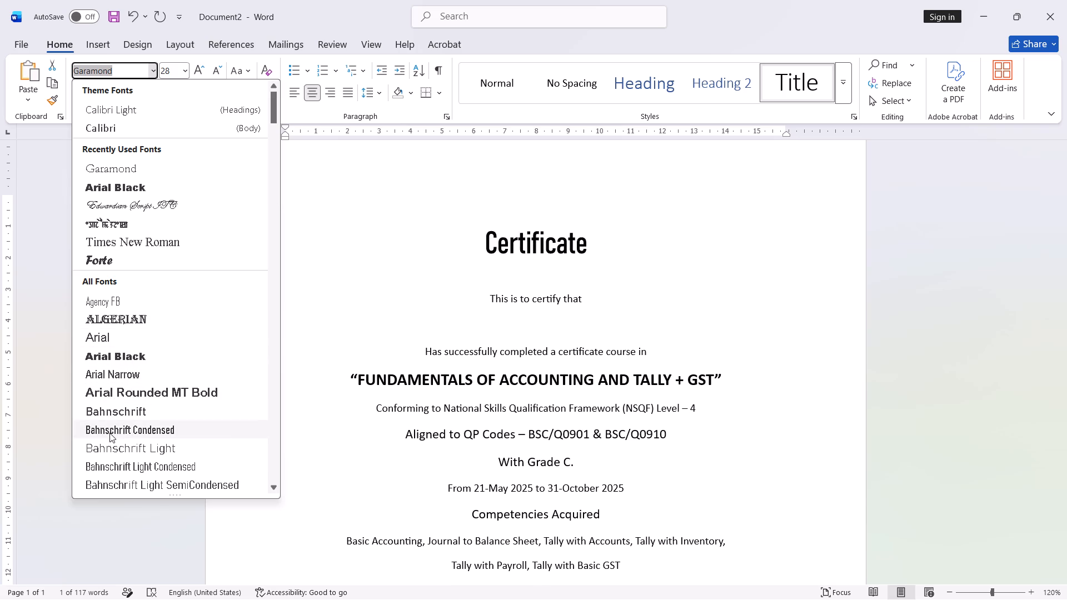
scroll(108, 444, "down", 1)
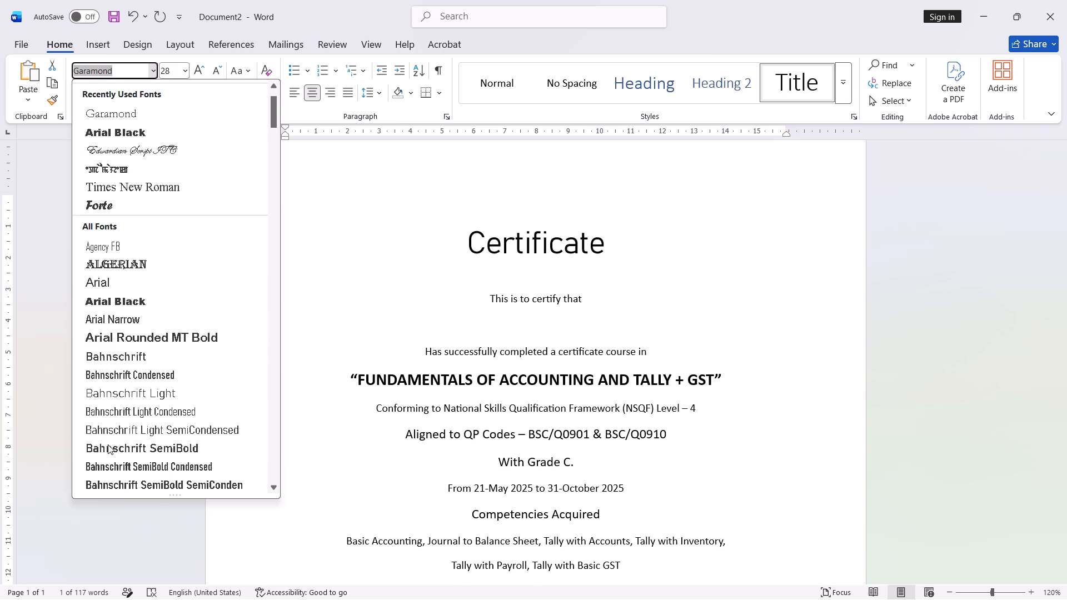
scroll(108, 444, "down", 1)
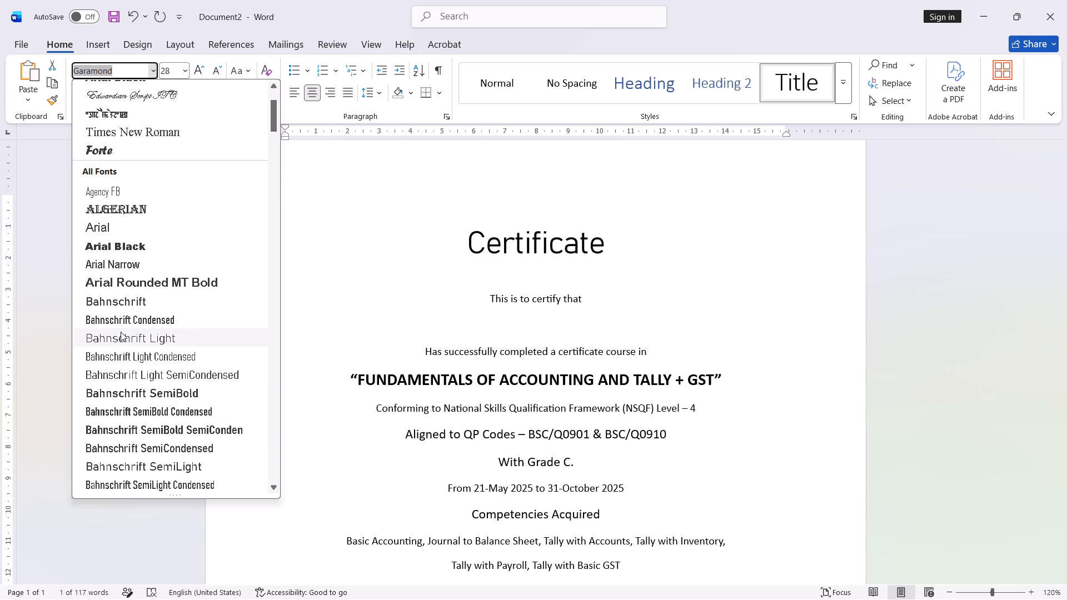
scroll(138, 468, "down", 2)
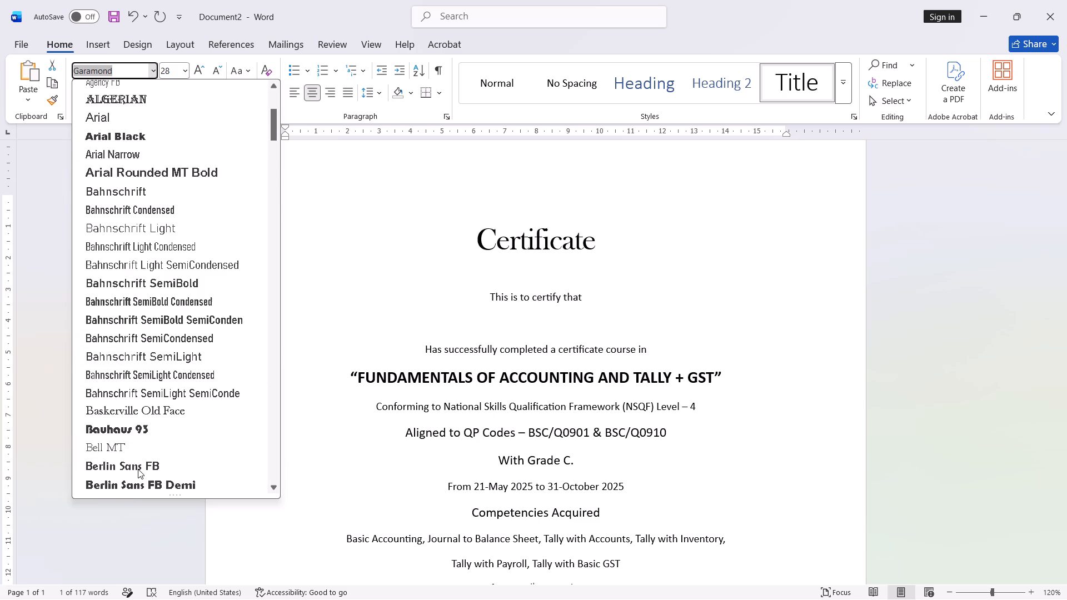
scroll(149, 431, "down", 1)
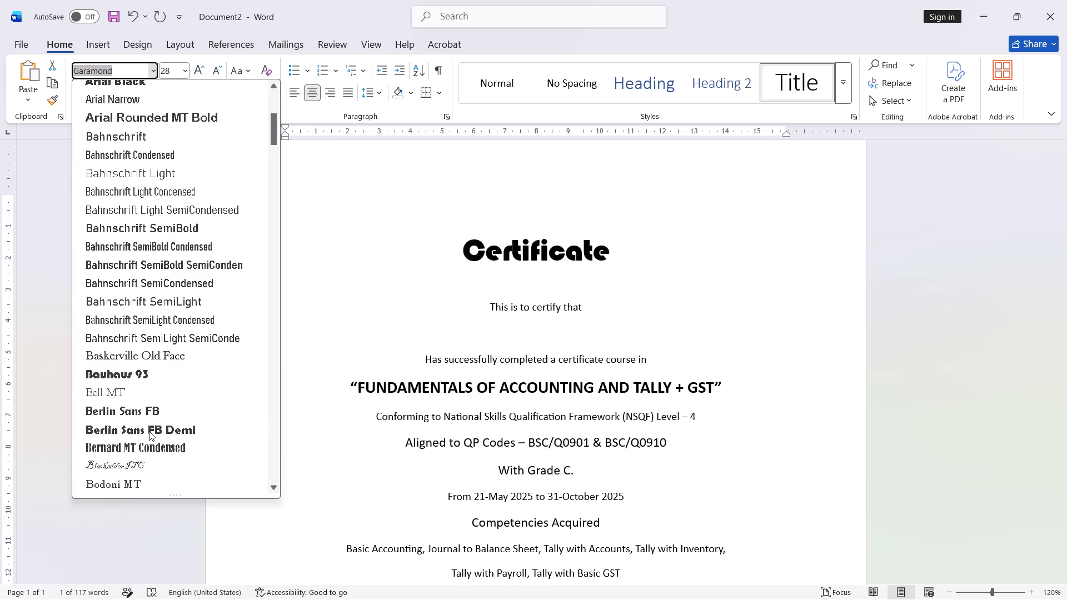
scroll(149, 431, "down", 1)
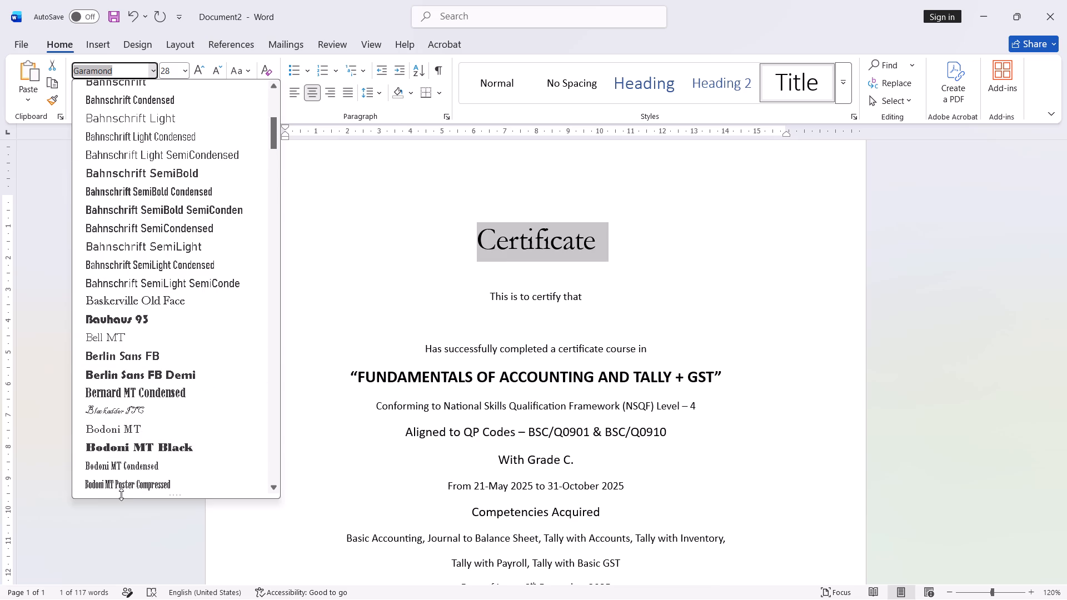
scroll(124, 486, "down", 1)
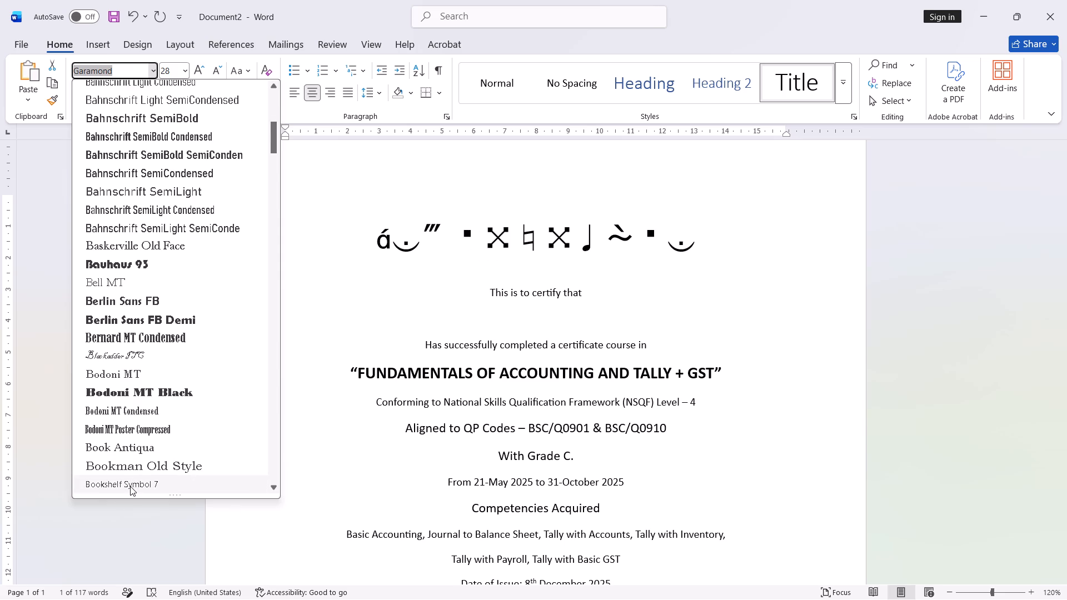
scroll(130, 484, "down", 2)
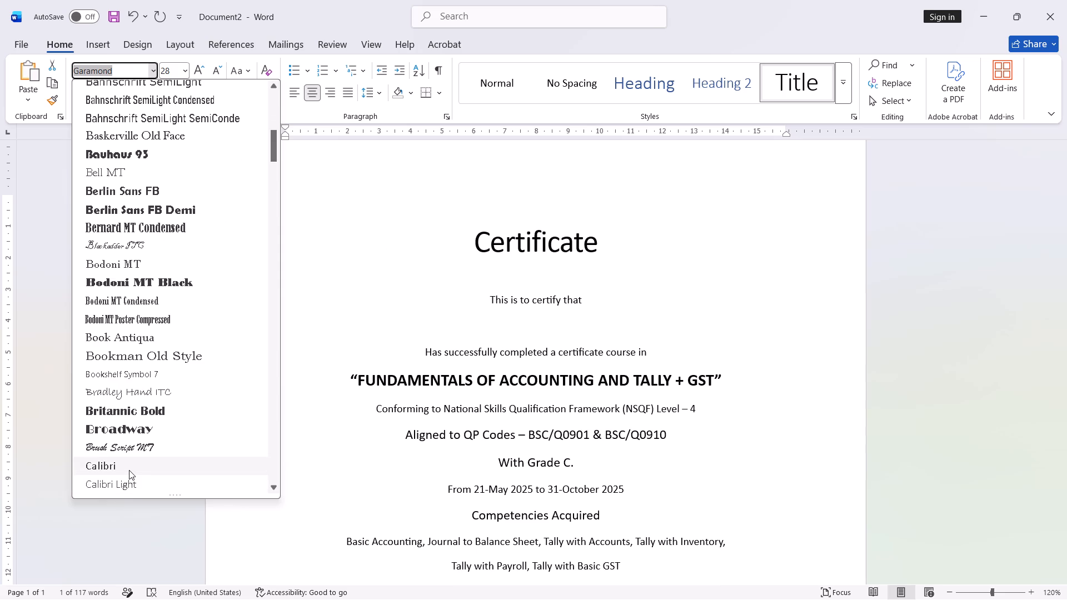
scroll(136, 472, "down", 1)
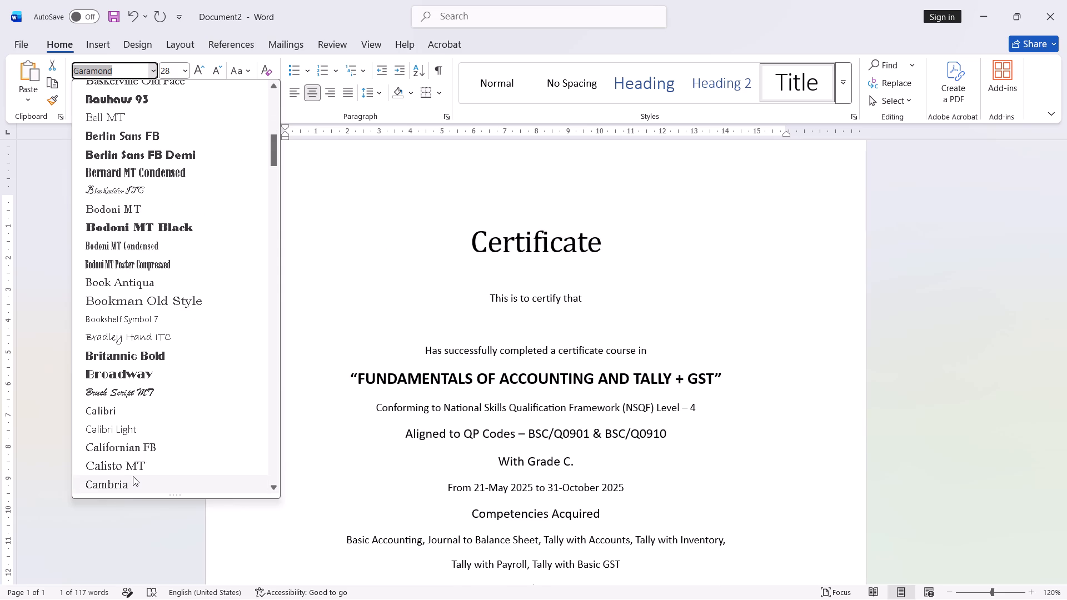
scroll(133, 476, "down", 1)
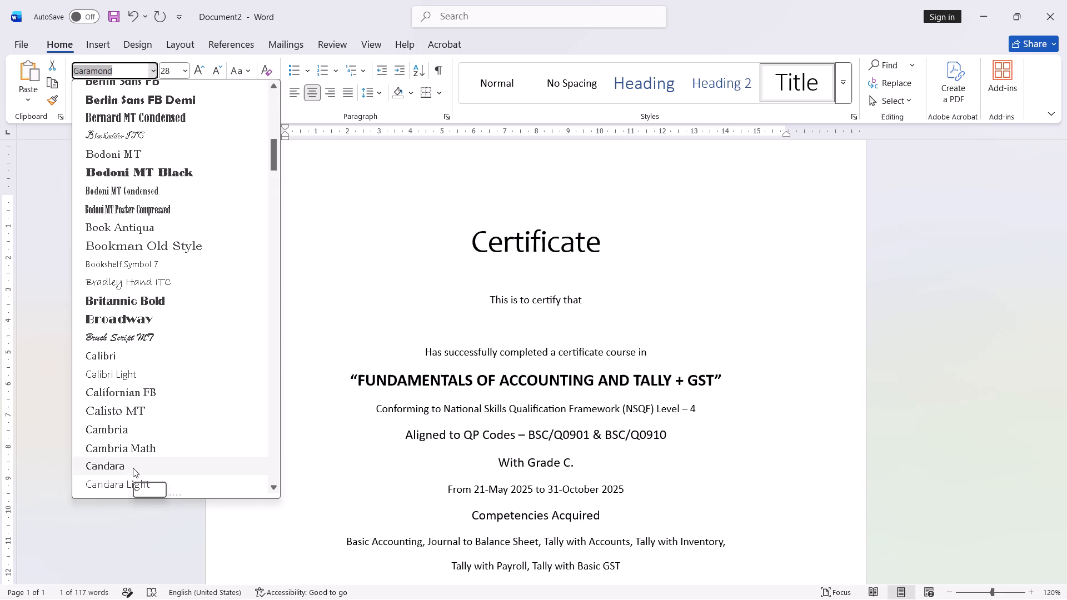
left_click(133, 468)
left_click(775, 298)
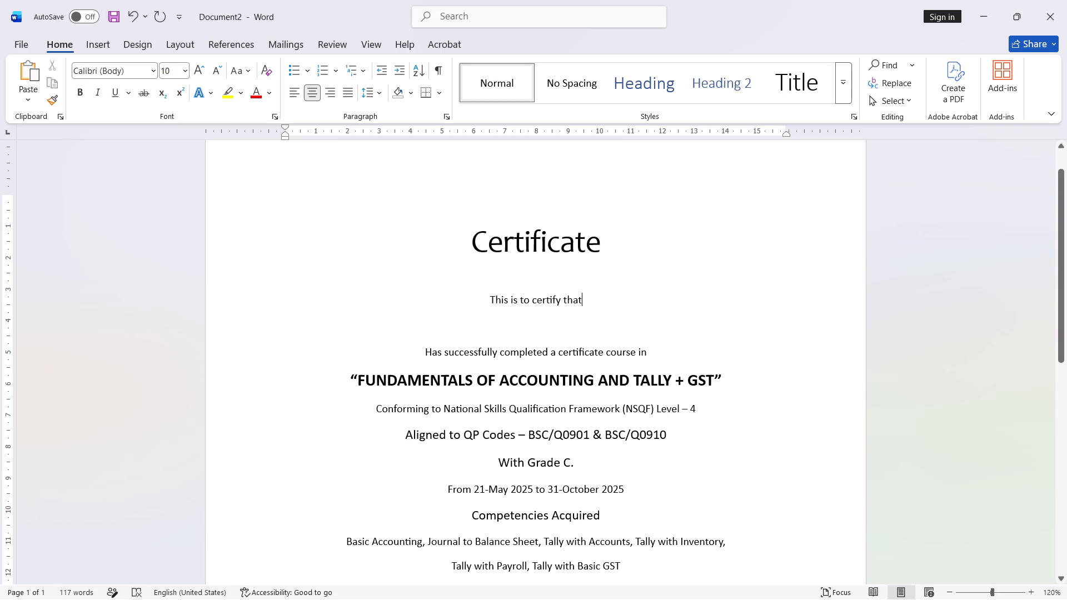
Make the "With Grade C." line bold and deselect it.
scroll(390, 368, "up", 2)
scroll(391, 372, "down", 6)
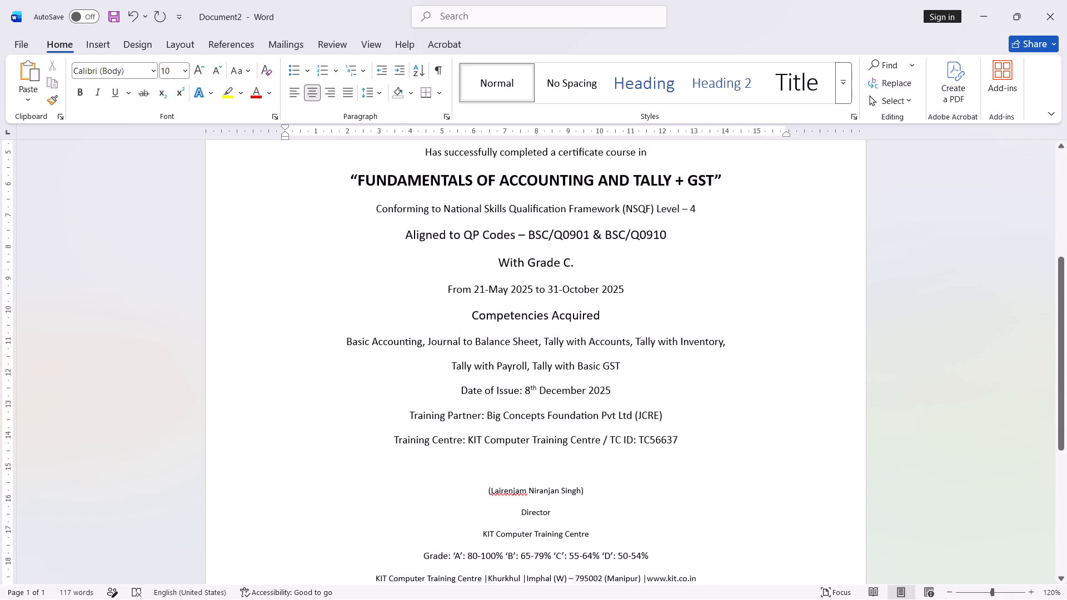
left_click_drag(487, 258, 612, 258)
left_click_drag(72, 87, 72, 94)
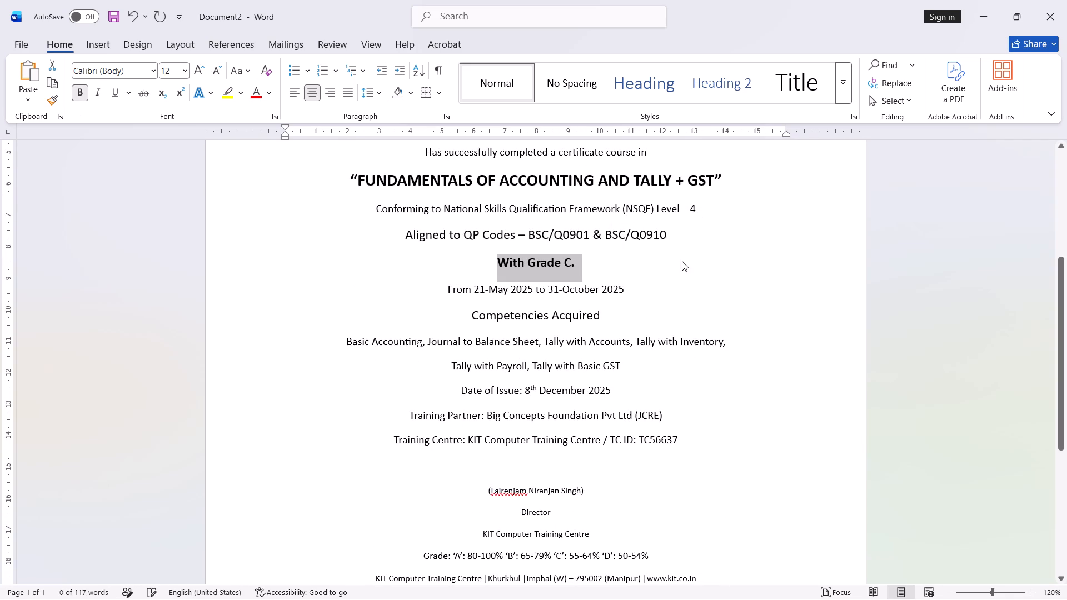
left_click(693, 269)
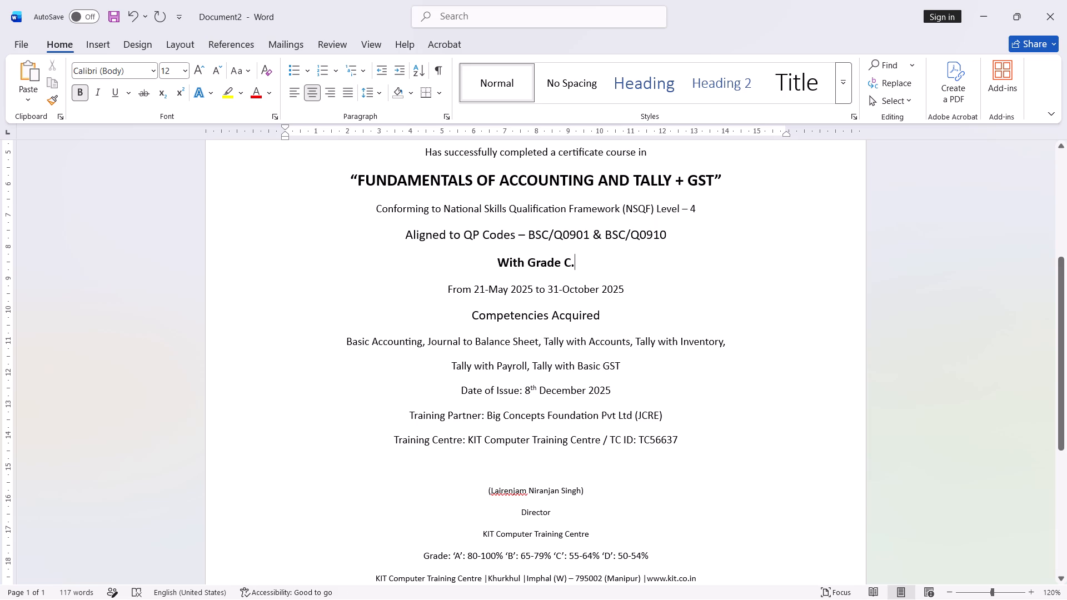
Underline the "Competencies Acquired" heading and deselect it.
left_click_drag(468, 318, 498, 318)
left_click_drag(498, 318, 616, 318)
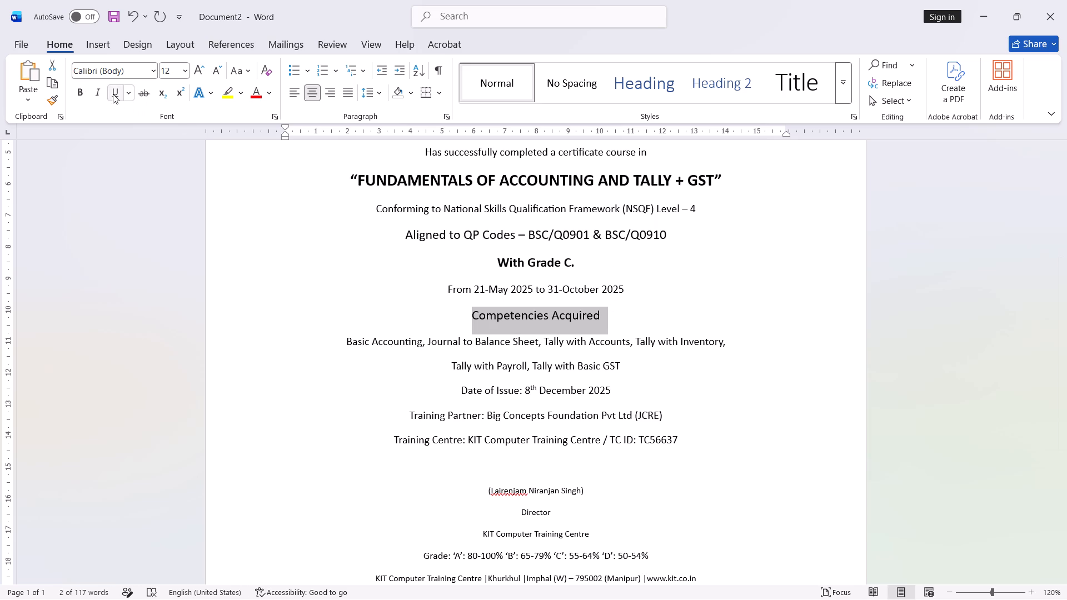
left_click(113, 94)
left_click(801, 316)
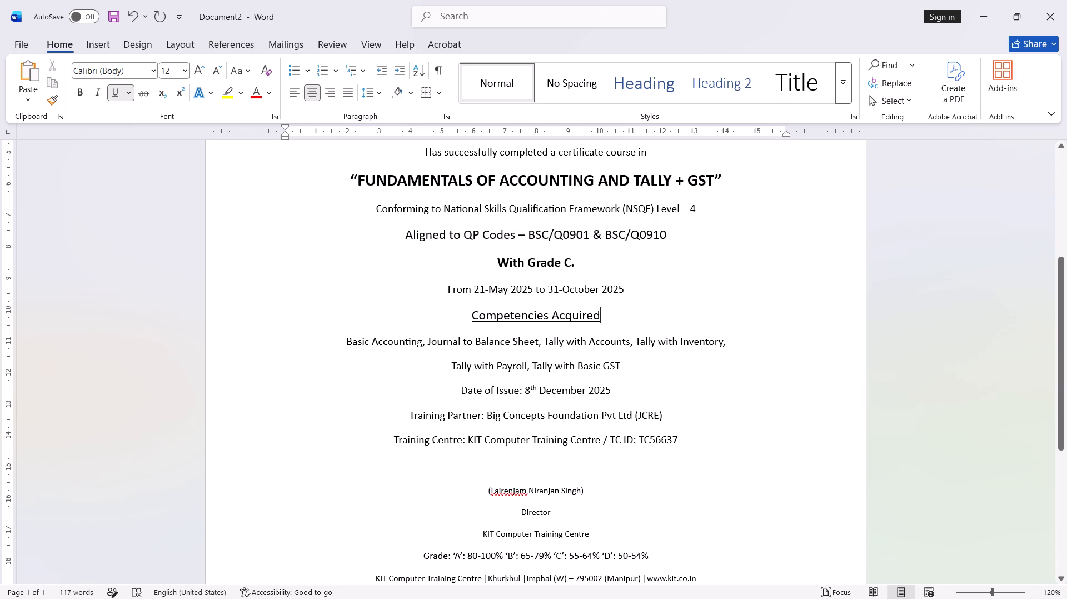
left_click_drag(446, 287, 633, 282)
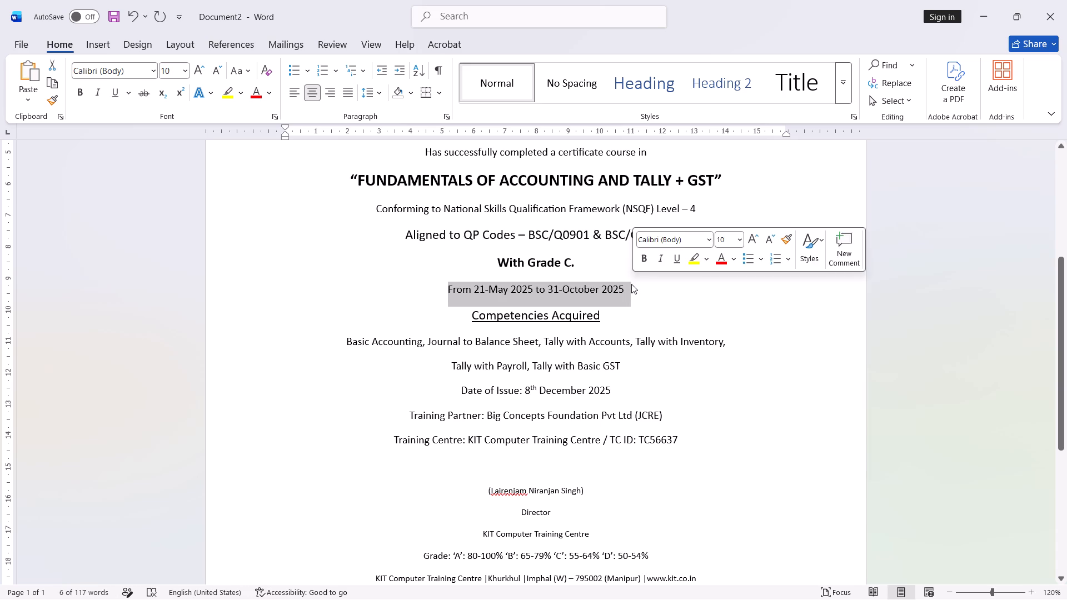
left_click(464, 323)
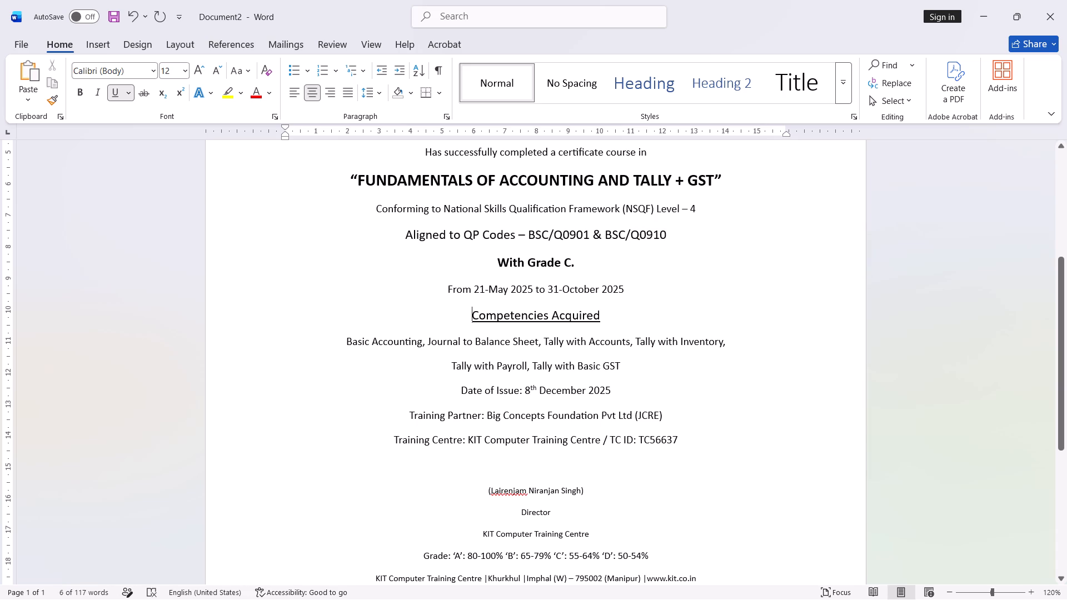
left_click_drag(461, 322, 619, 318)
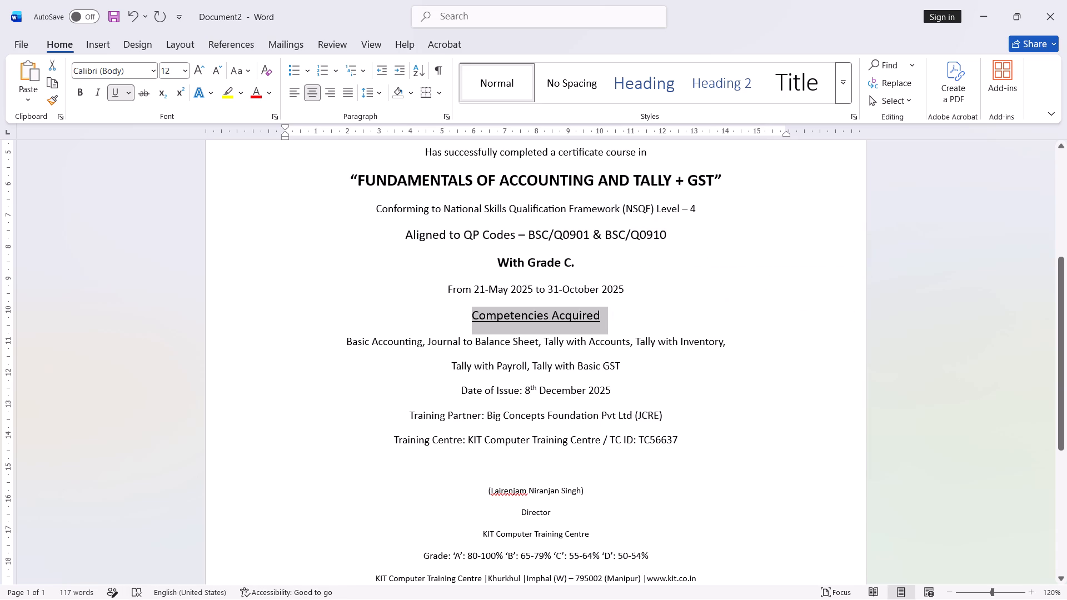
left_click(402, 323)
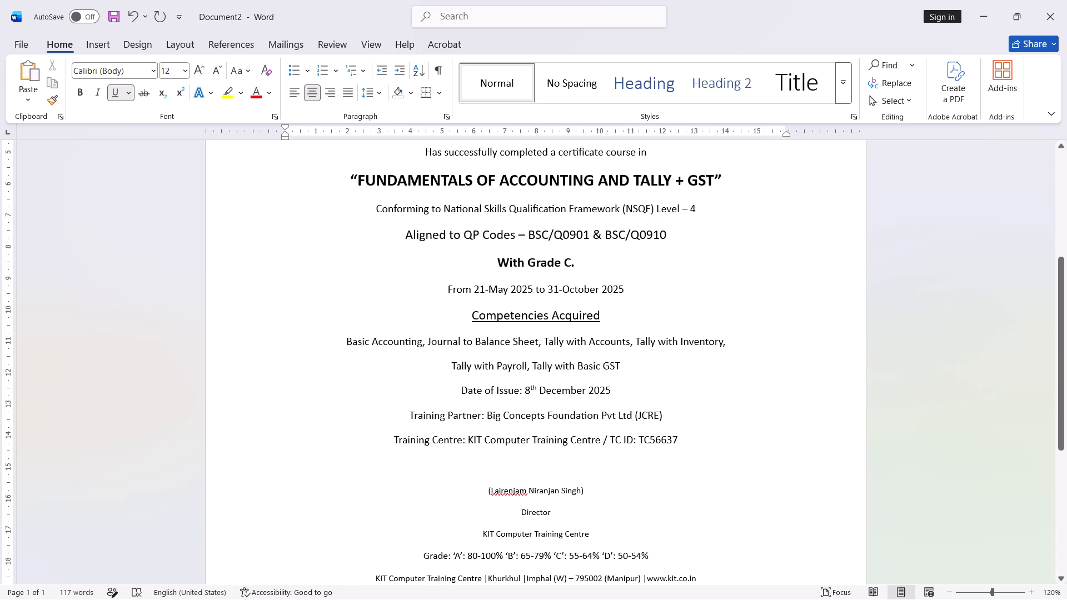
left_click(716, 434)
Review the layout of the whole certificate, from the title to the contact line at the page bottom, at 100% zoom.
scroll(722, 416, "down", 4)
scroll(722, 416, "up", 5)
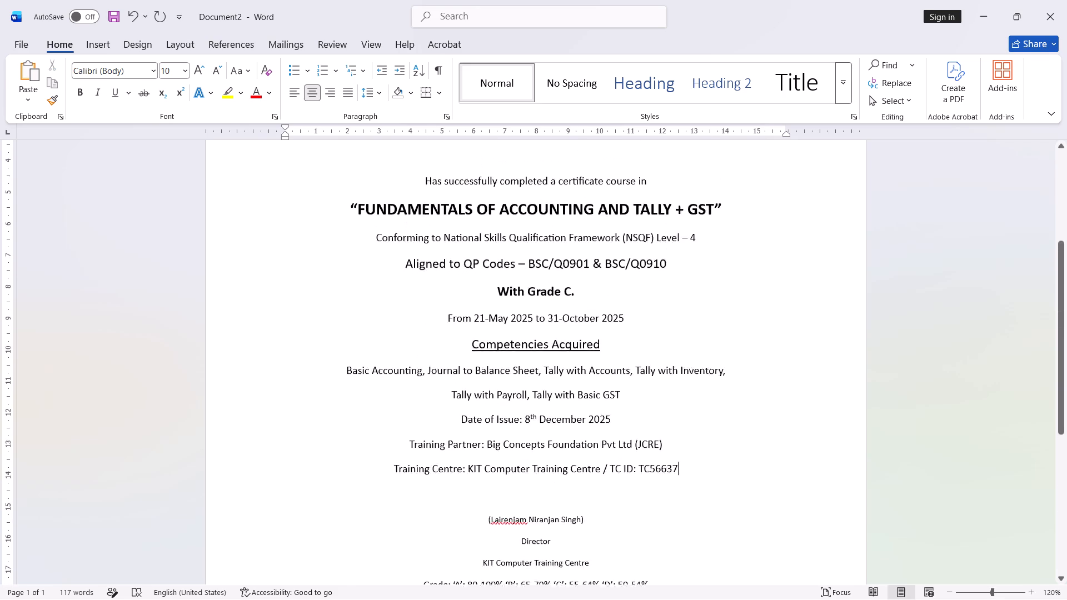
scroll(725, 414, "up", 2)
scroll(725, 414, "down", 1, "ctrl")
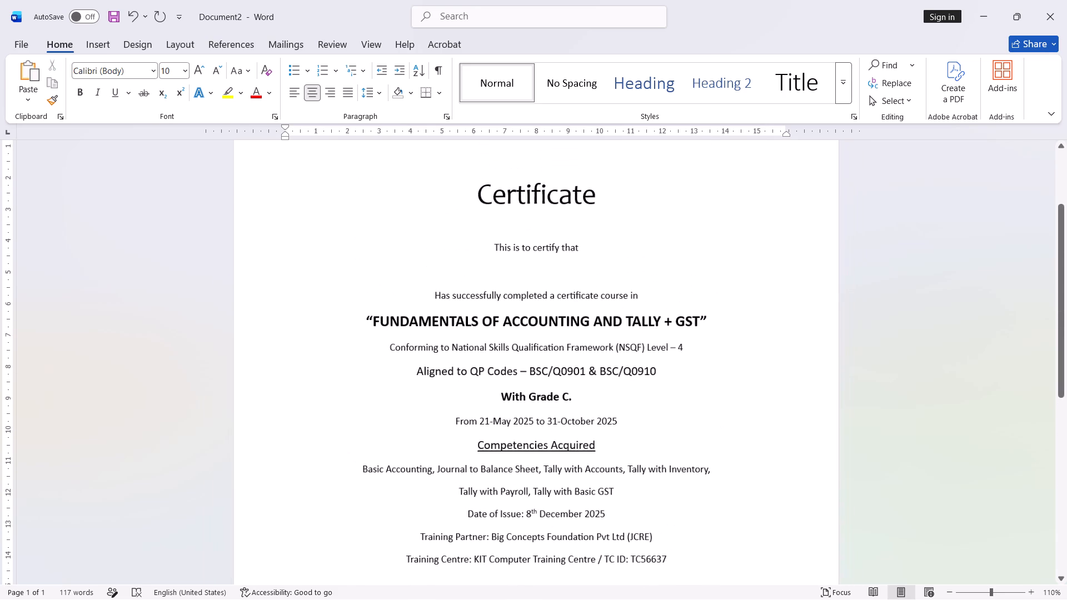
scroll(725, 414, "down", 1, "ctrl")
scroll(725, 414, "down", 3)
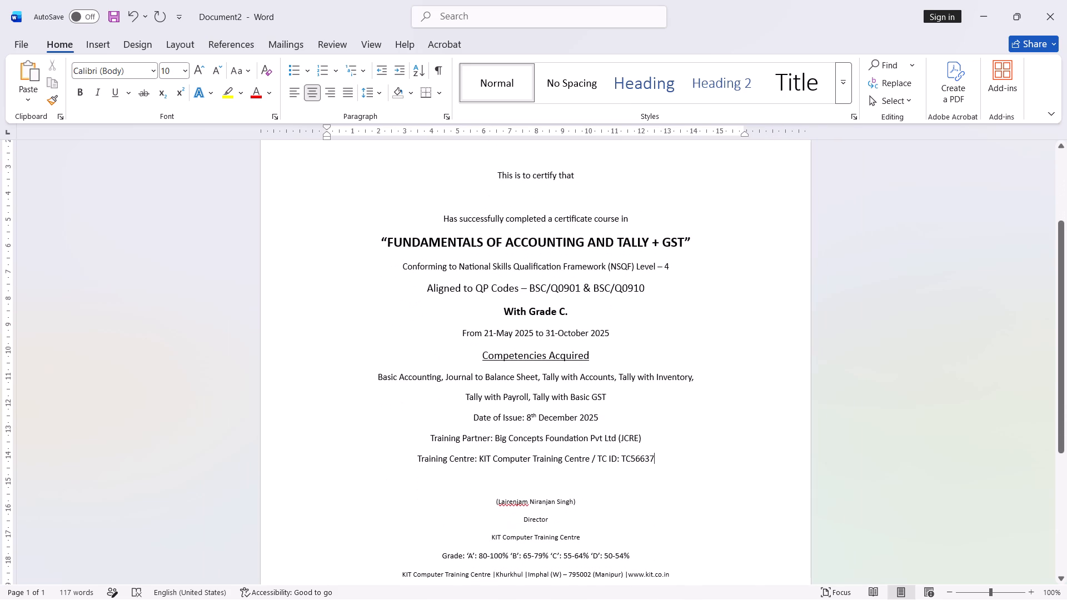
scroll(725, 414, "down", 1)
scroll(725, 414, "up", 2)
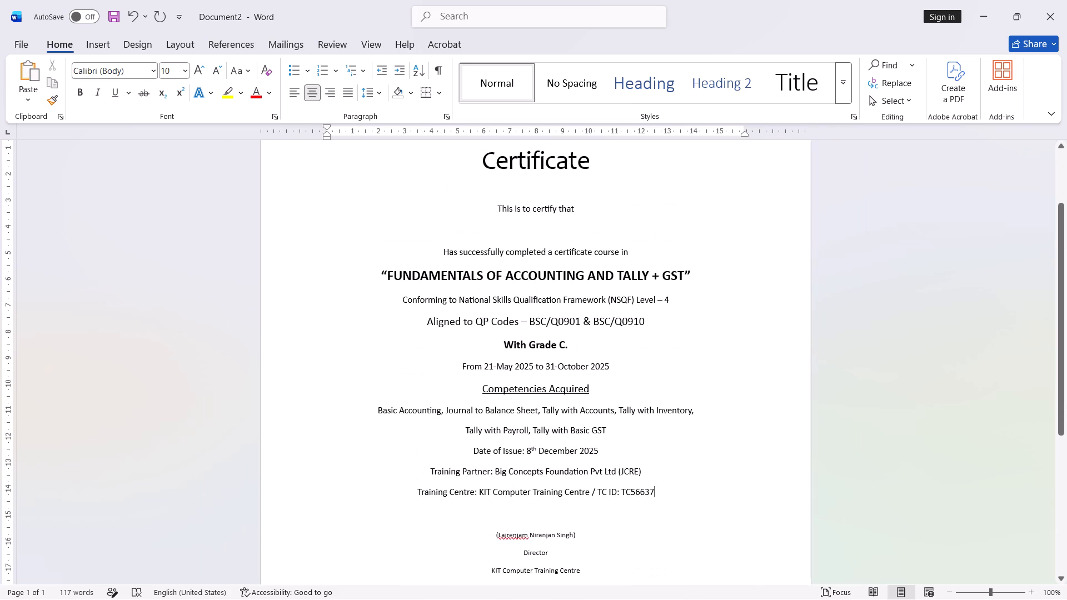
scroll(725, 414, "up", 1)
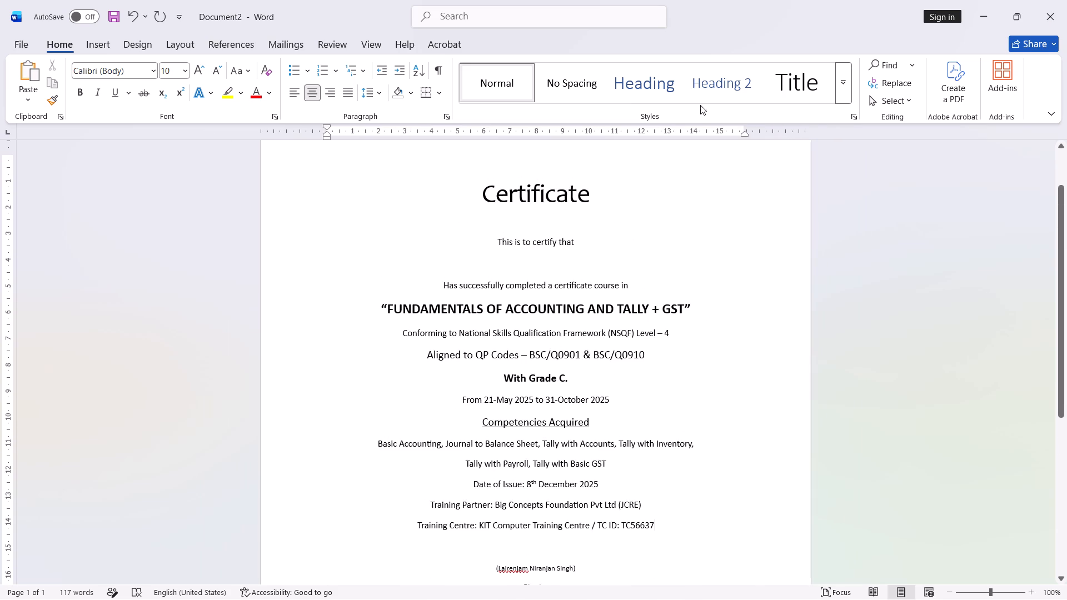
Draw an oval about 16.04 cm wide and 14.52 cm high over the certificate text, from the title to below the Training Centre line.
left_click(100, 38)
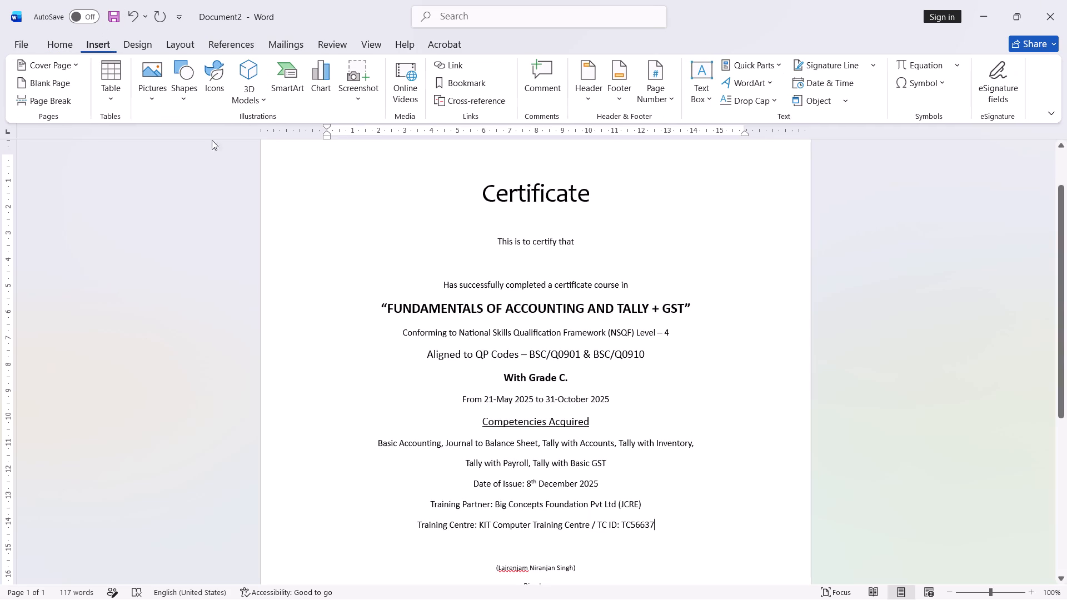
left_click(186, 86)
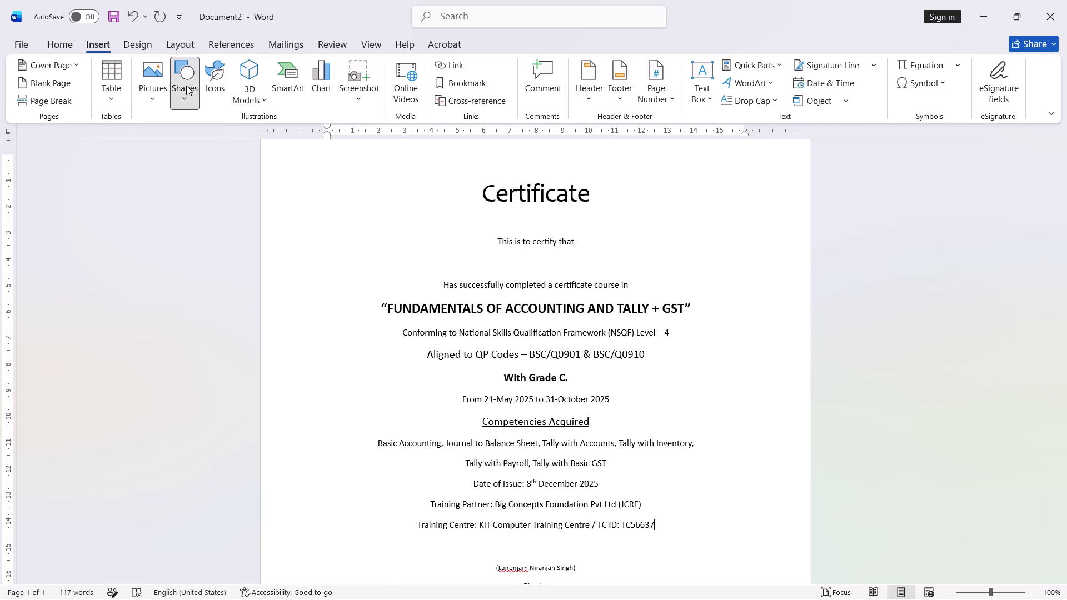
left_click(248, 148)
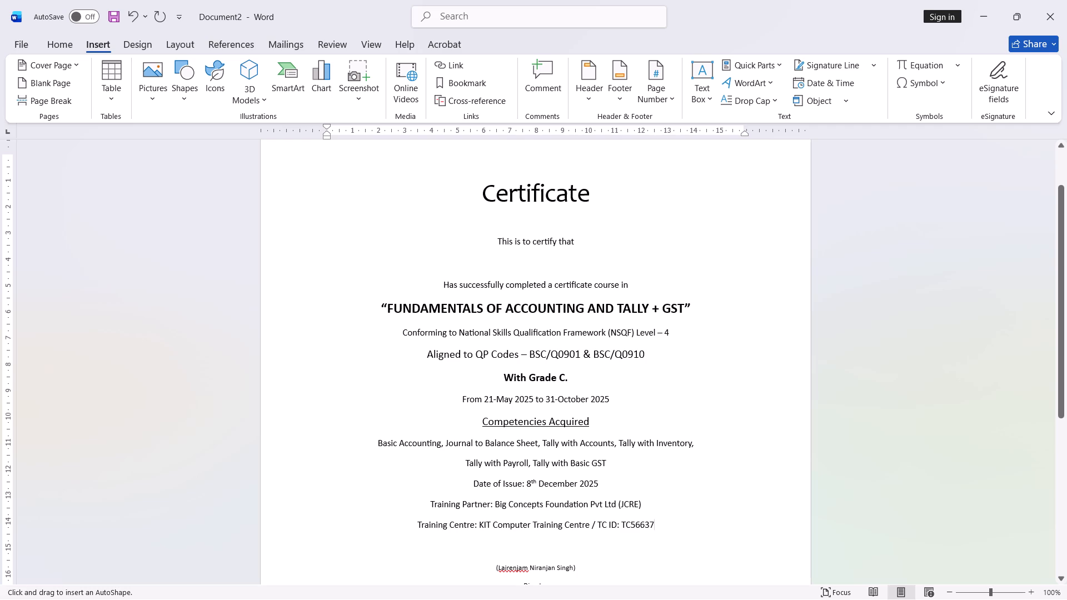
left_click_drag(327, 175, 740, 181)
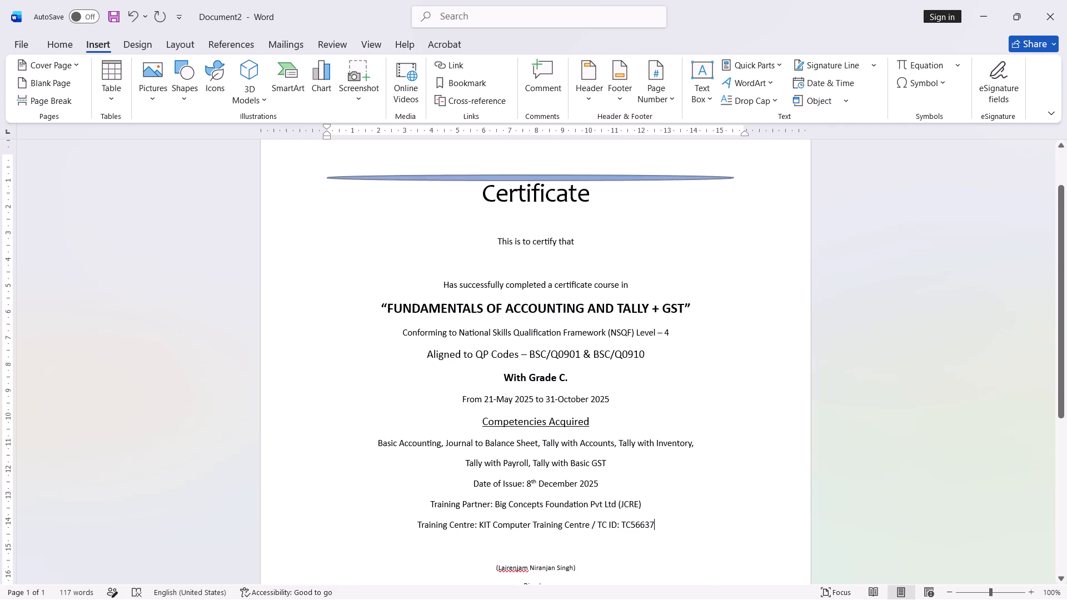
left_click_drag(740, 181, 757, 182)
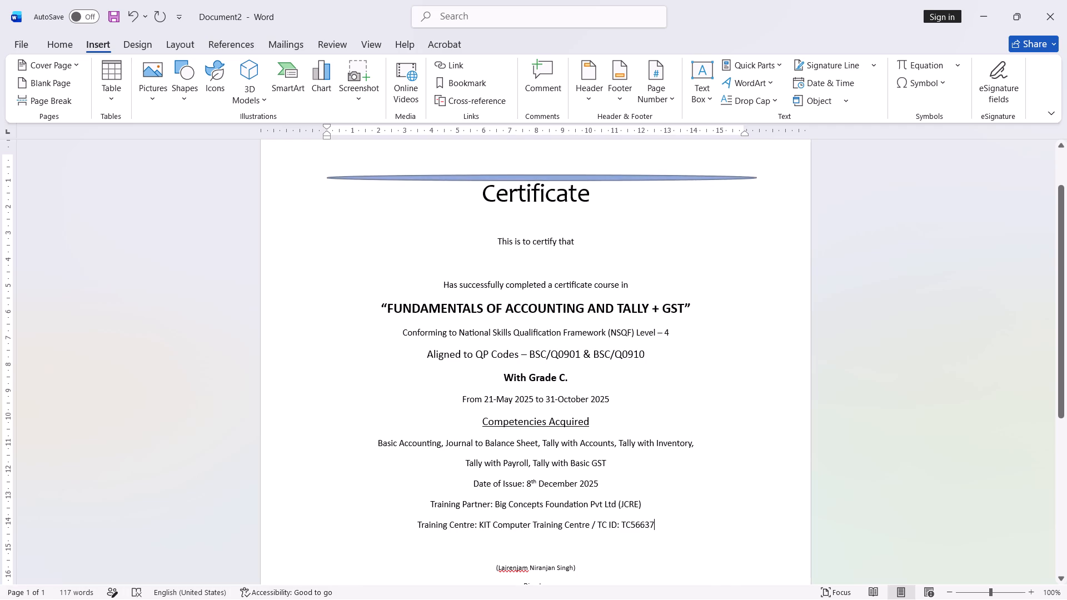
left_click_drag(757, 182, 751, 522)
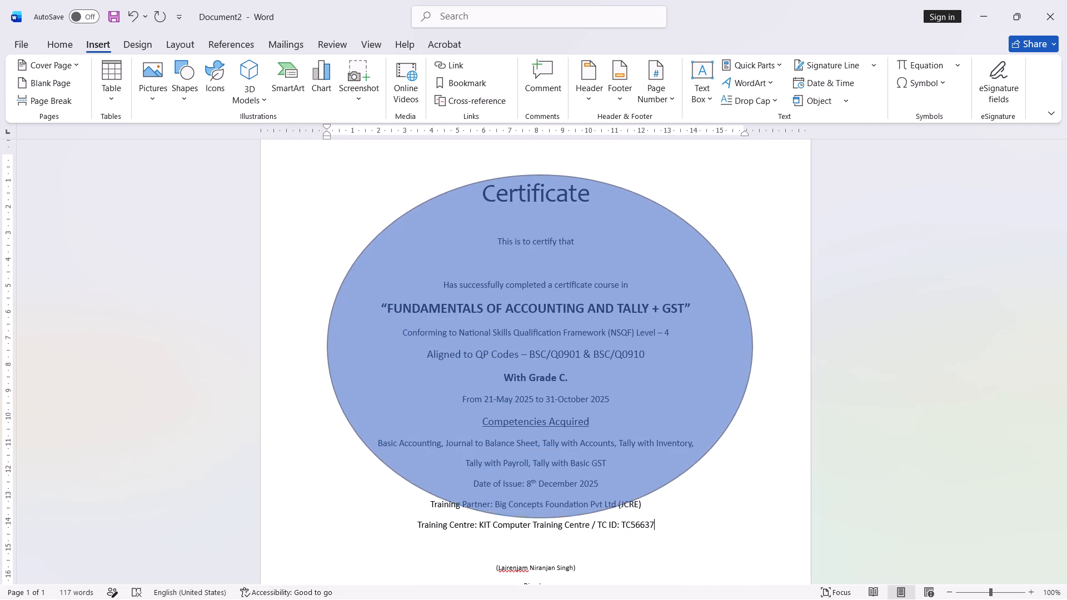
left_click_drag(751, 522, 742, 570)
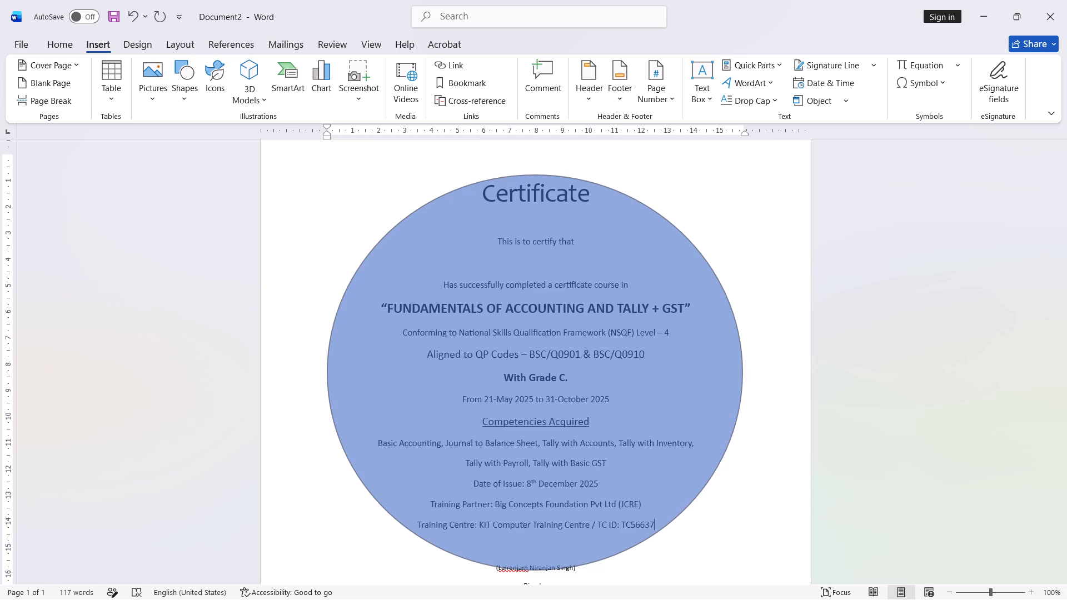
left_click_drag(742, 570, 749, 557)
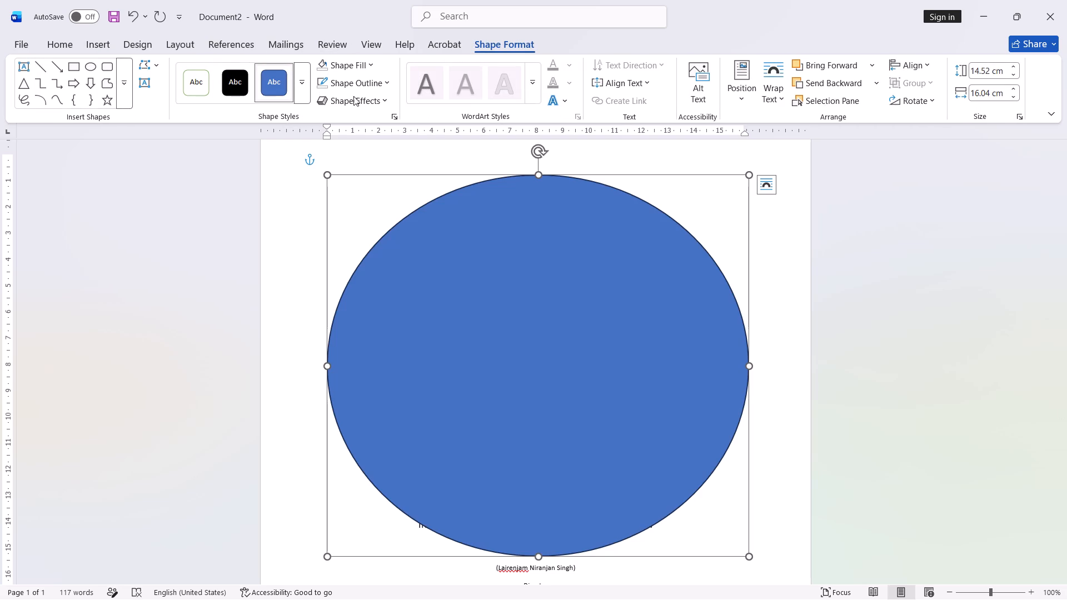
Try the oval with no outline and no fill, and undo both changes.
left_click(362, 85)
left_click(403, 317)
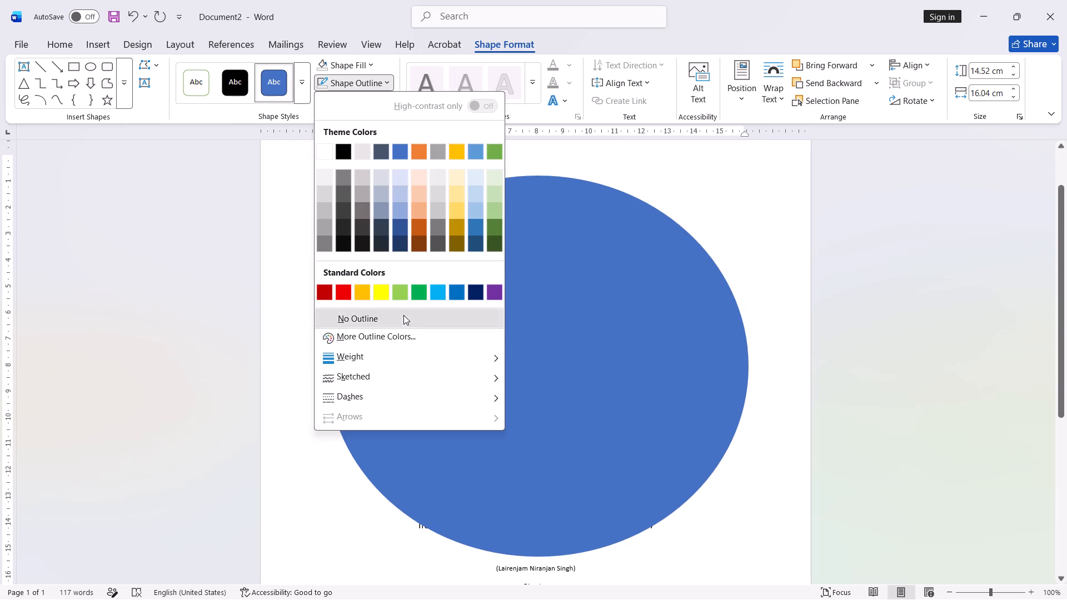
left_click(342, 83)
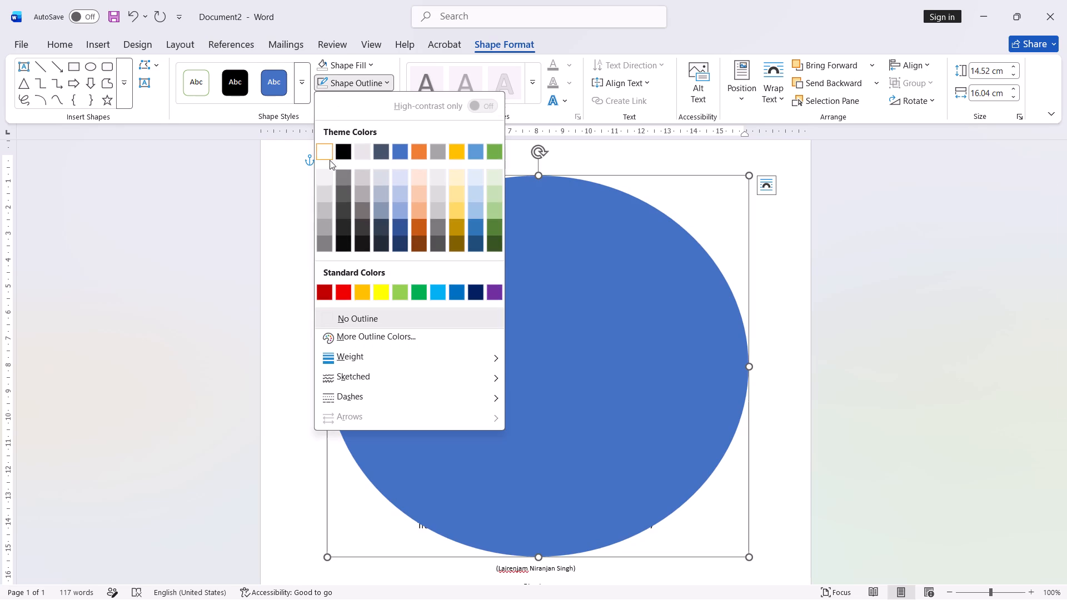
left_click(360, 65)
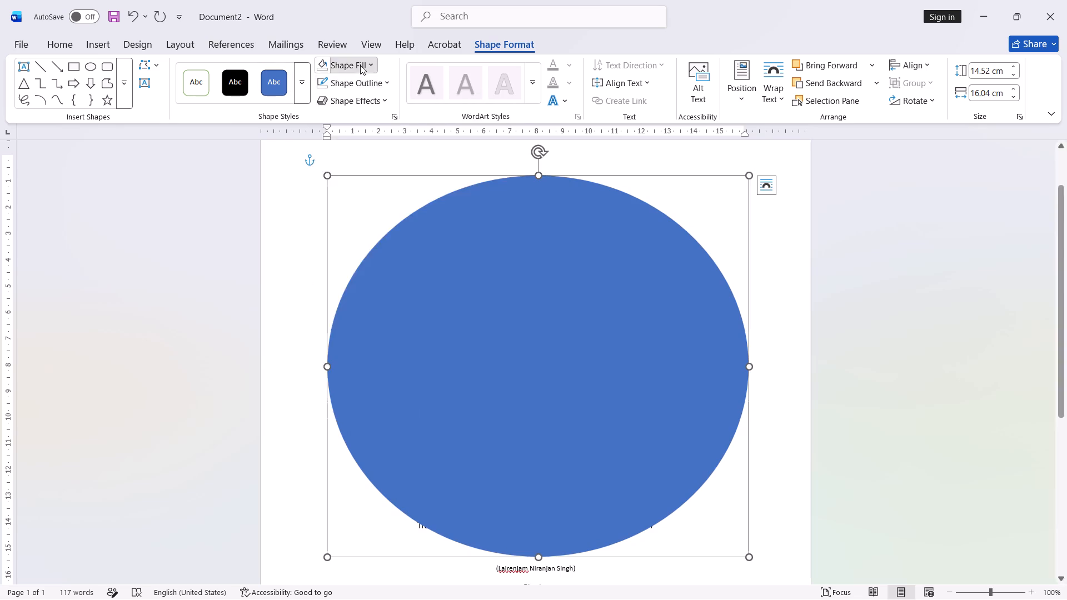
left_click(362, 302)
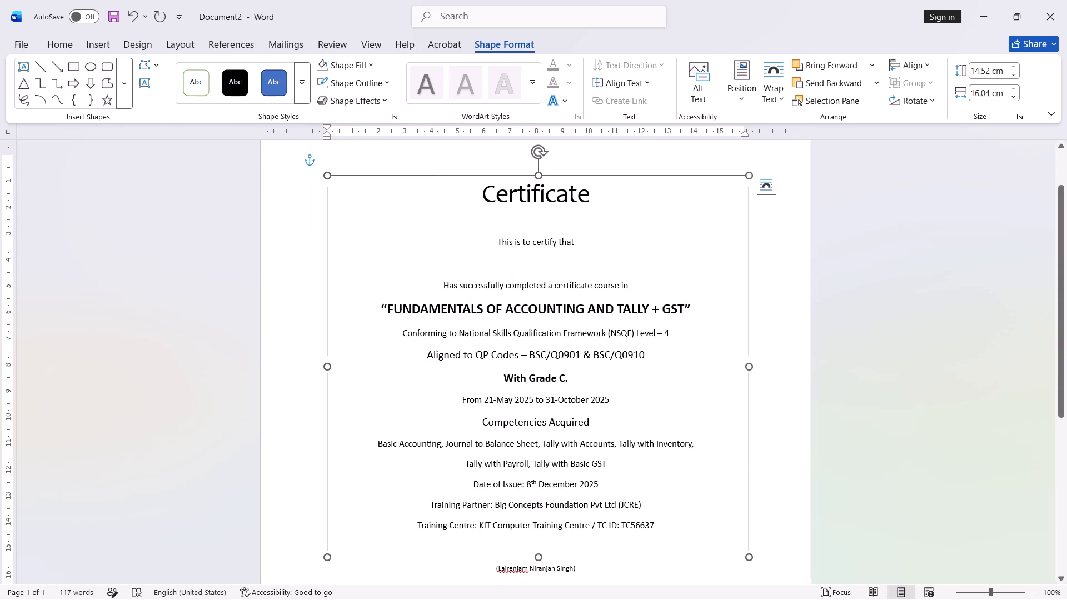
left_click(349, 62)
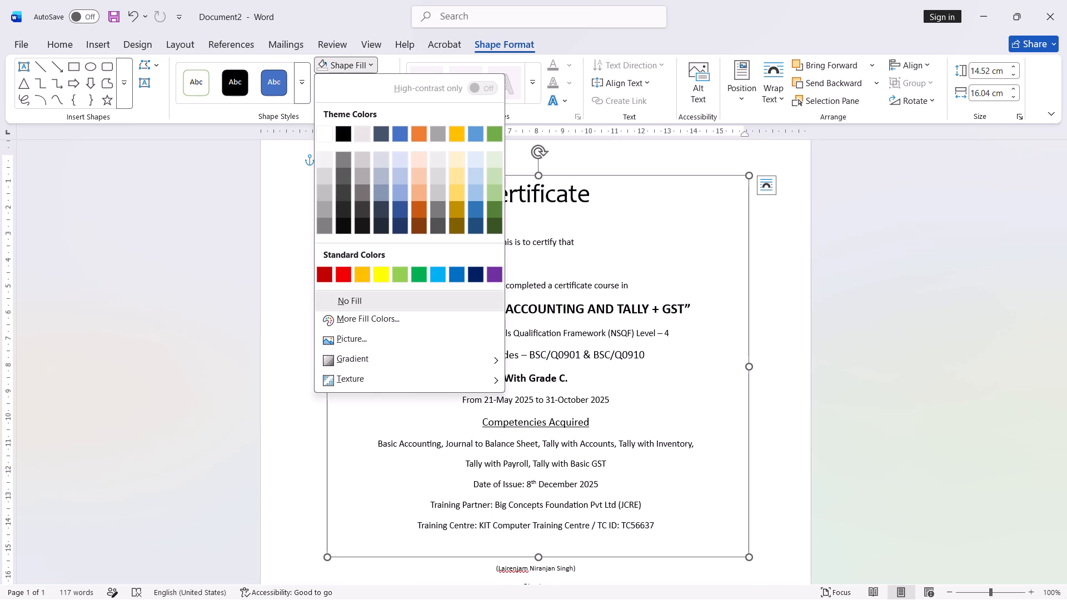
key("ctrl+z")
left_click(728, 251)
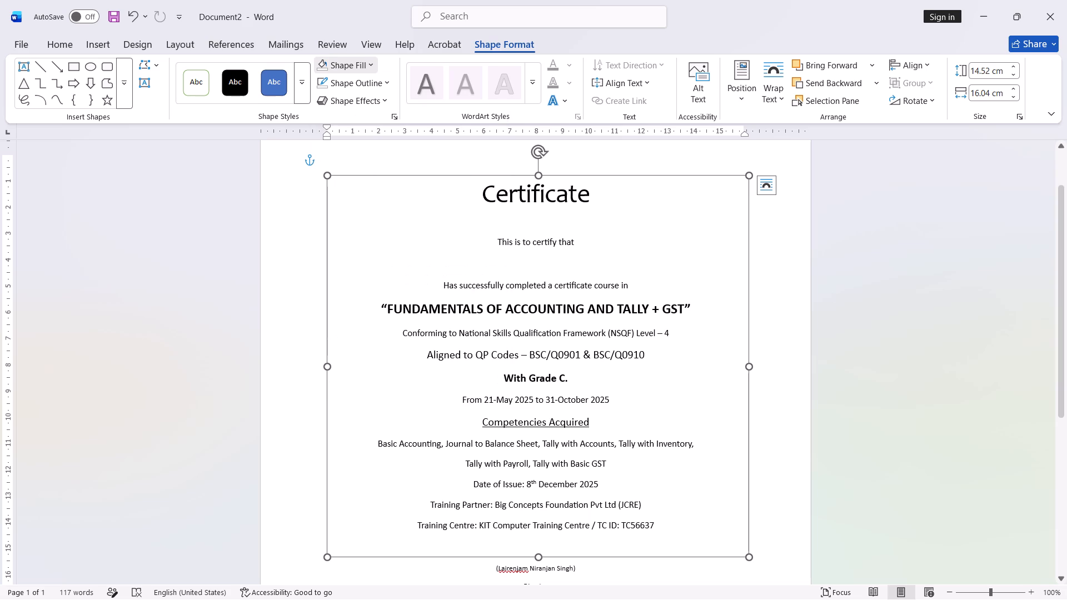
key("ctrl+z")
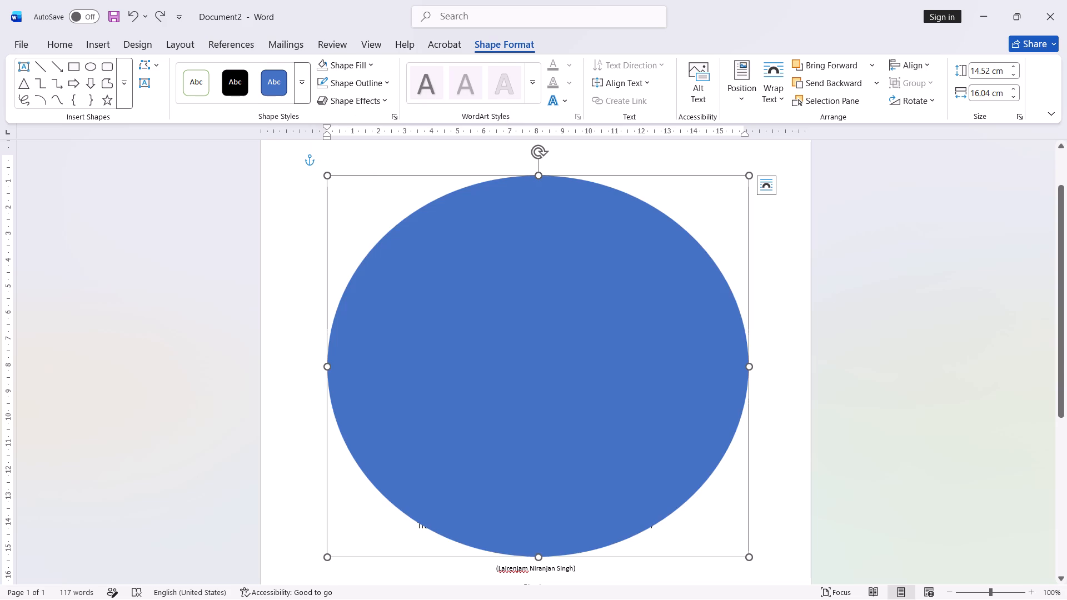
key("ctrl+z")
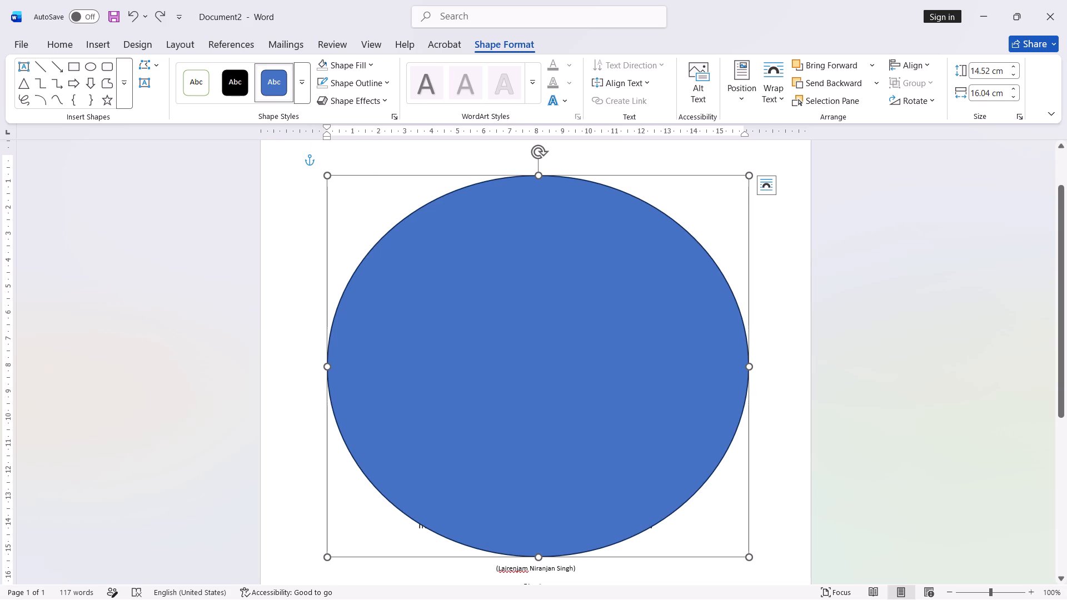
Set the oval's shape fill to No Fill.
left_click(375, 64)
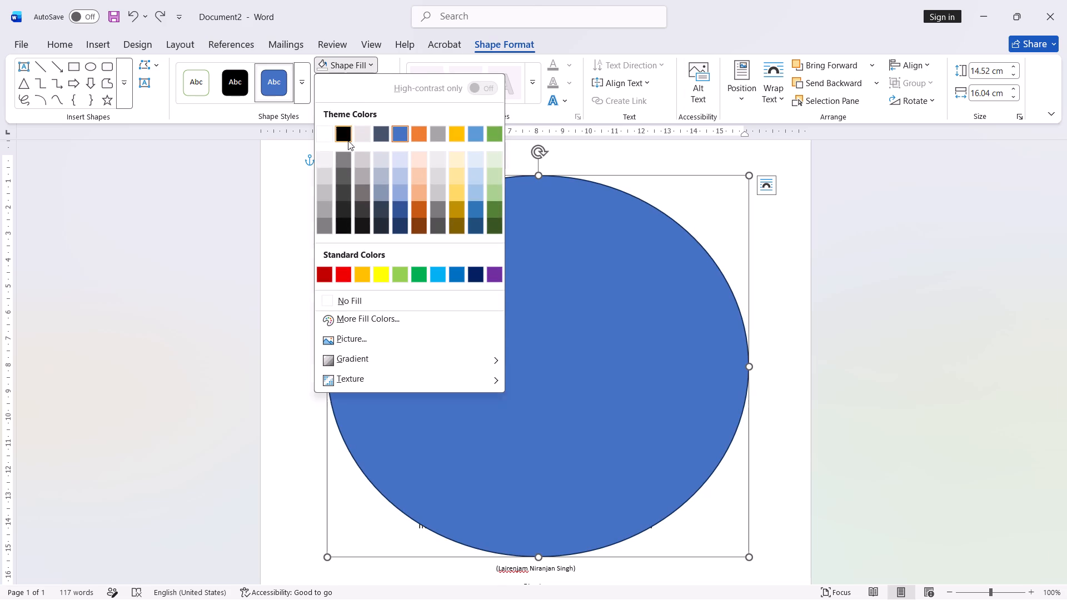
left_click(341, 301)
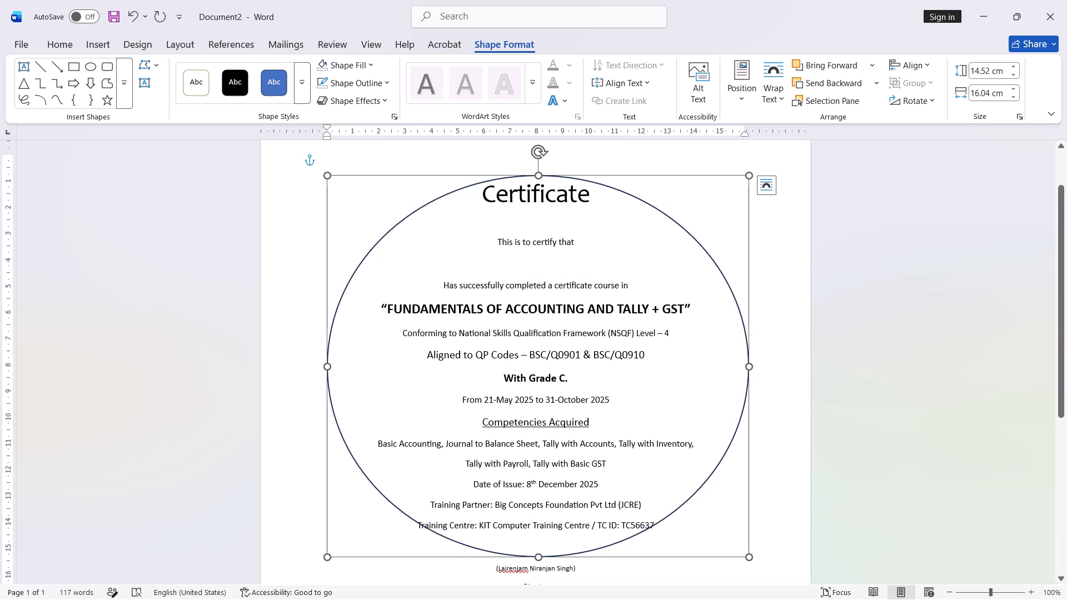
Send the oval to the back and deselect it.
right_click(614, 188)
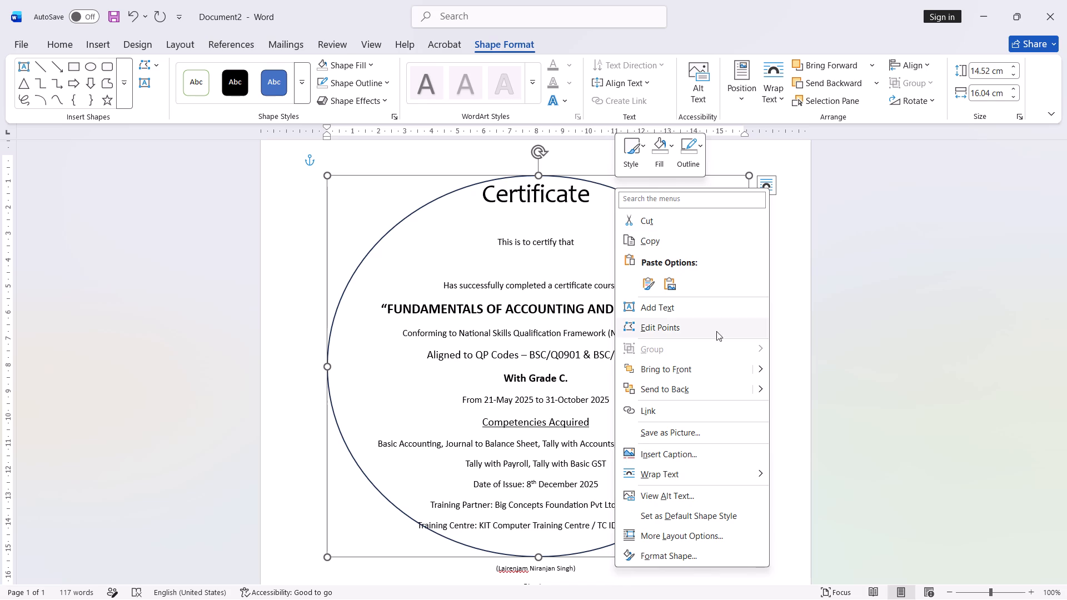
left_click(655, 386)
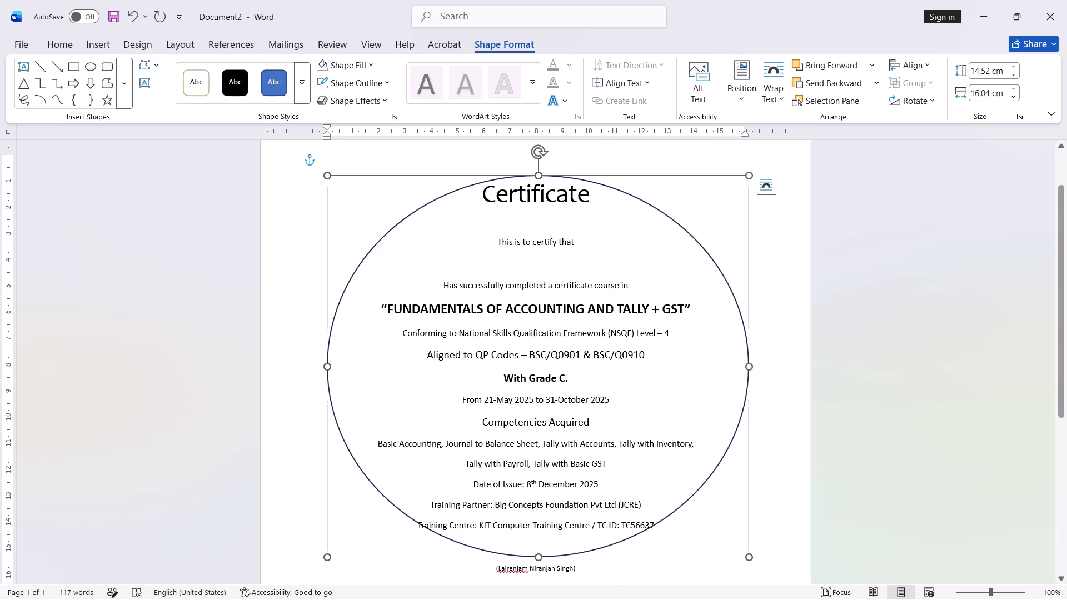
right_click(647, 199)
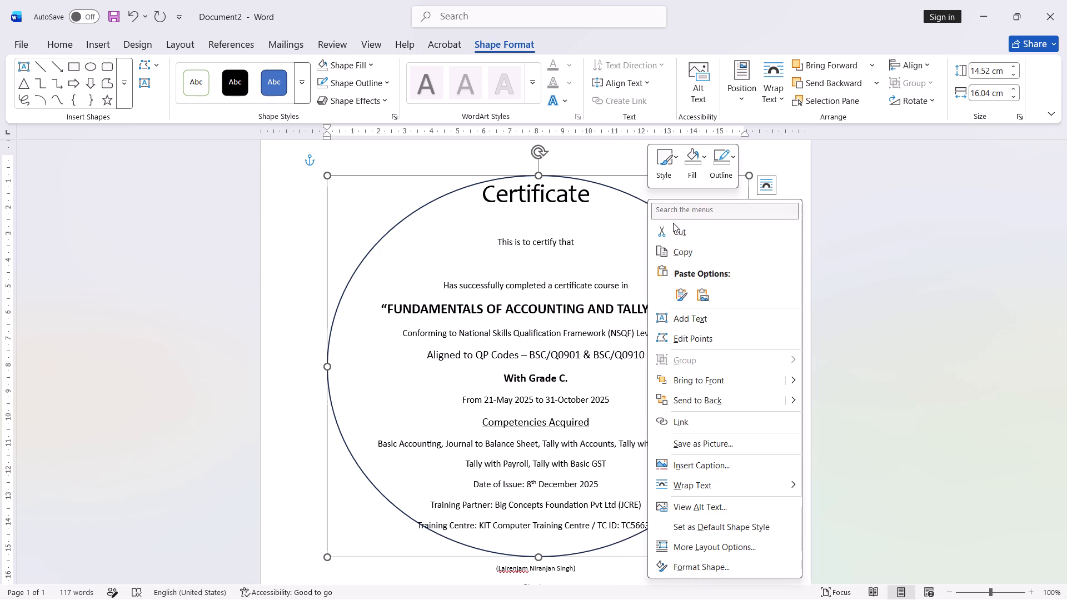
left_click(681, 396)
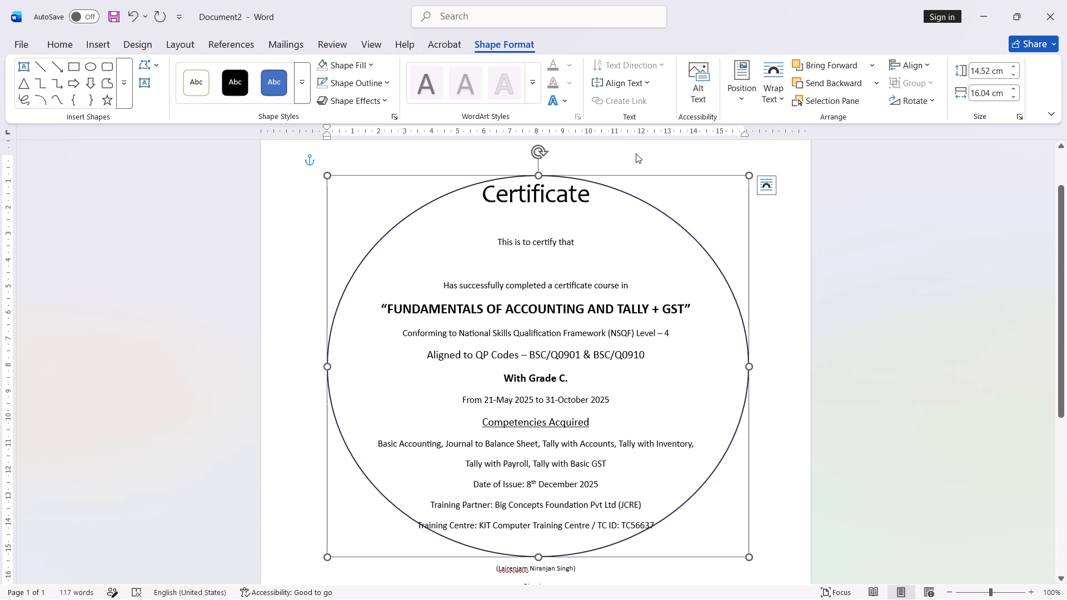
left_click(627, 157)
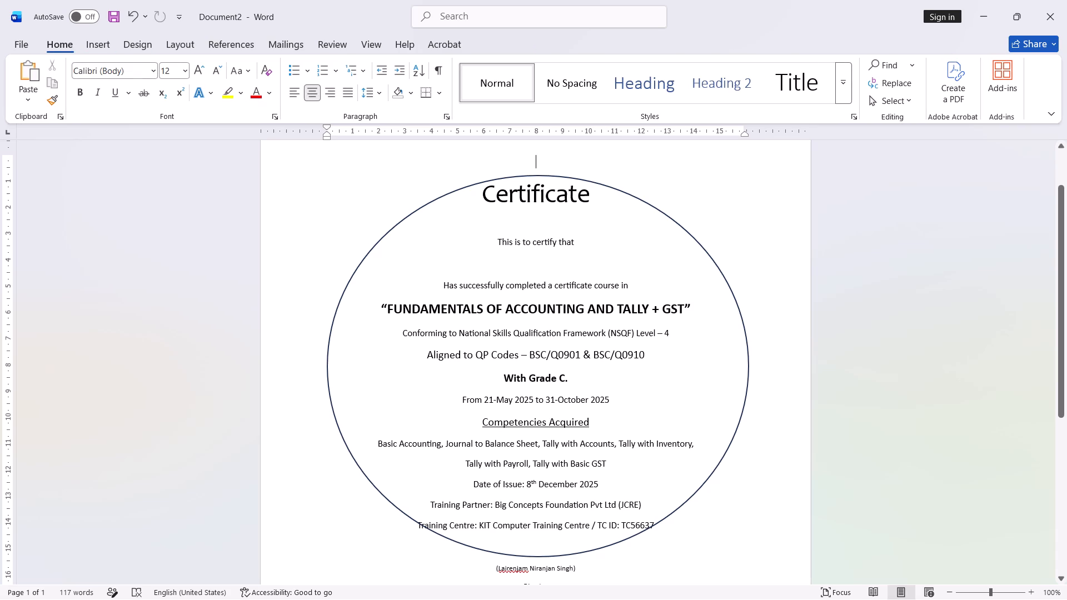
Duplicate the oval and move the copy almost exactly over the original, slightly lower.
scroll(691, 386, "down", 2)
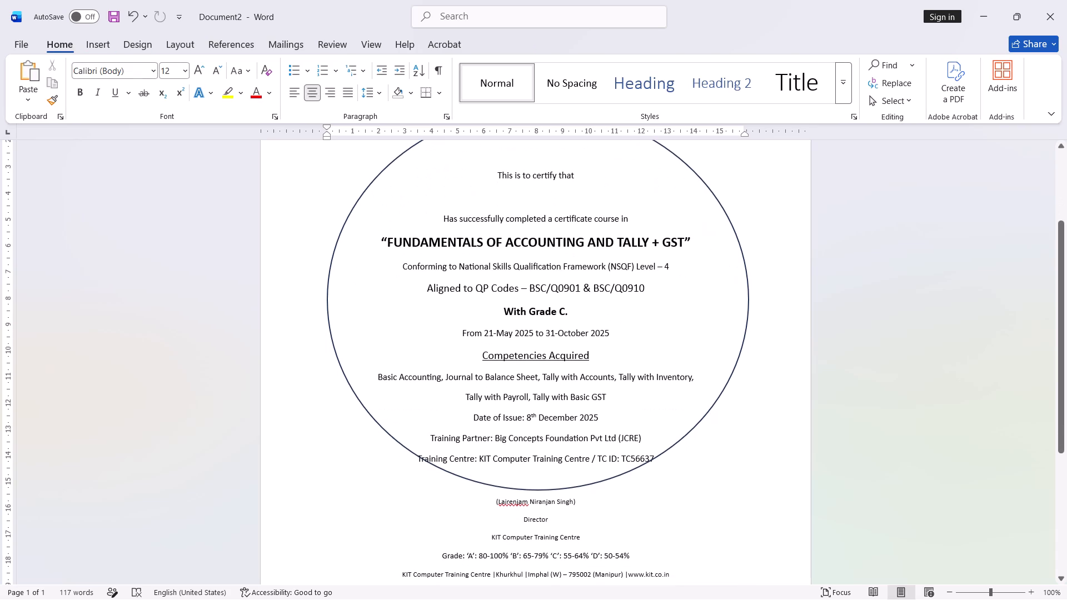
scroll(687, 384, "up", 2)
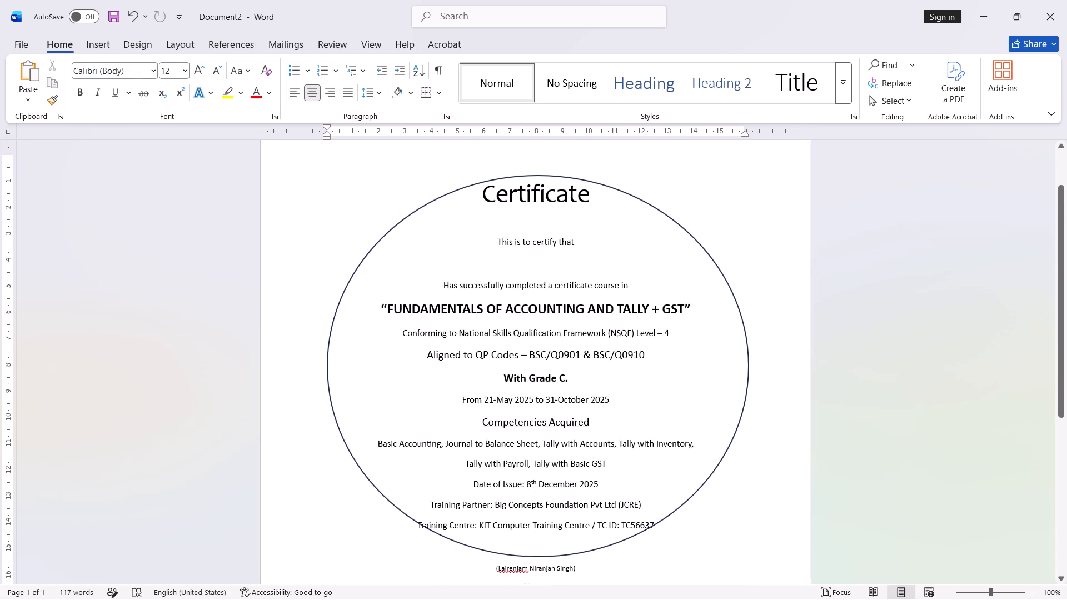
right_click(705, 251)
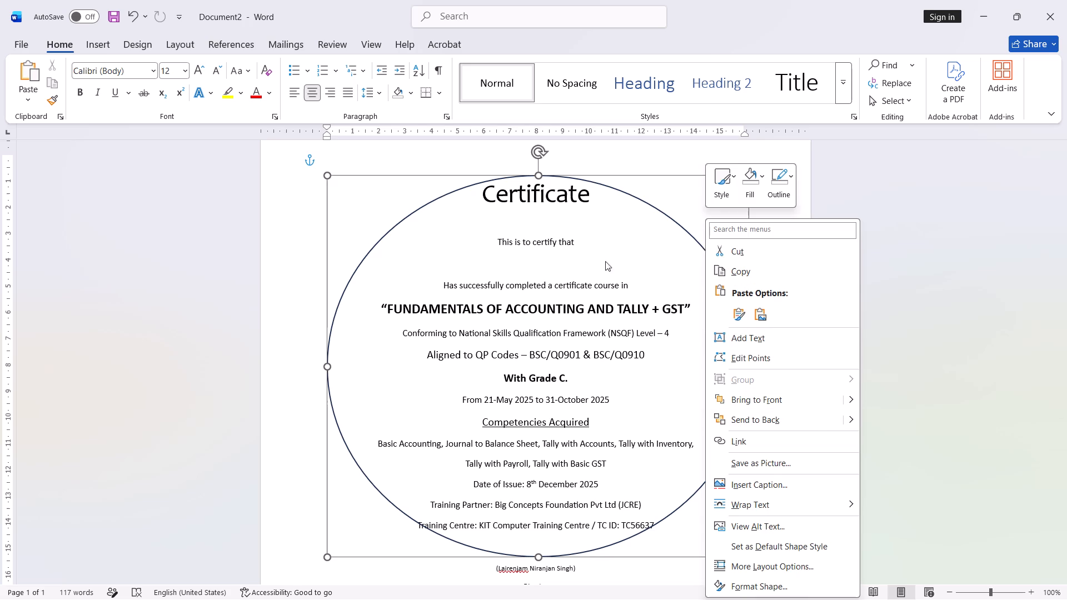
left_click(677, 248)
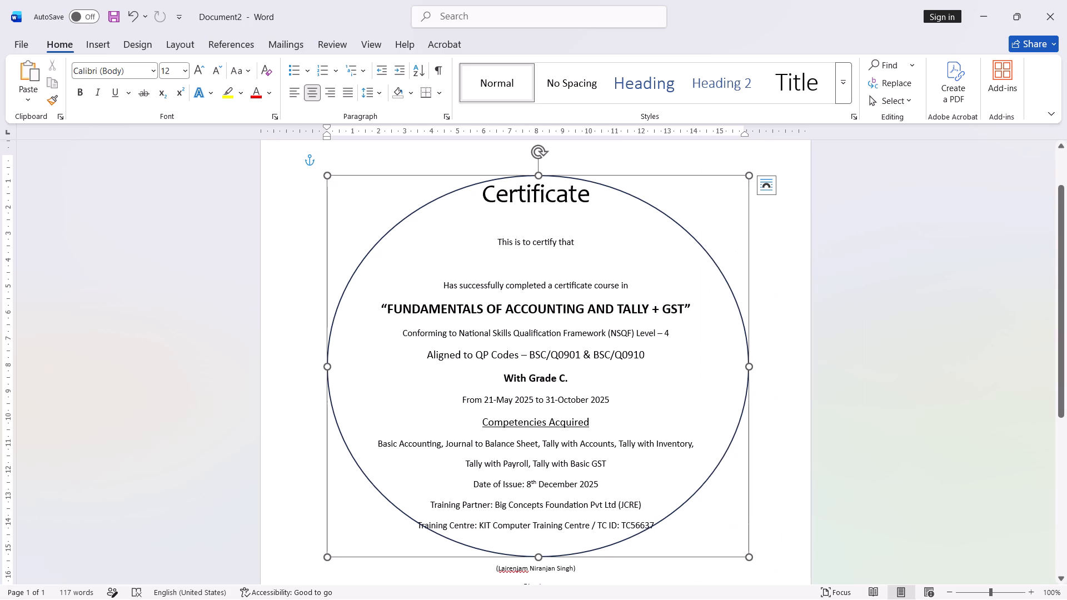
key("ctrl+c")
key("ctrl+v")
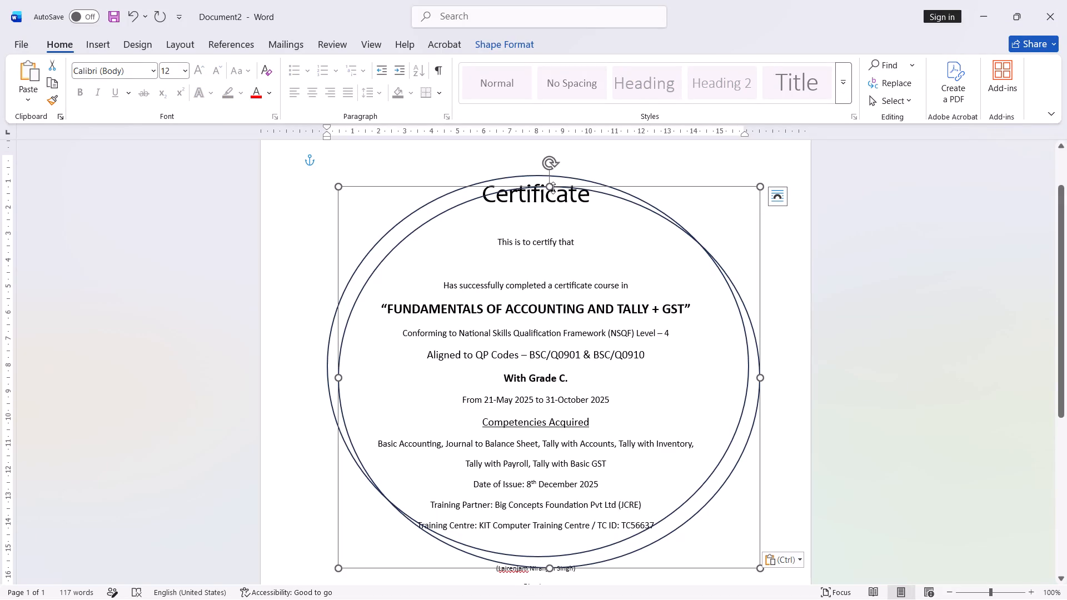
left_click_drag(561, 187, 553, 187)
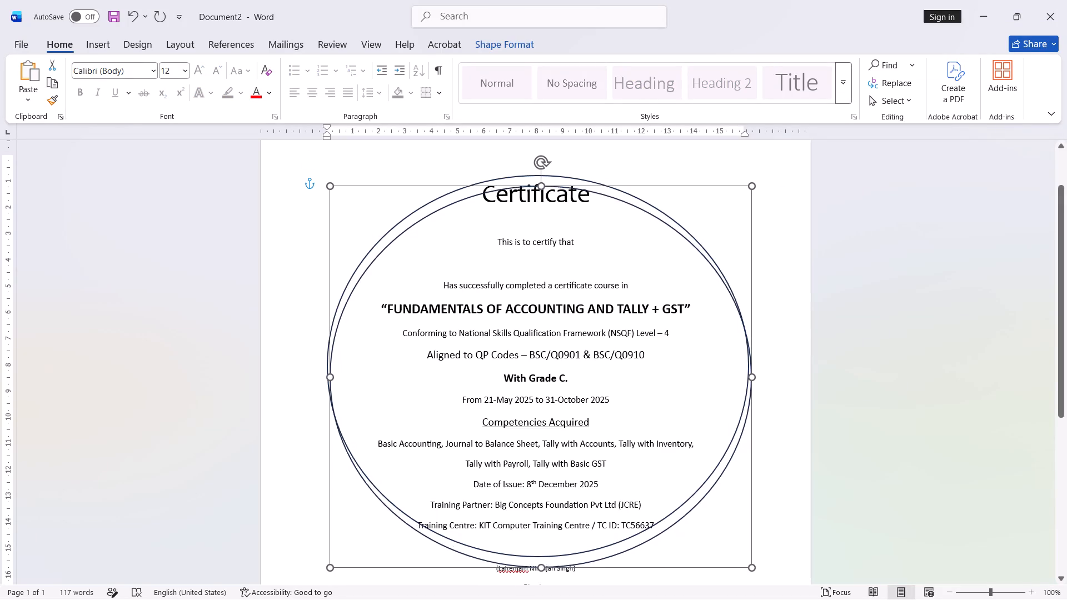
left_click_drag(553, 187, 551, 171)
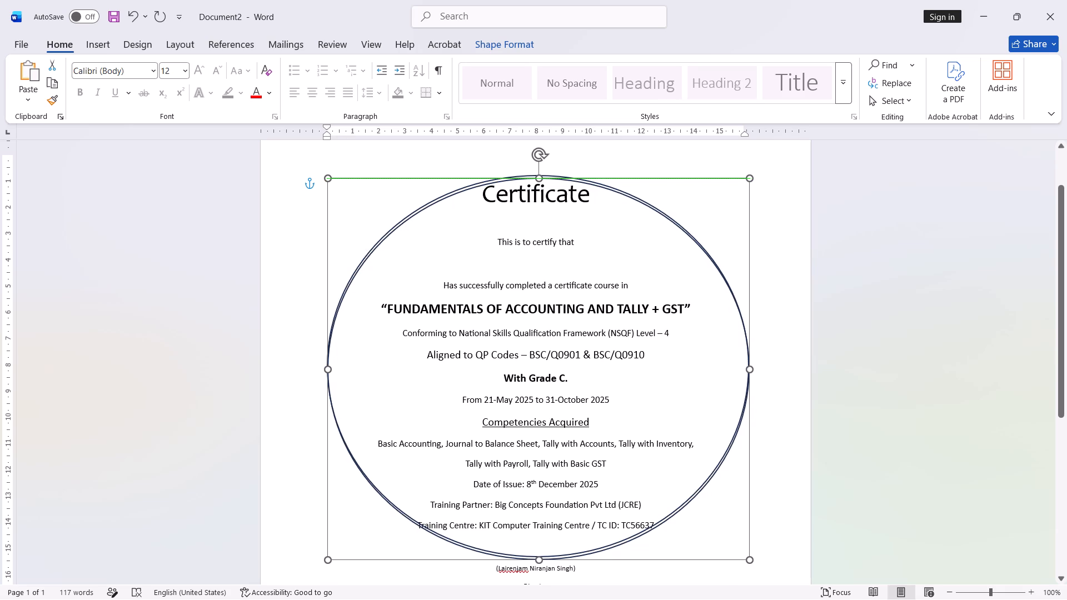
left_click_drag(551, 171, 551, 166)
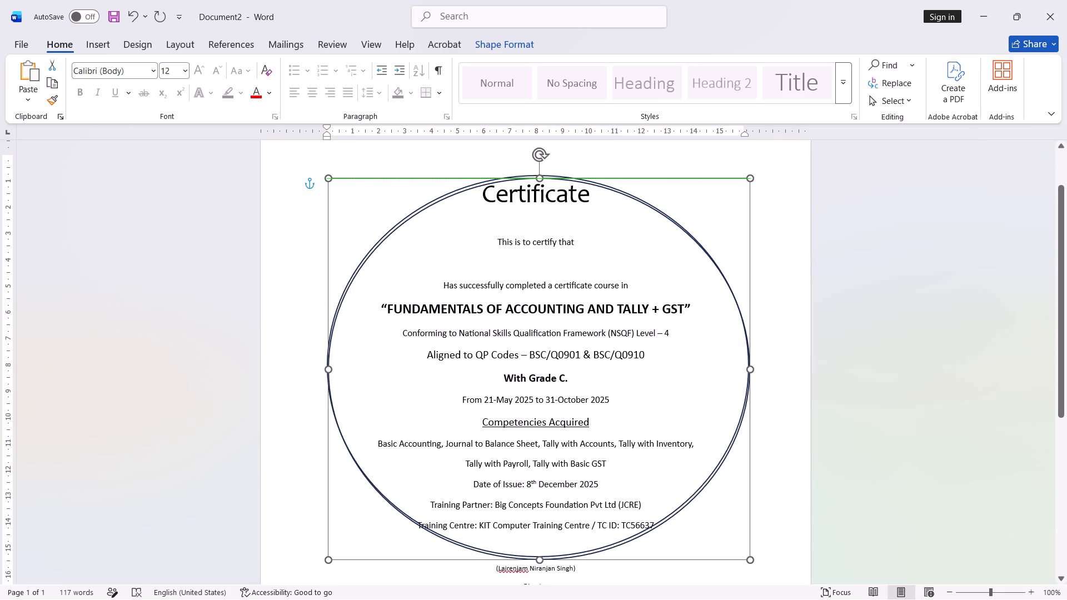
left_click_drag(551, 166, 546, 166)
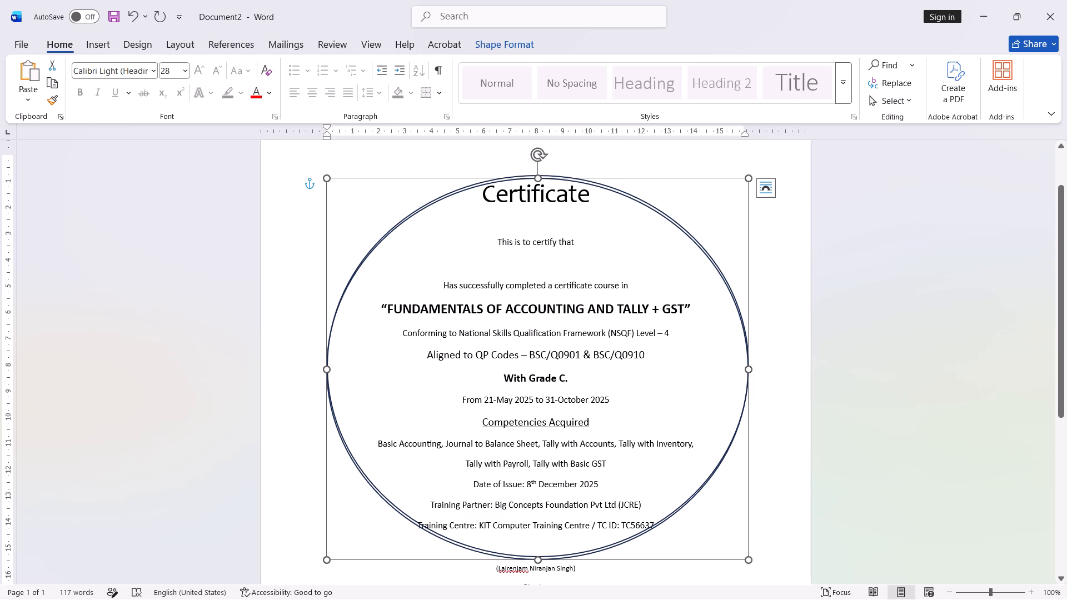
Shrink the copied oval inward at its top and both sides, leaving an even gap to the original oval's sides.
left_click_drag(539, 181, 536, 191)
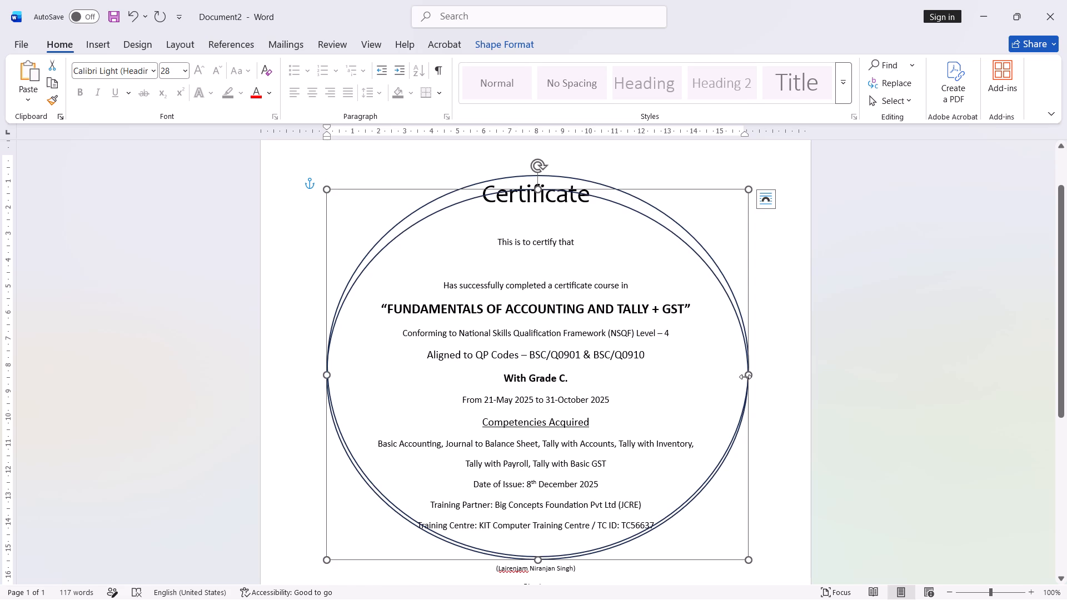
left_click_drag(749, 373, 734, 374)
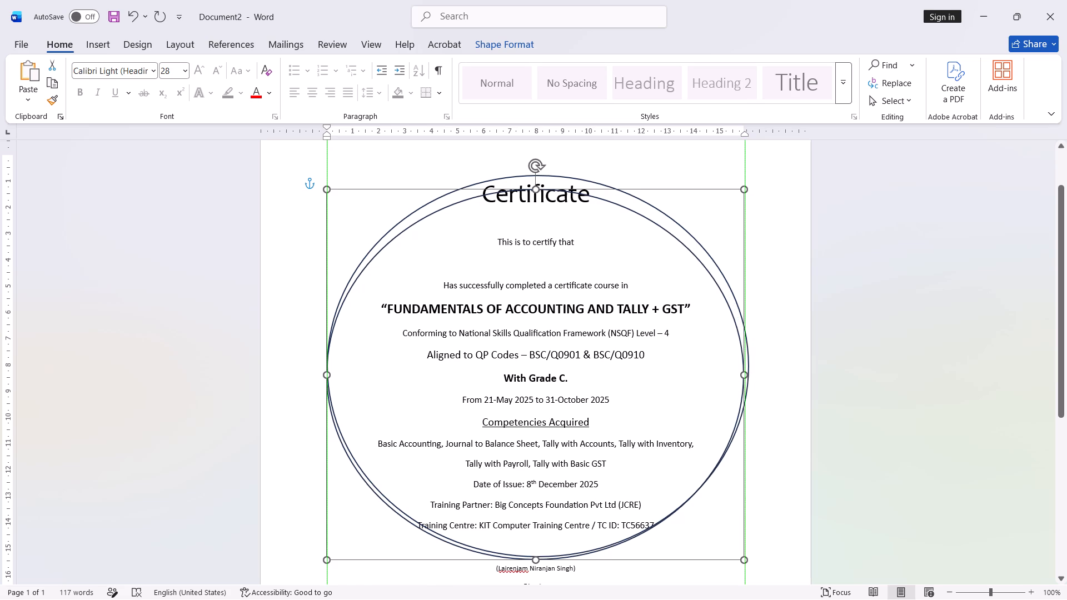
left_click_drag(734, 374, 727, 373)
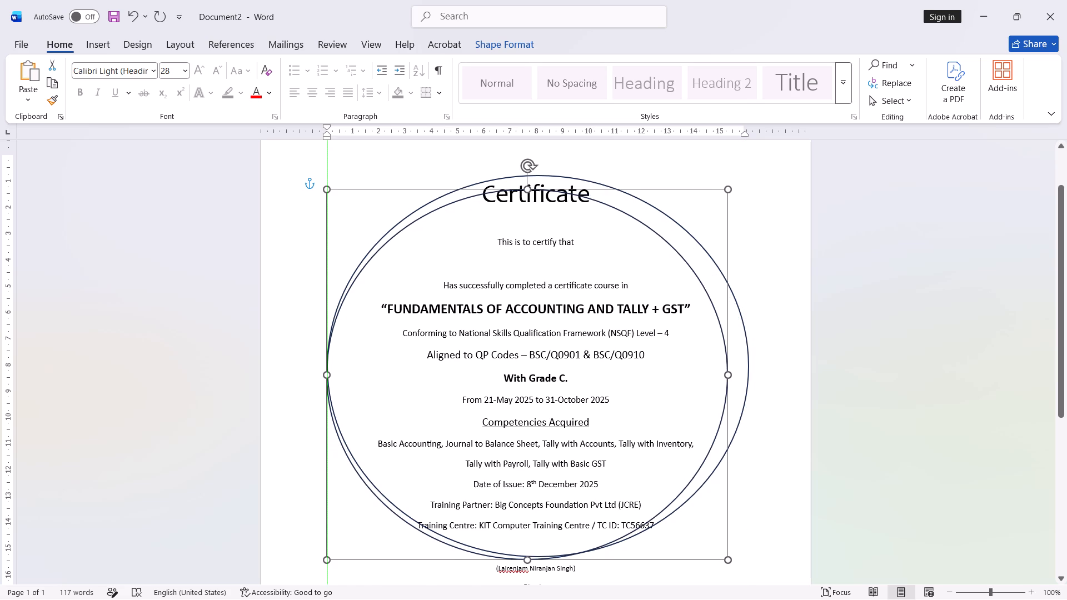
left_click_drag(727, 373, 730, 374)
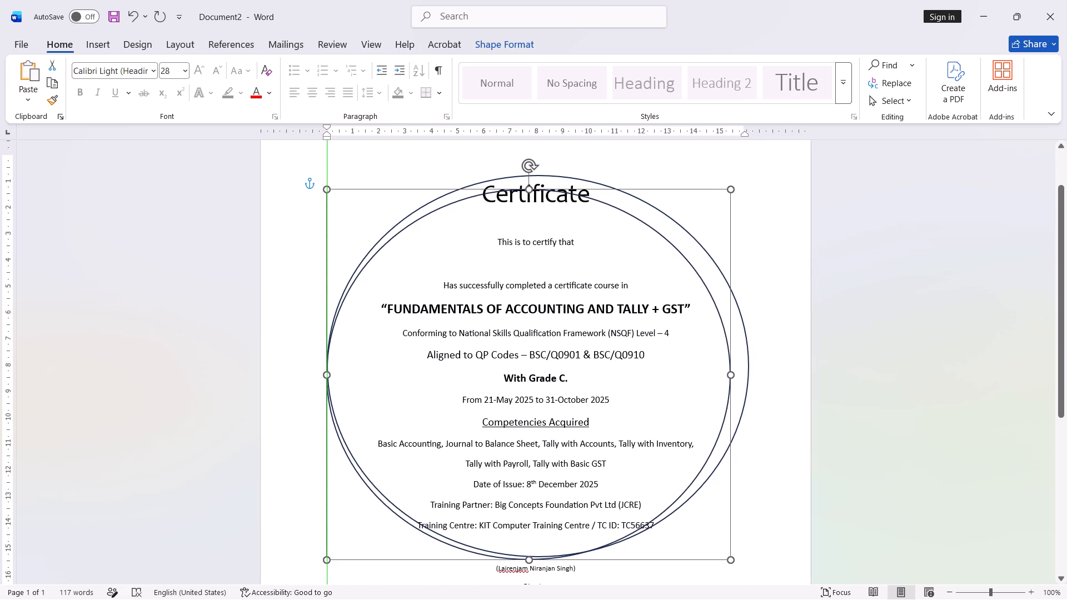
left_click_drag(730, 374, 731, 374)
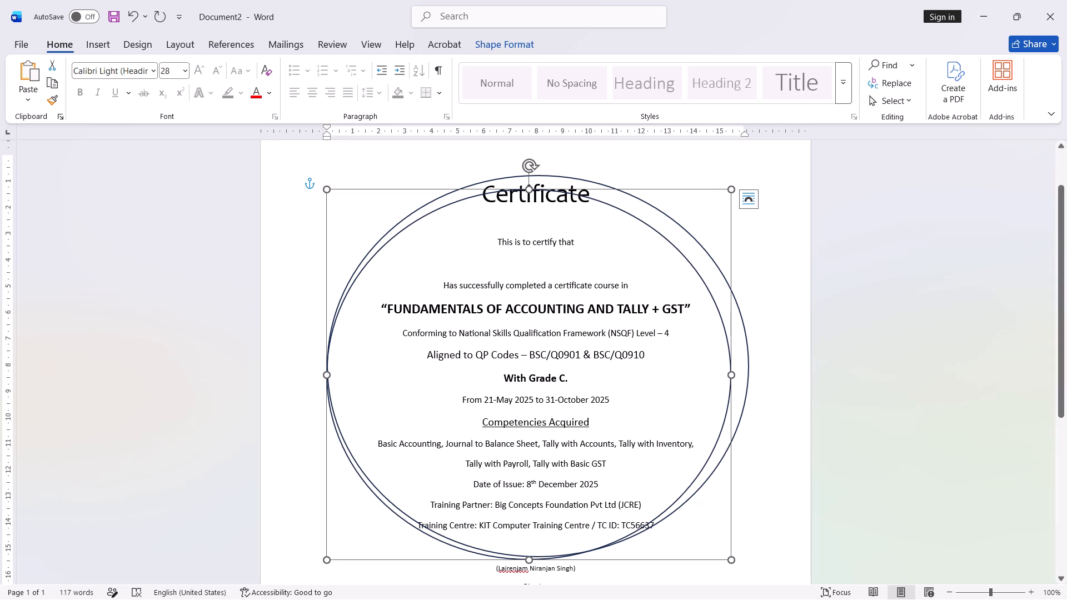
left_click_drag(327, 376, 346, 376)
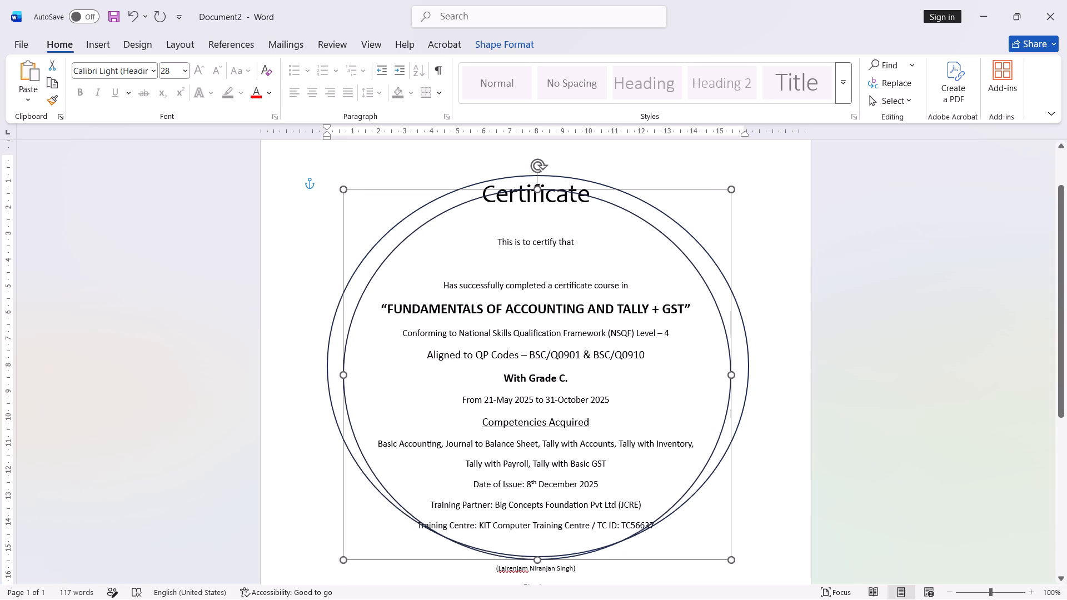
left_click_drag(346, 376, 345, 377)
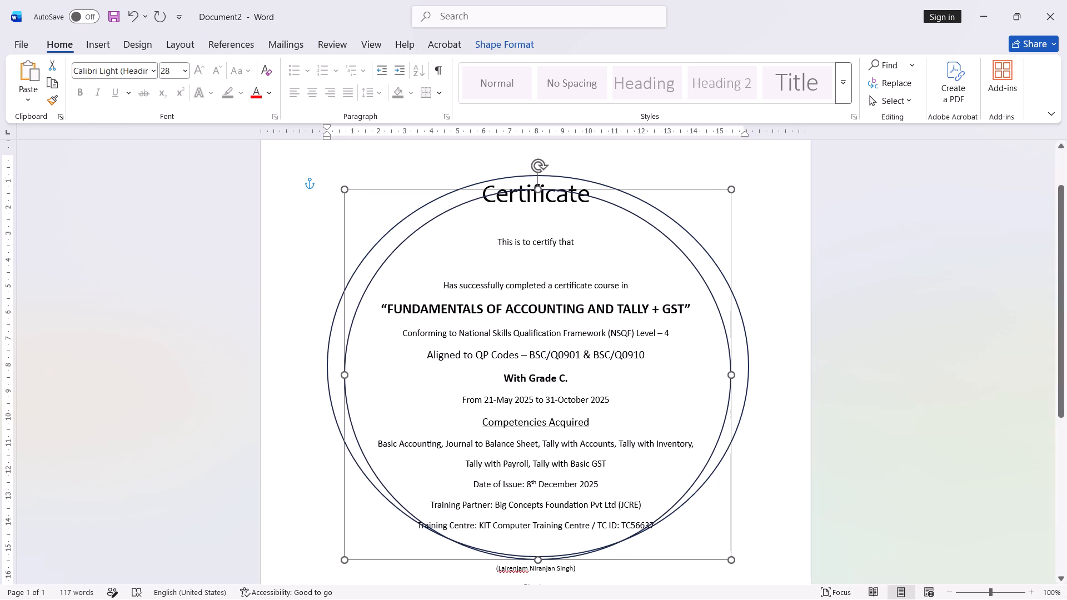
left_click_drag(345, 377, 344, 378)
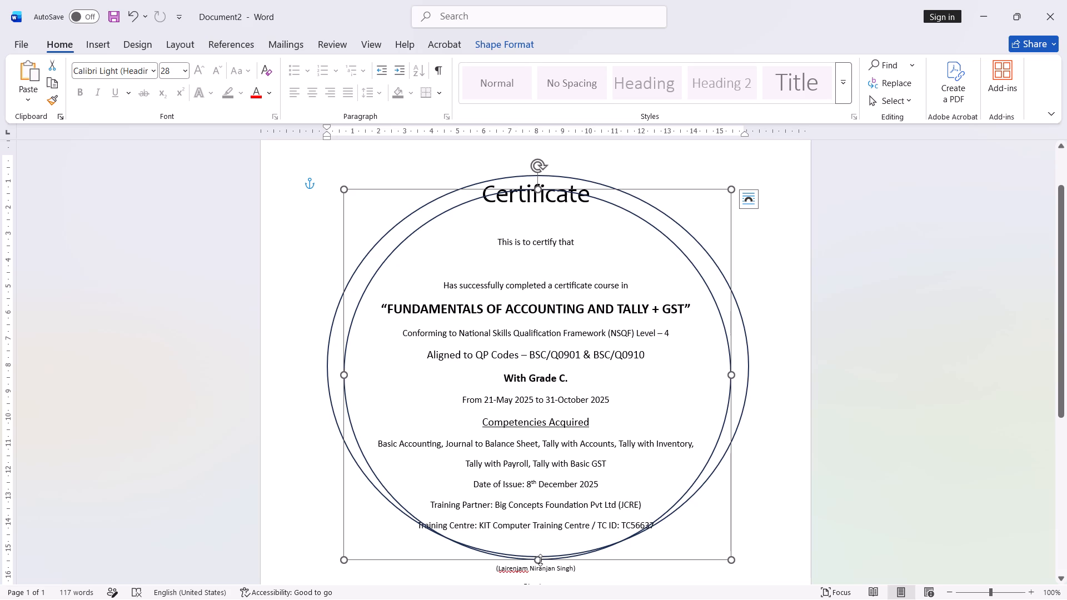
Raise the inner oval's bottom edge to the Training Centre line.
left_click_drag(540, 560, 540, 537)
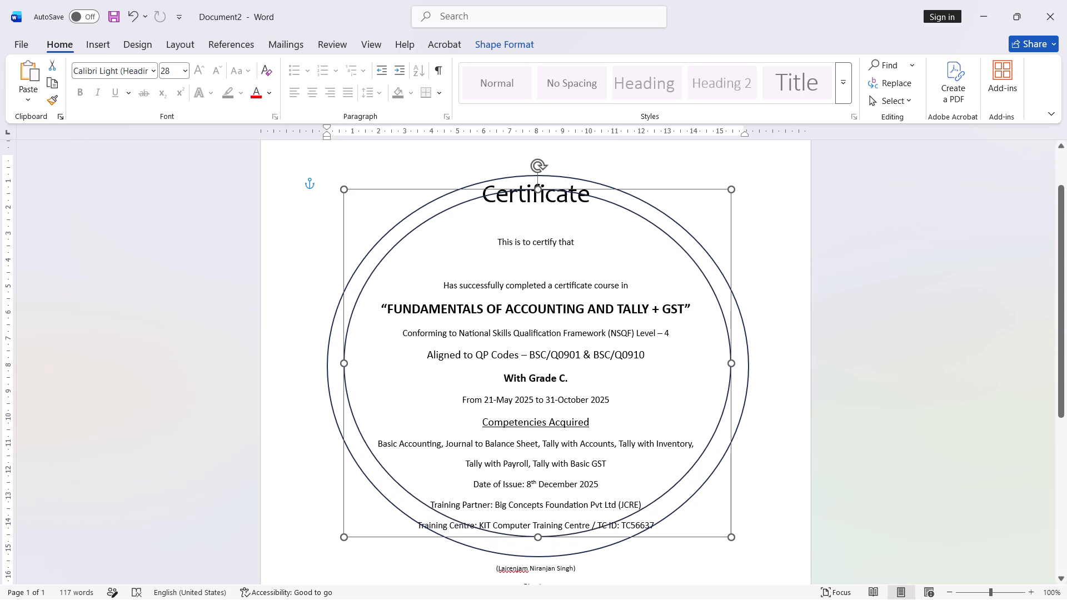
left_click_drag(540, 537, 540, 536)
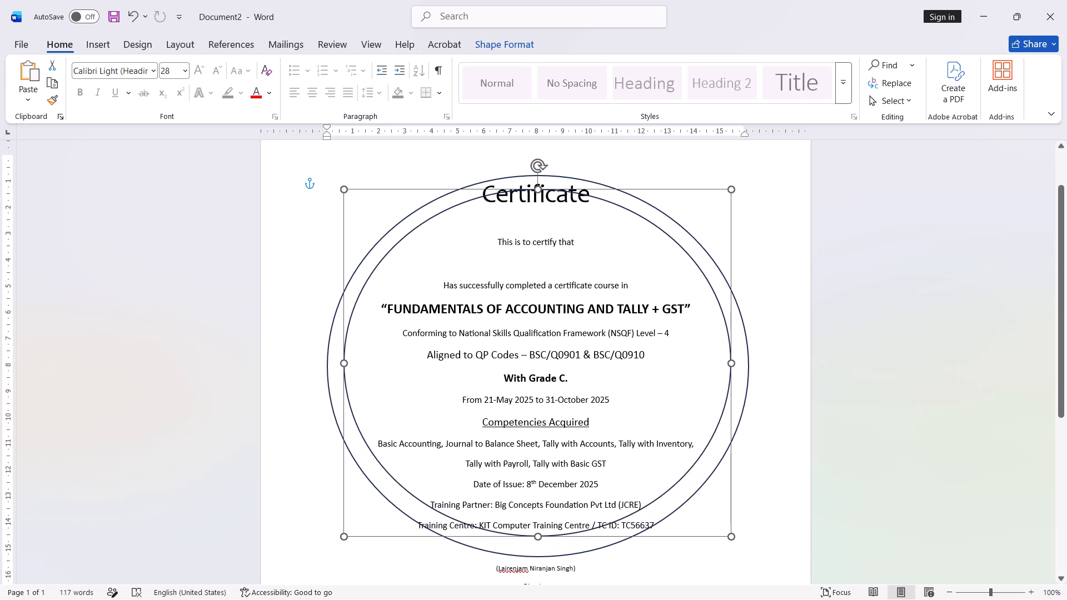
left_click_drag(540, 536, 541, 536)
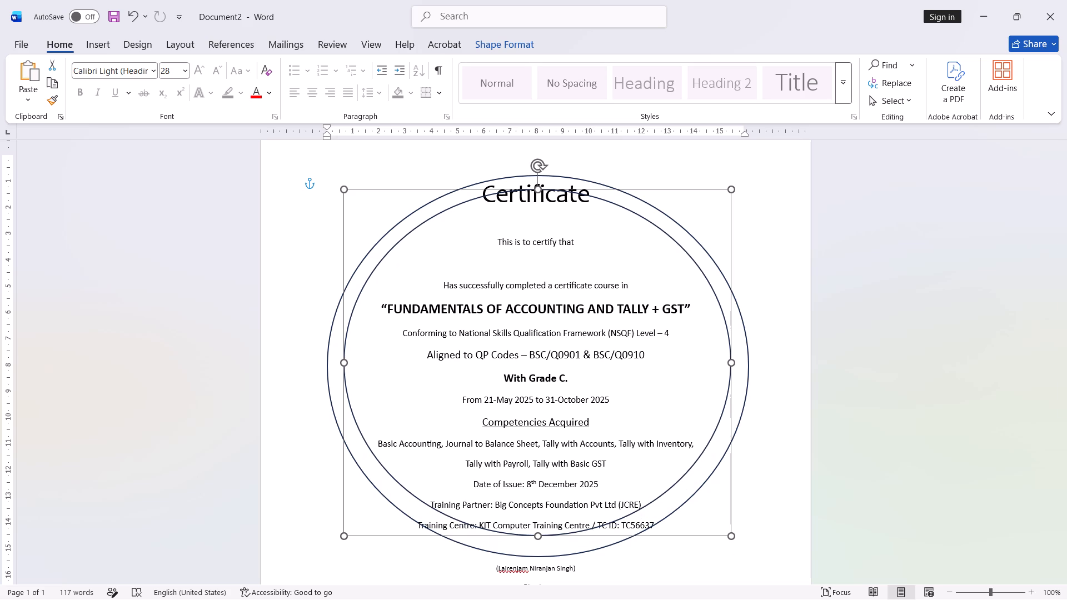
left_click_drag(541, 536, 542, 531)
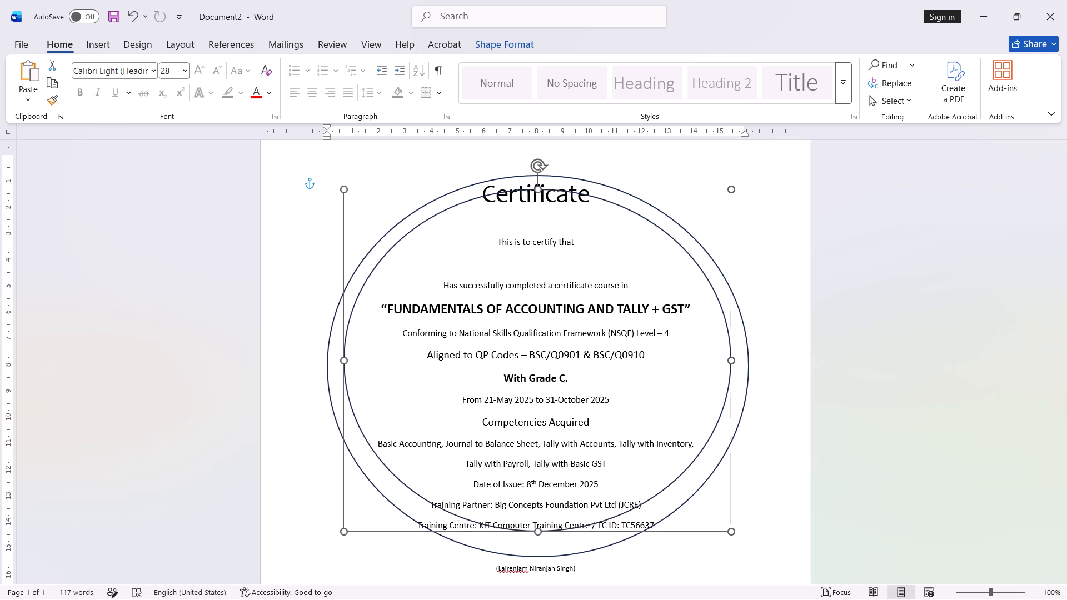
left_click_drag(542, 531, 542, 528)
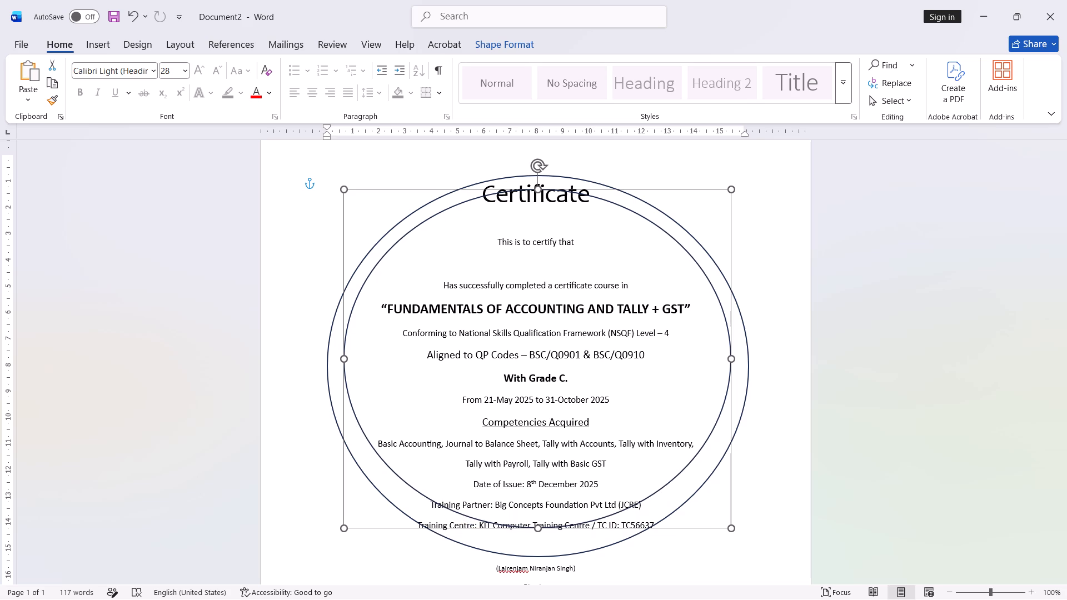
left_click_drag(542, 528, 544, 527)
Shorten the outer oval by raising its bottom edge above the signatory's name, and extend its top edge slightly upward.
left_click(532, 558)
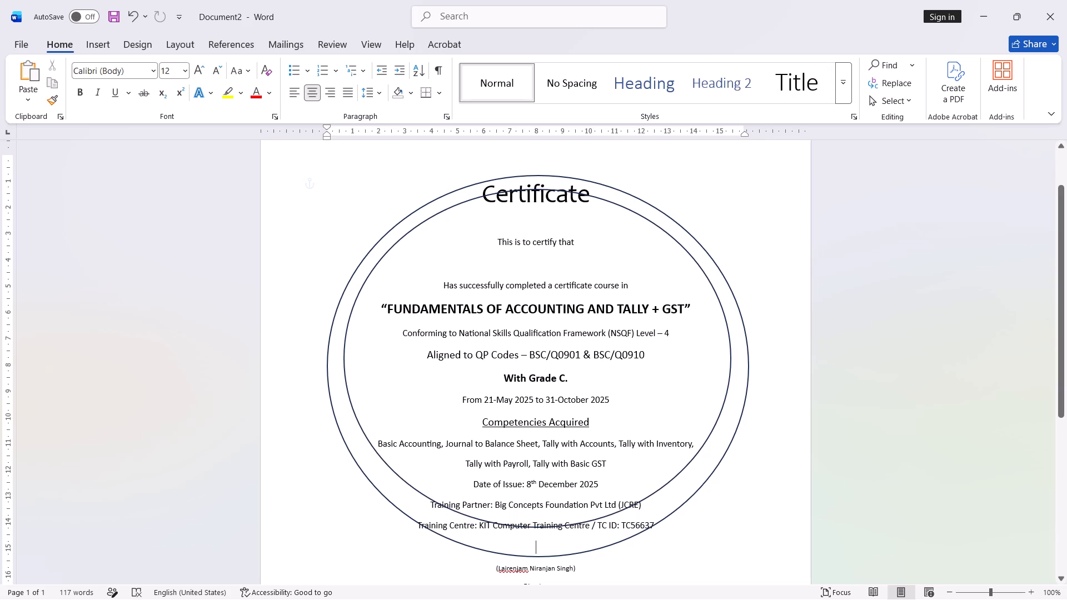
left_click(531, 558)
left_click(545, 561)
left_click(581, 554)
left_click_drag(540, 557, 541, 548)
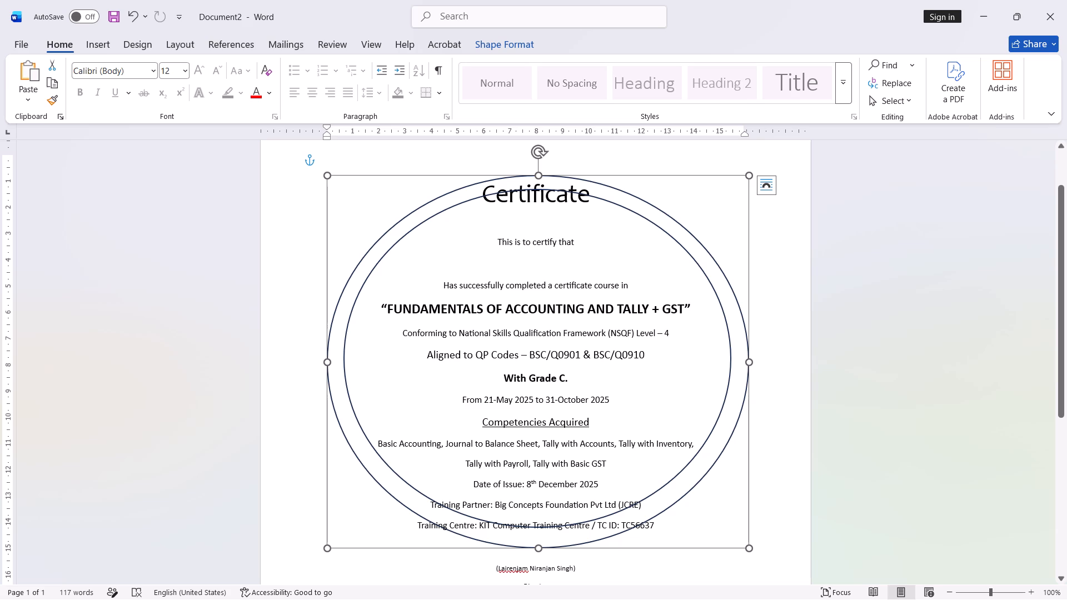
left_click_drag(540, 178, 539, 178)
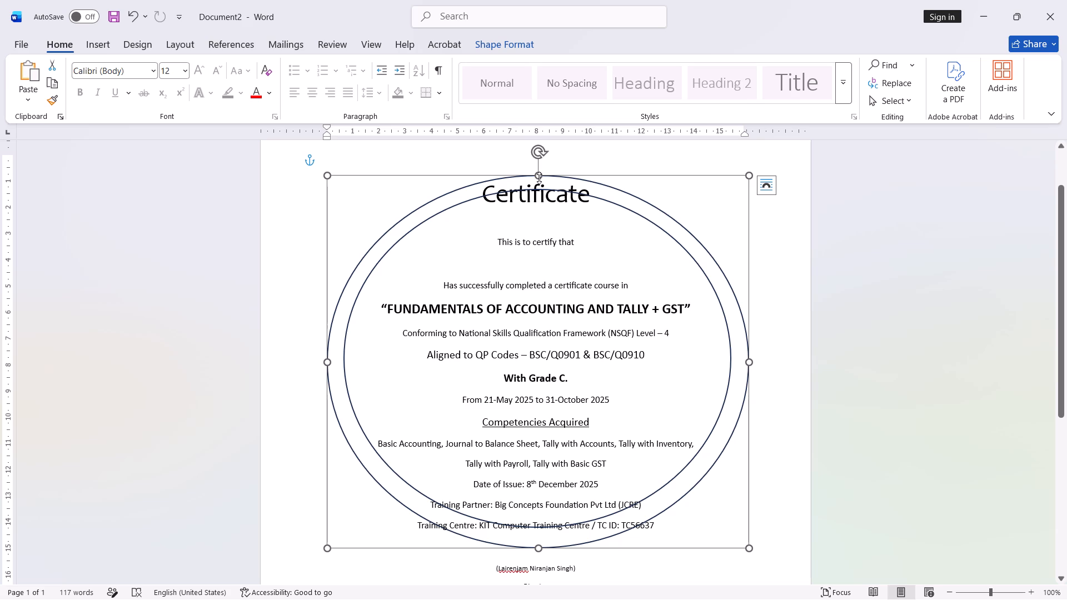
left_click_drag(539, 178, 539, 172)
Extend the inner oval's top edge slightly upward, near the top of the Certificate title.
left_click(547, 189)
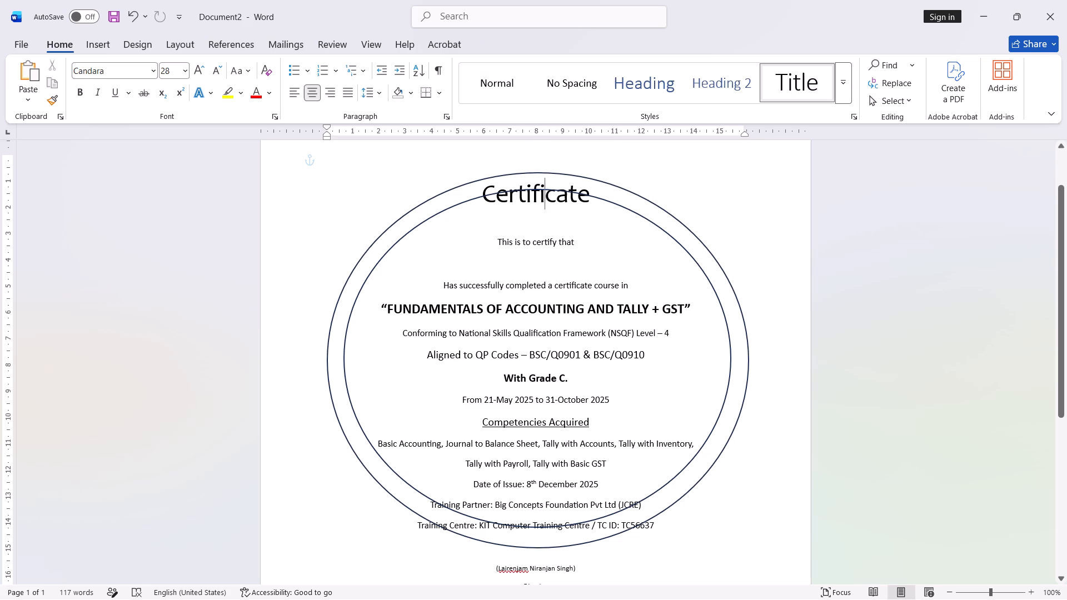
left_click(622, 205)
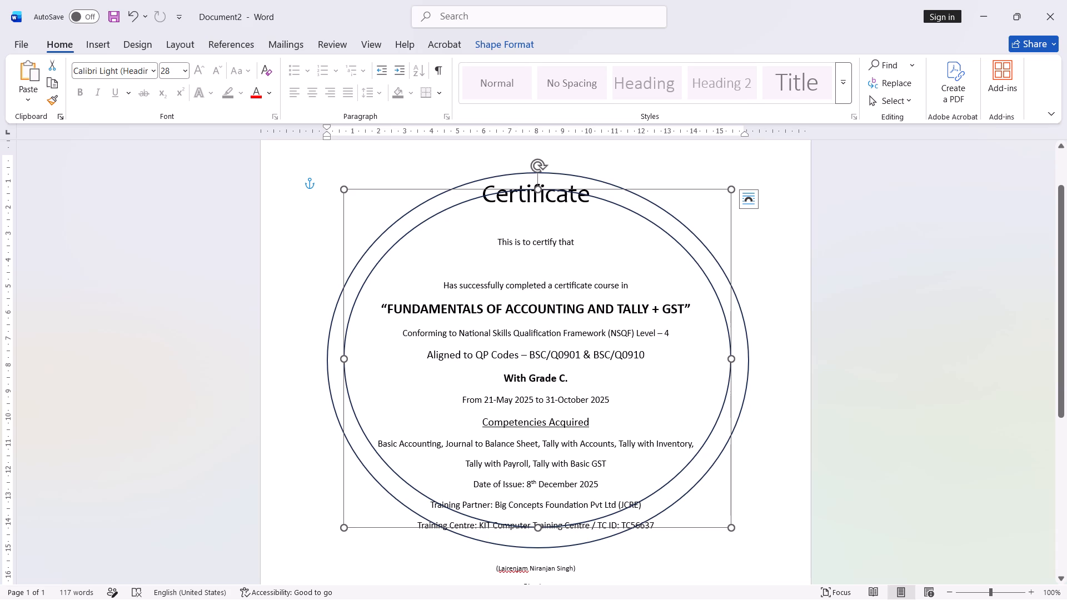
left_click(539, 188)
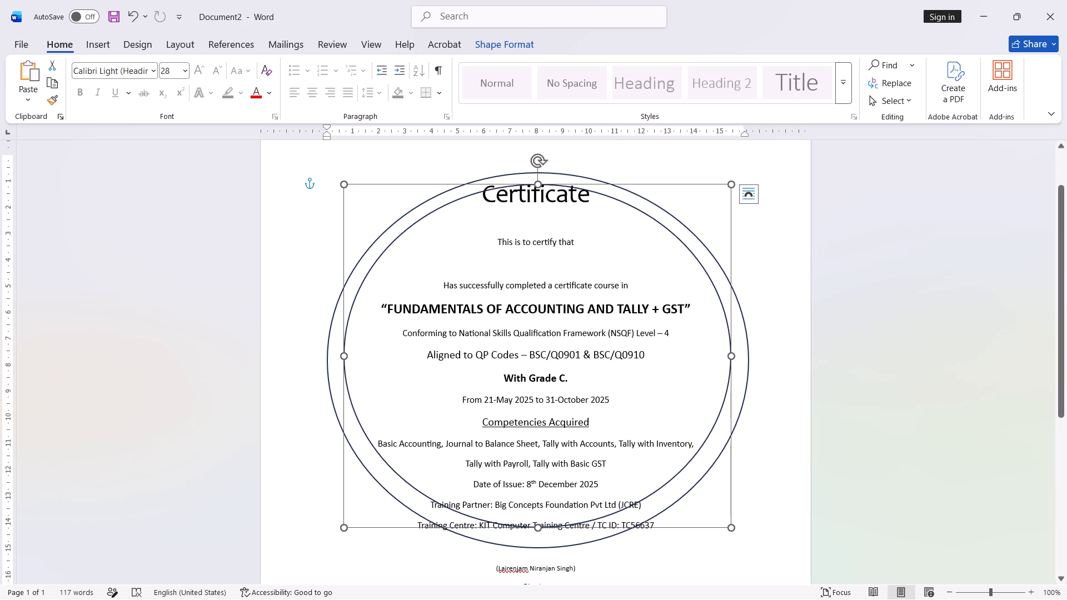
Extend the outer oval's top edge upward so it clears the Certificate title with a wider gap to the inner oval.
left_click(547, 171)
left_click(554, 171)
left_click(606, 182)
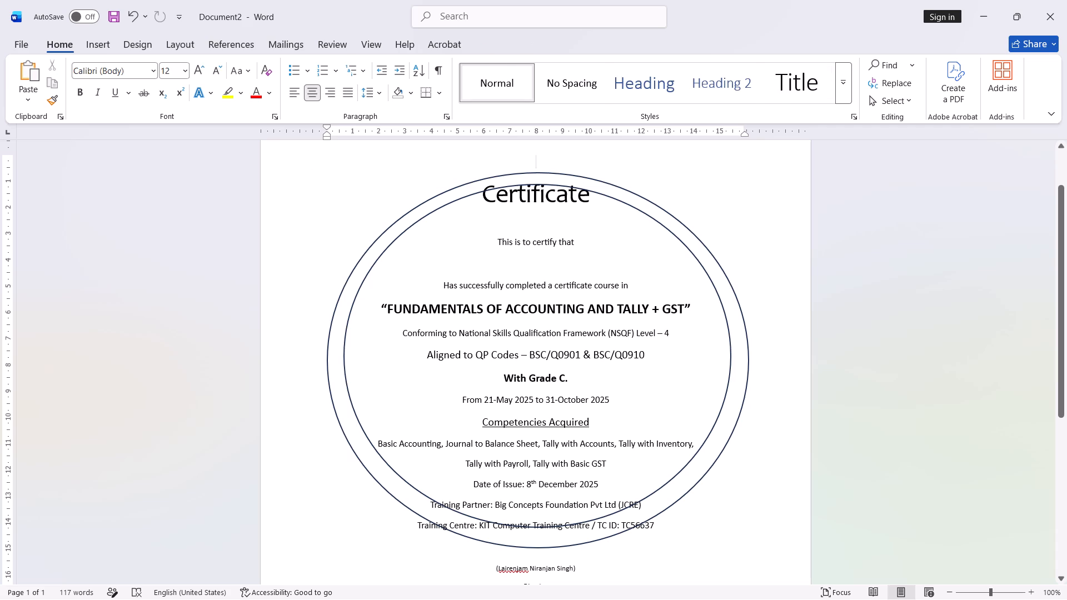
left_click_drag(539, 173, 539, 172)
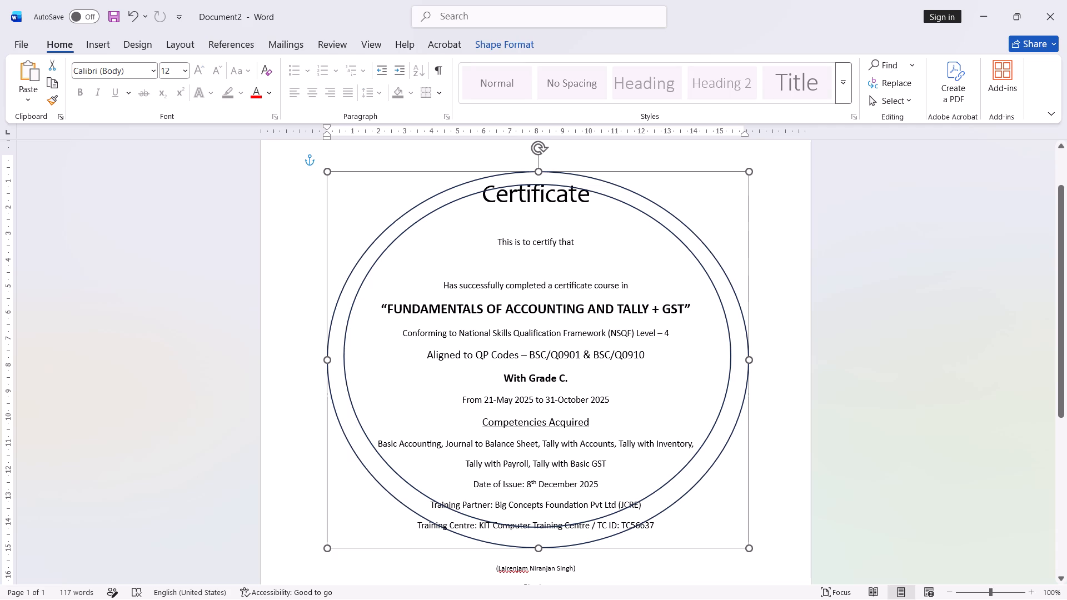
left_click_drag(539, 172, 538, 166)
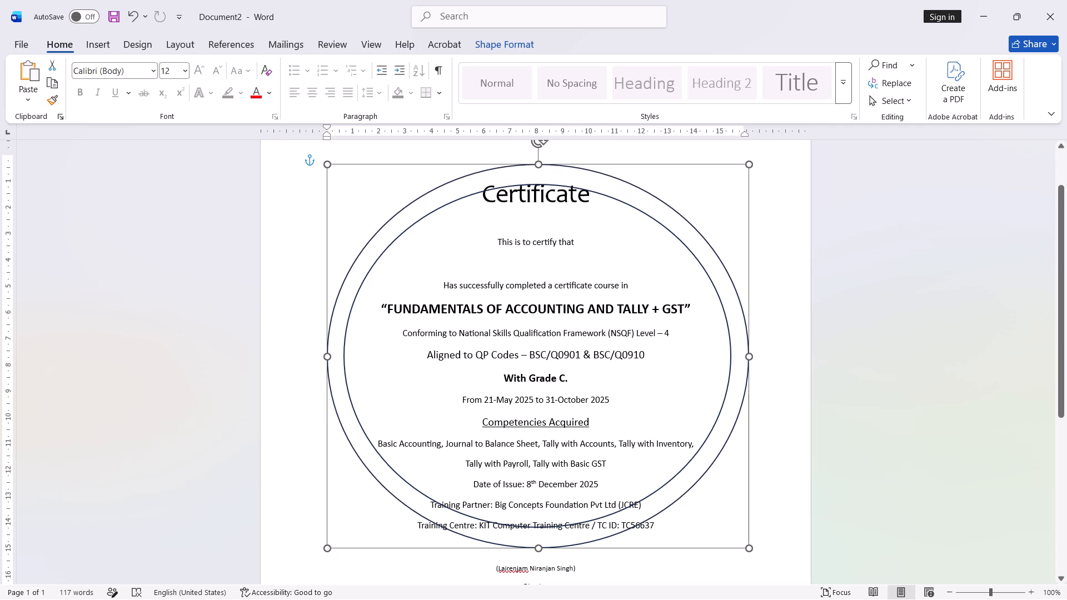
left_click_drag(538, 166, 537, 167)
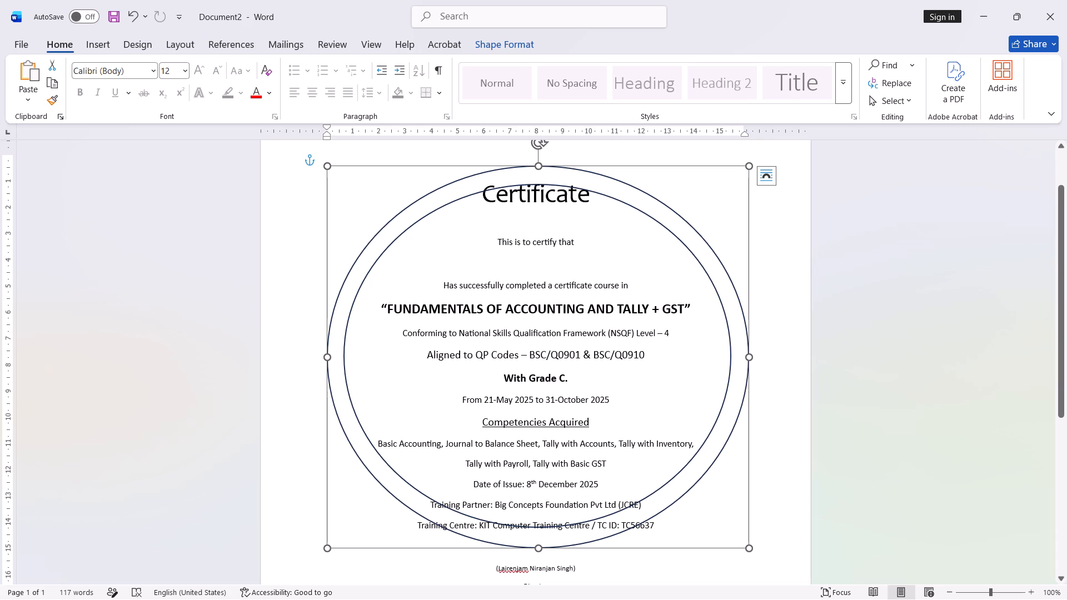
Lower the inner oval's bottom edge to just below the Training Centre line.
left_click(532, 526)
left_click_drag(539, 527, 540, 528)
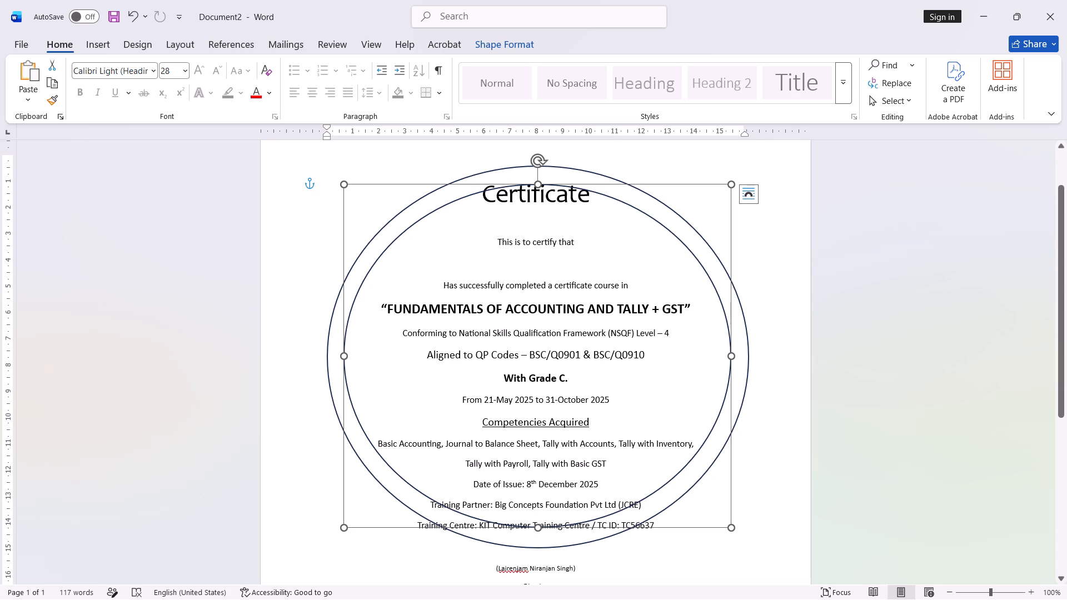
left_click_drag(540, 528, 538, 536)
Lower the outer oval's bottom edge to just above the signatory's name.
left_click(543, 546)
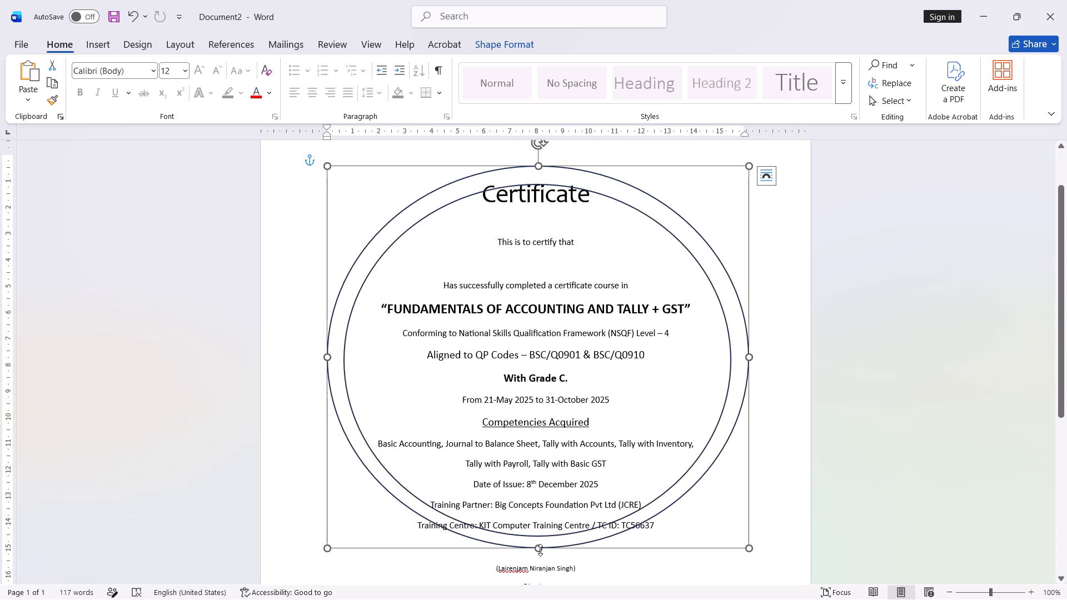
left_click_drag(540, 549, 539, 556)
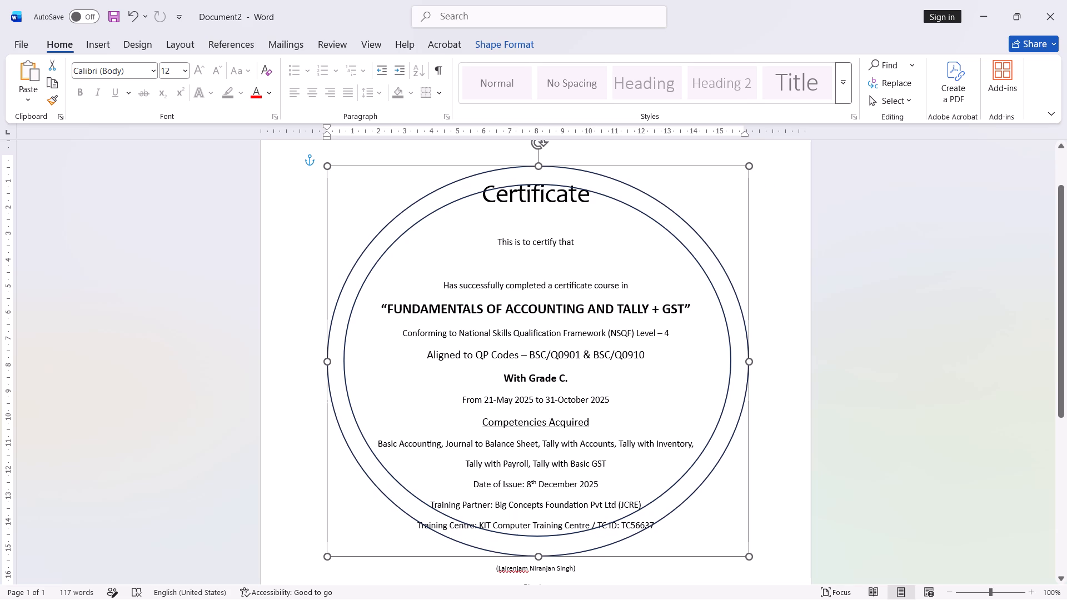
left_click_drag(539, 556, 538, 560)
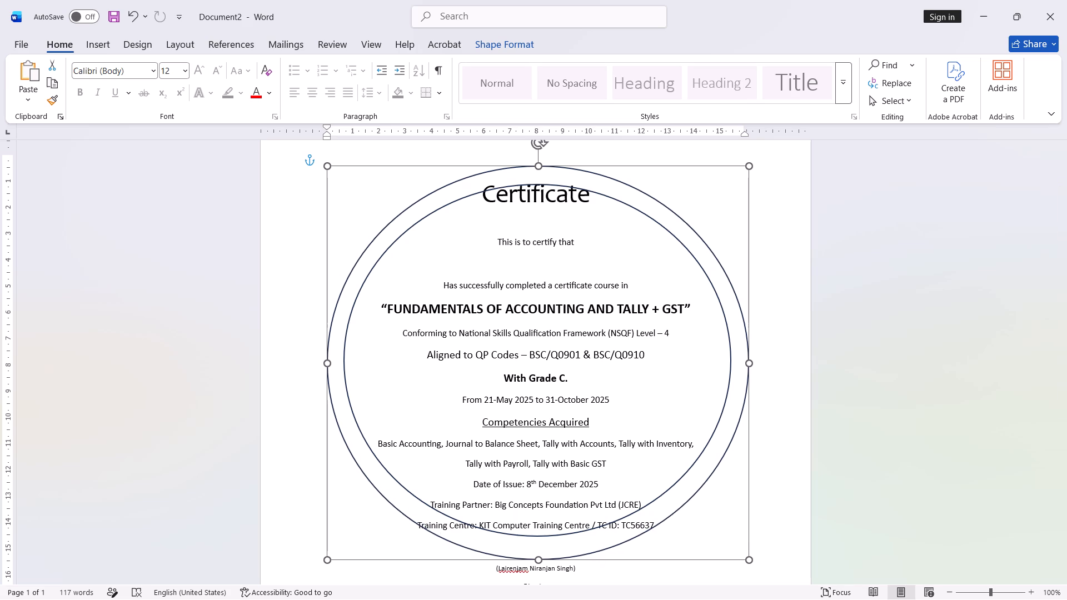
left_click_drag(538, 560, 538, 556)
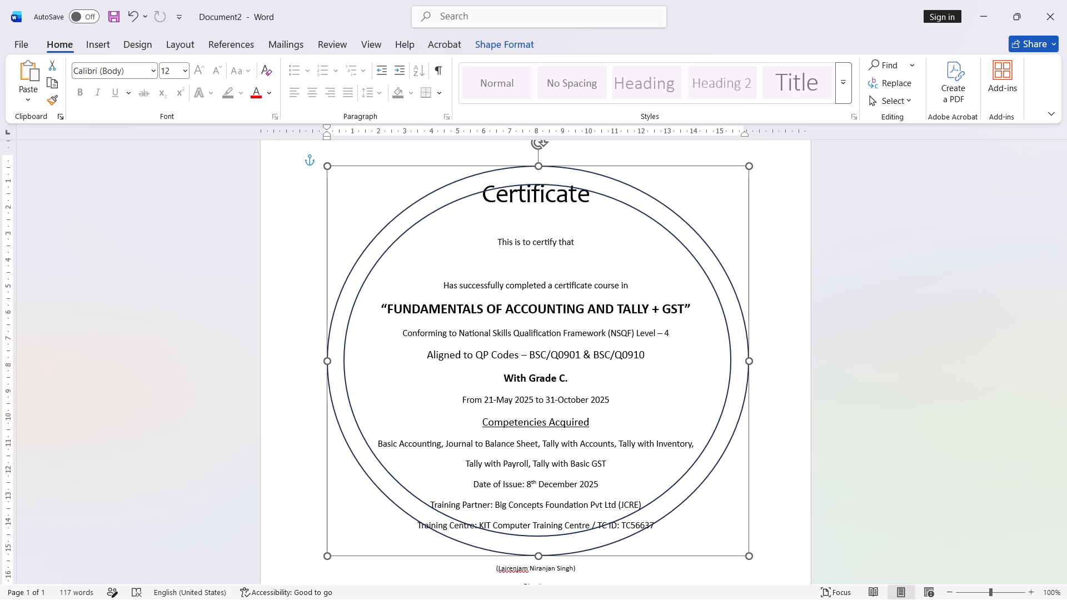
left_click_drag(538, 556, 538, 556)
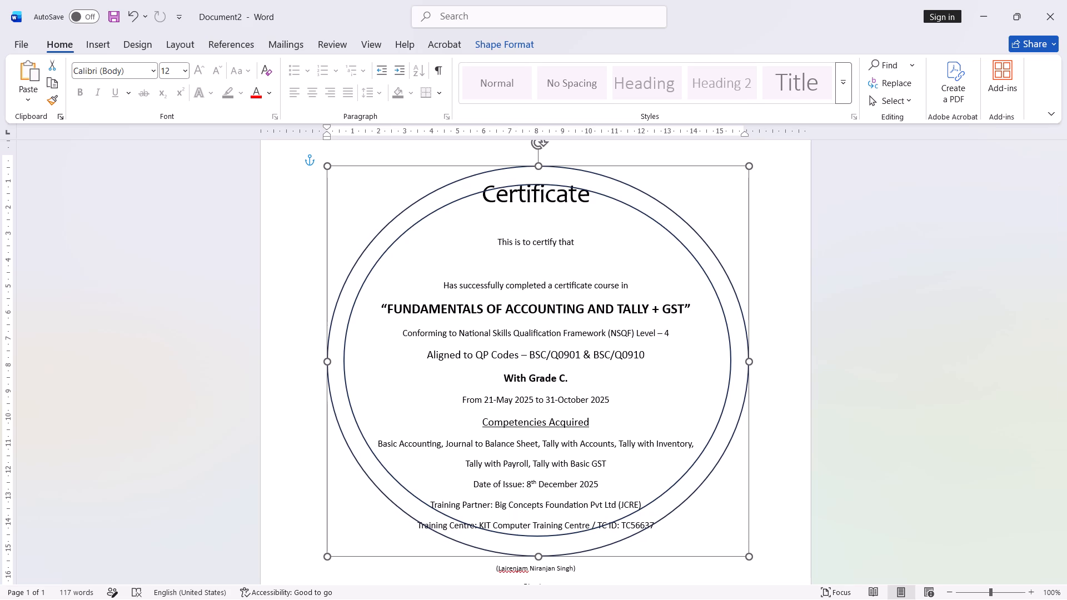
left_click_drag(538, 556, 538, 558)
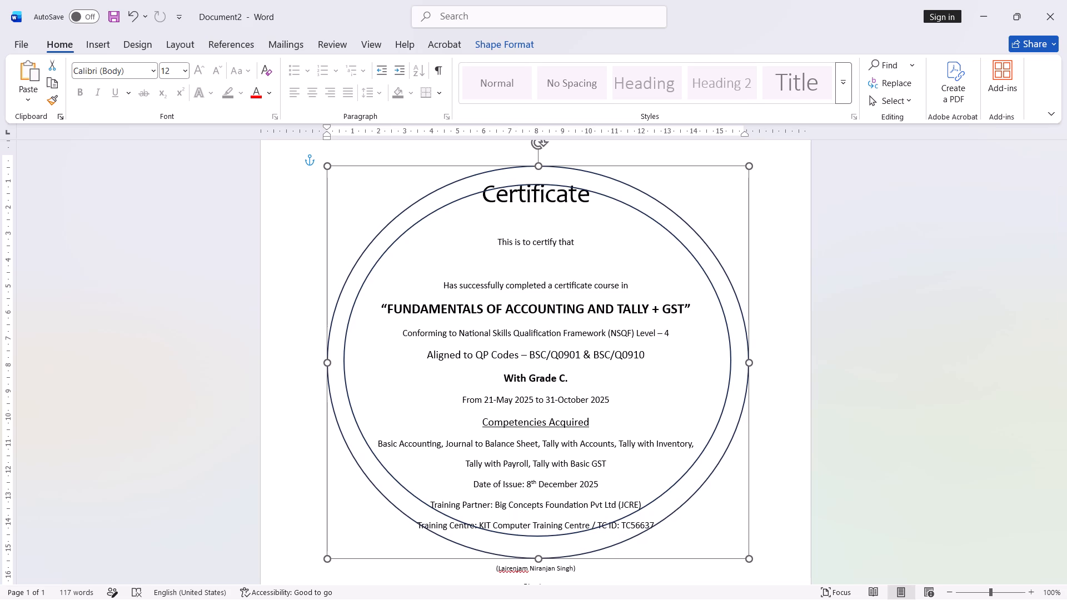
left_click_drag(538, 558, 538, 559)
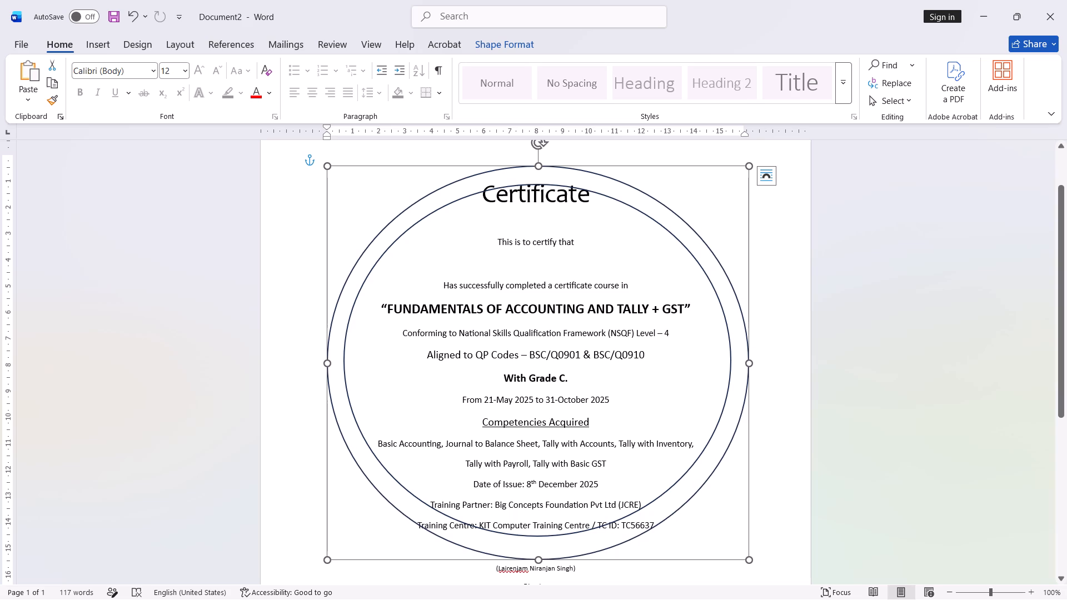
Lower the inner oval's bottom edge slightly and narrow the oval equally on both sides to even out the gap between the ovals.
left_click(533, 537)
left_click_drag(537, 536, 538, 541)
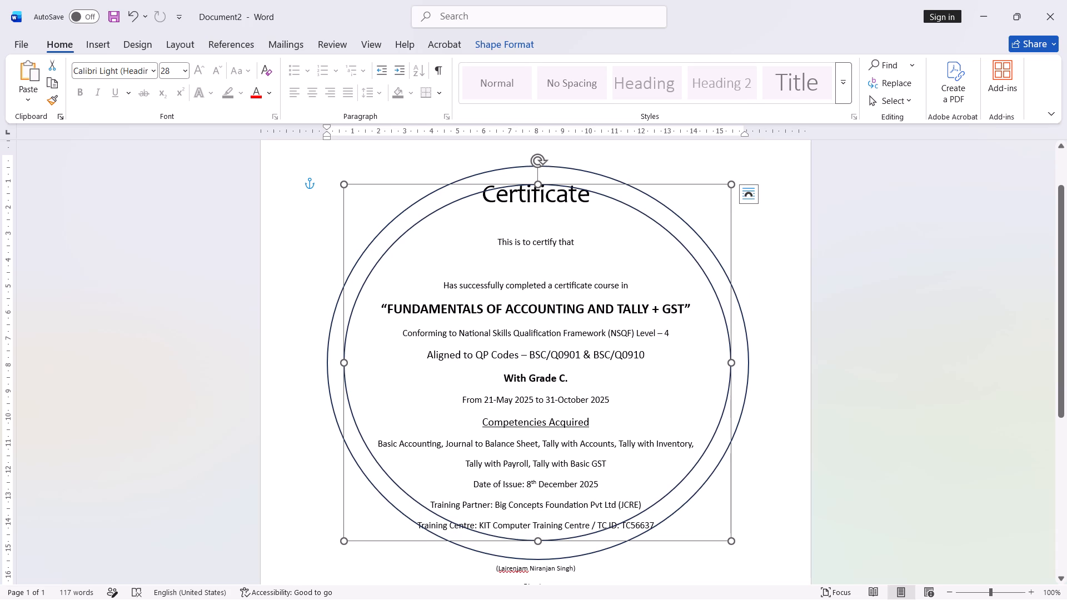
left_click(347, 363)
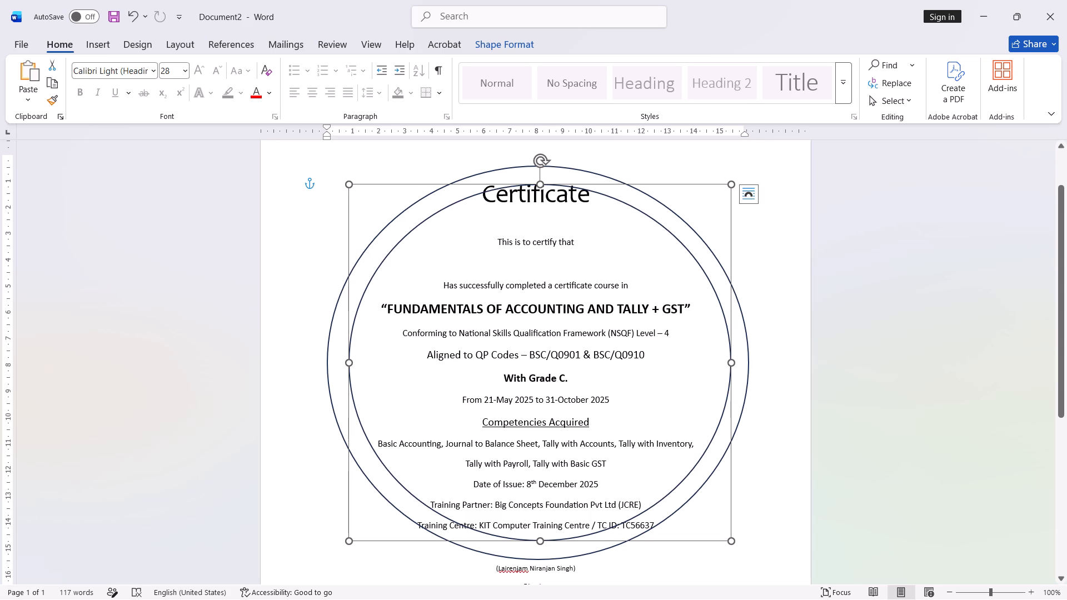
left_click(731, 363)
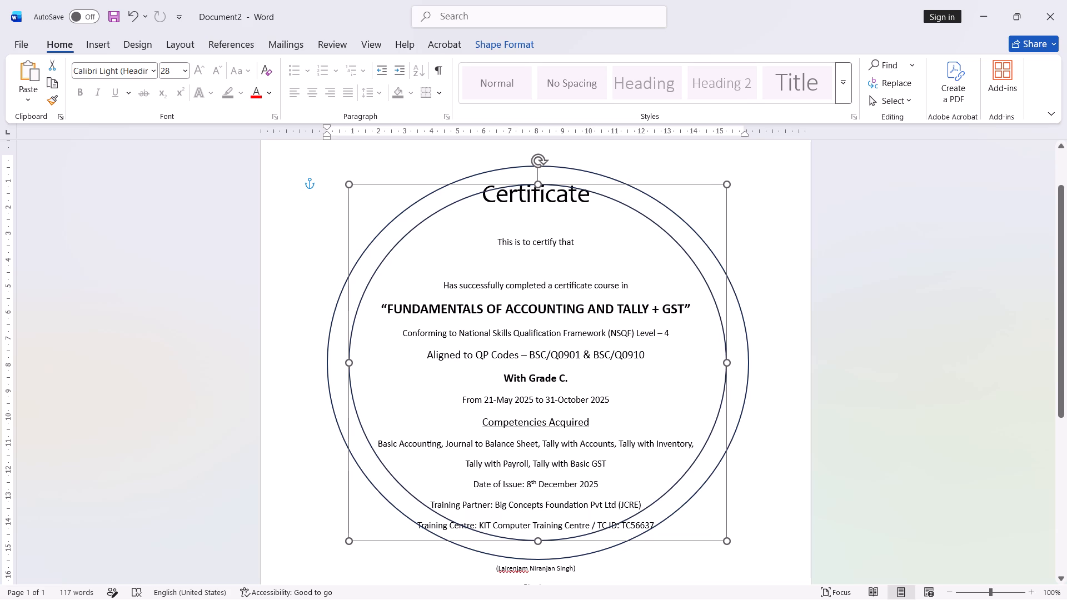
Review the whole certificate, checking how both ovals sit around the text from the title to the footer lines.
left_click(777, 392)
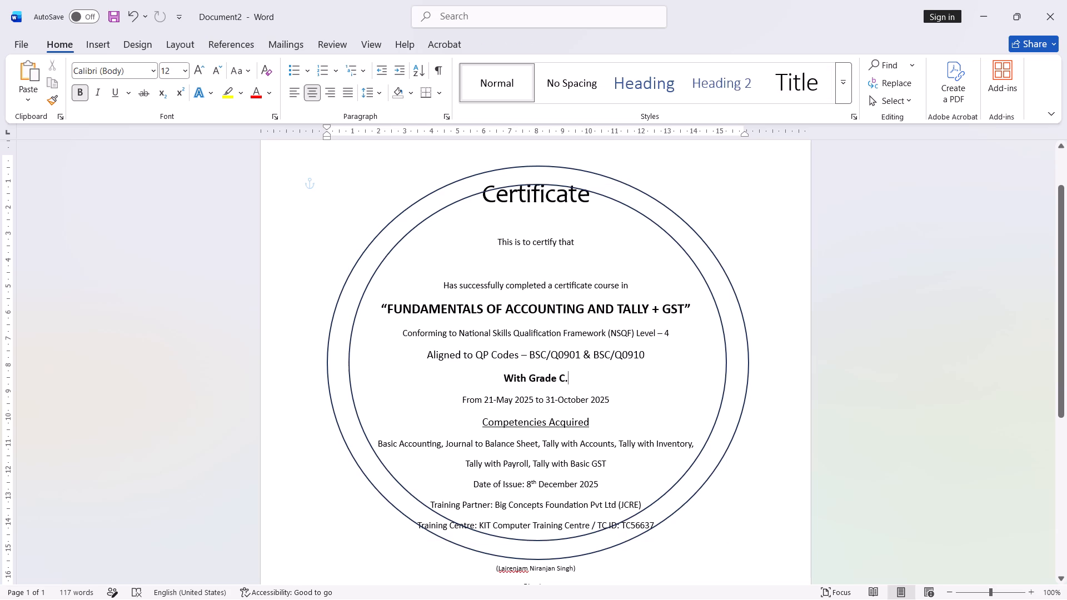
scroll(772, 412, "up", 5)
scroll(772, 401, "down", 4)
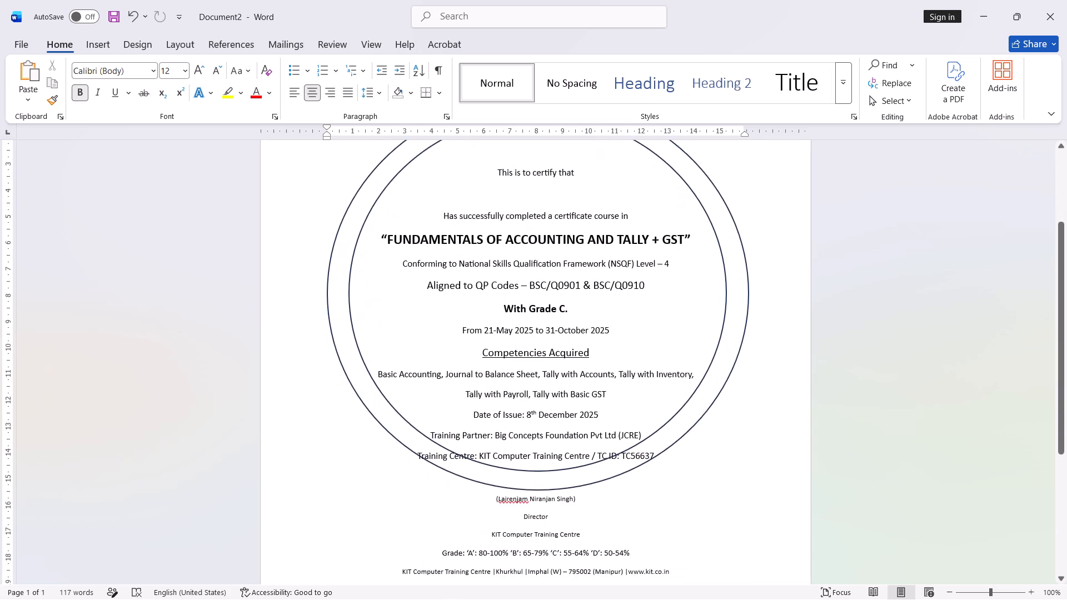
scroll(772, 399, "down", 7)
scroll(772, 399, "up", 6)
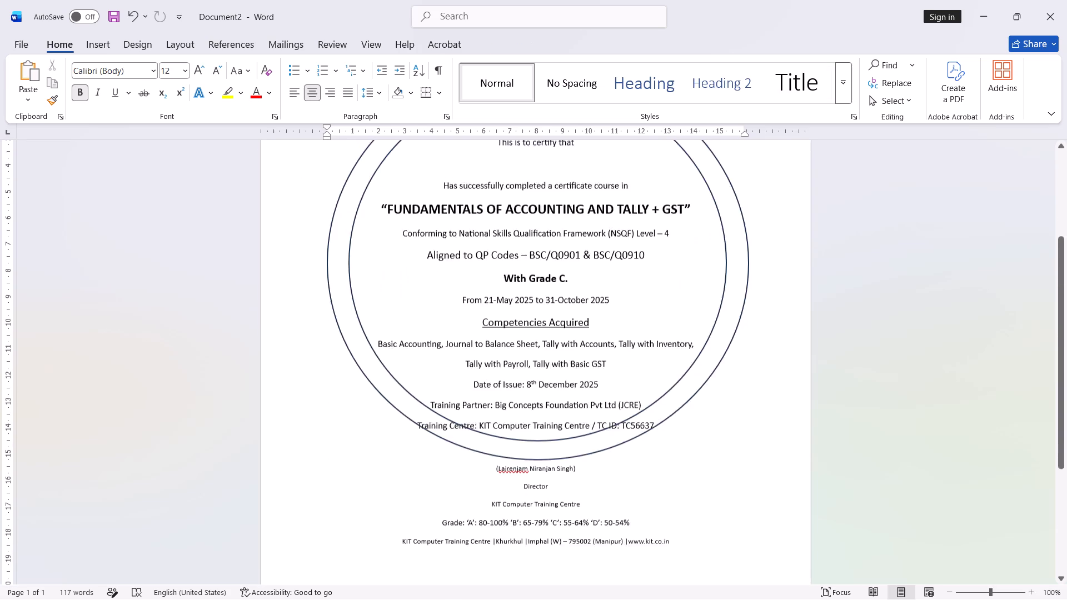
scroll(772, 399, "up", 6)
scroll(772, 399, "down", 2)
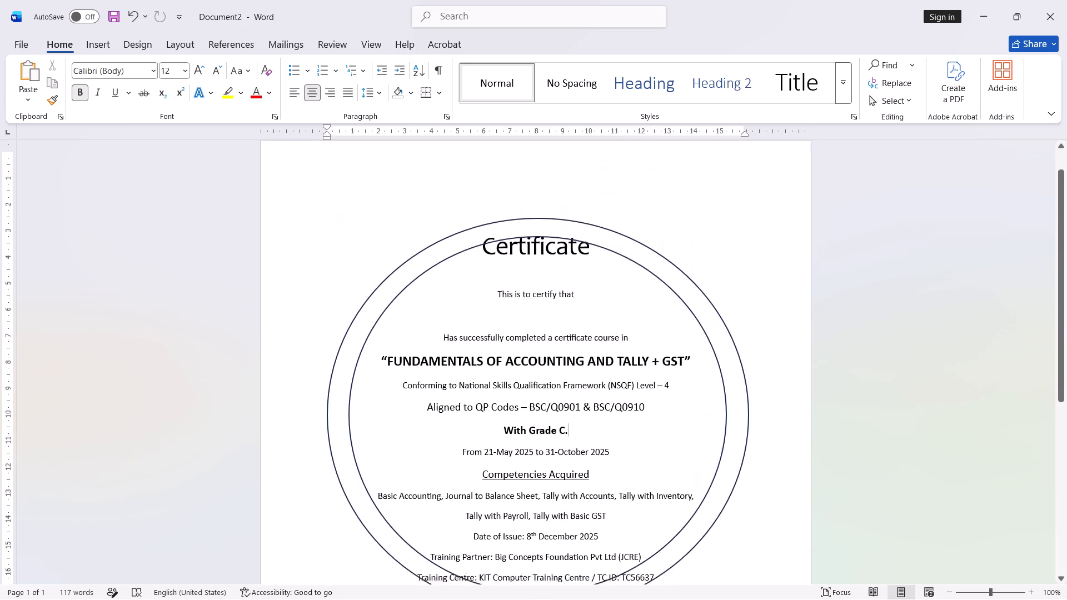
scroll(772, 399, "down", 5)
scroll(772, 399, "up", 3)
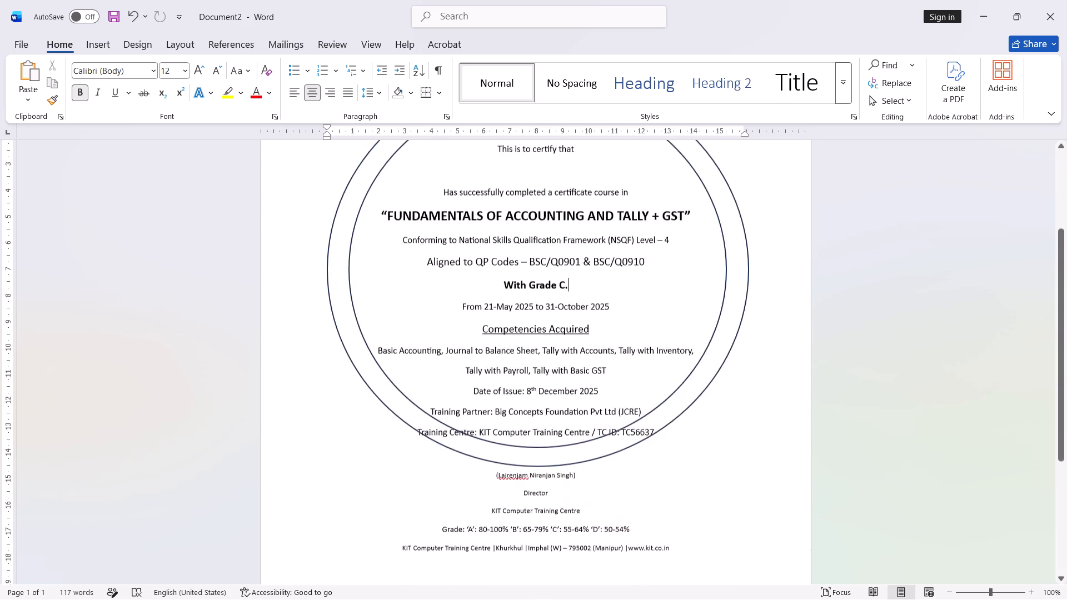
scroll(772, 399, "up", 5)
Group the inner and outer ovals into a single object.
left_click(663, 345)
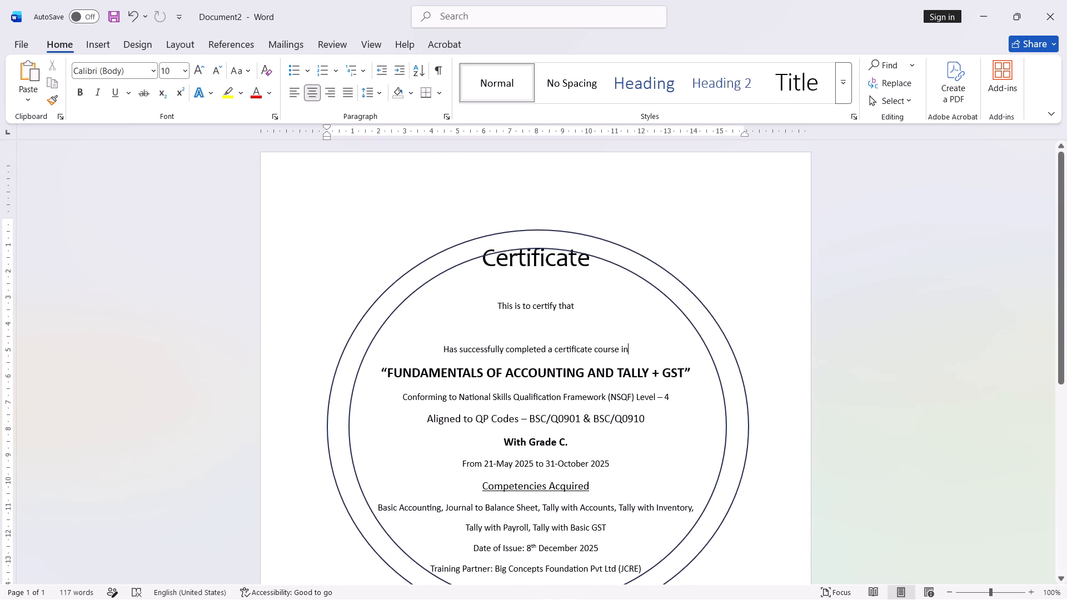
left_click(684, 316)
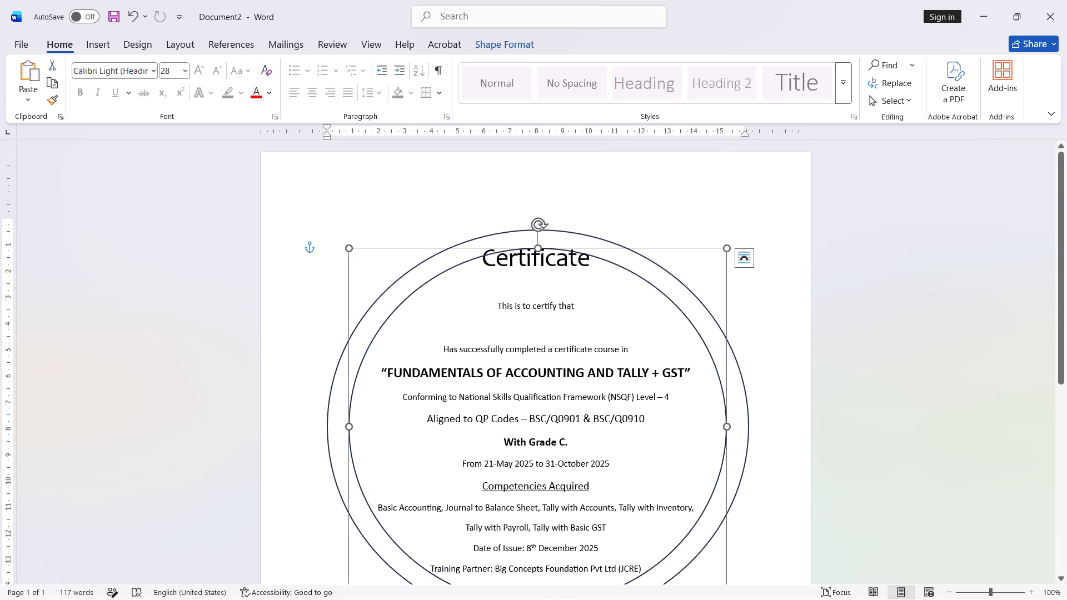
left_click(734, 352, "ctrl")
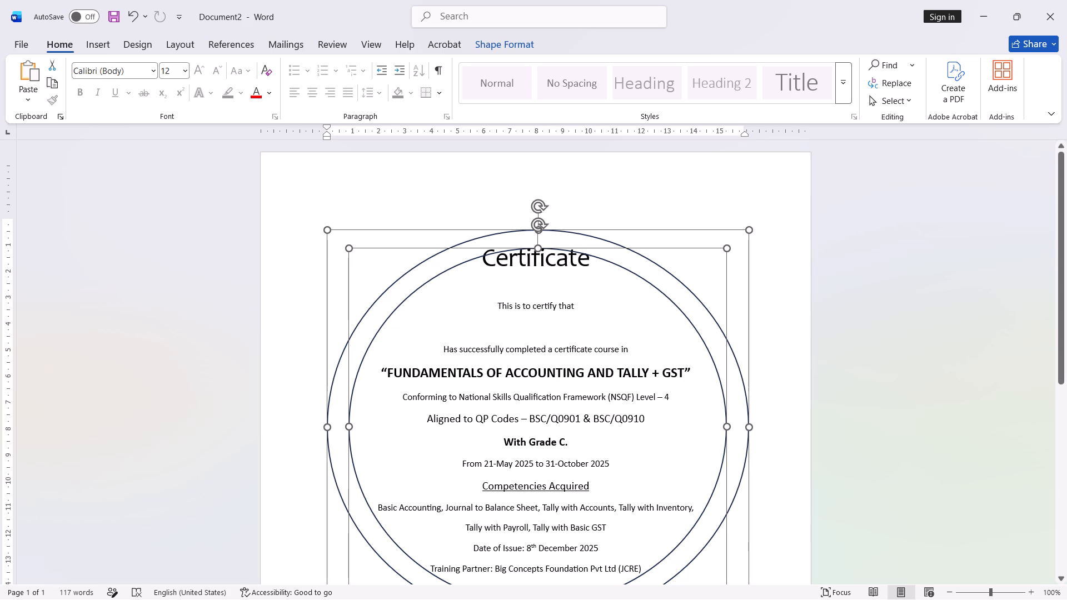
right_click(667, 229)
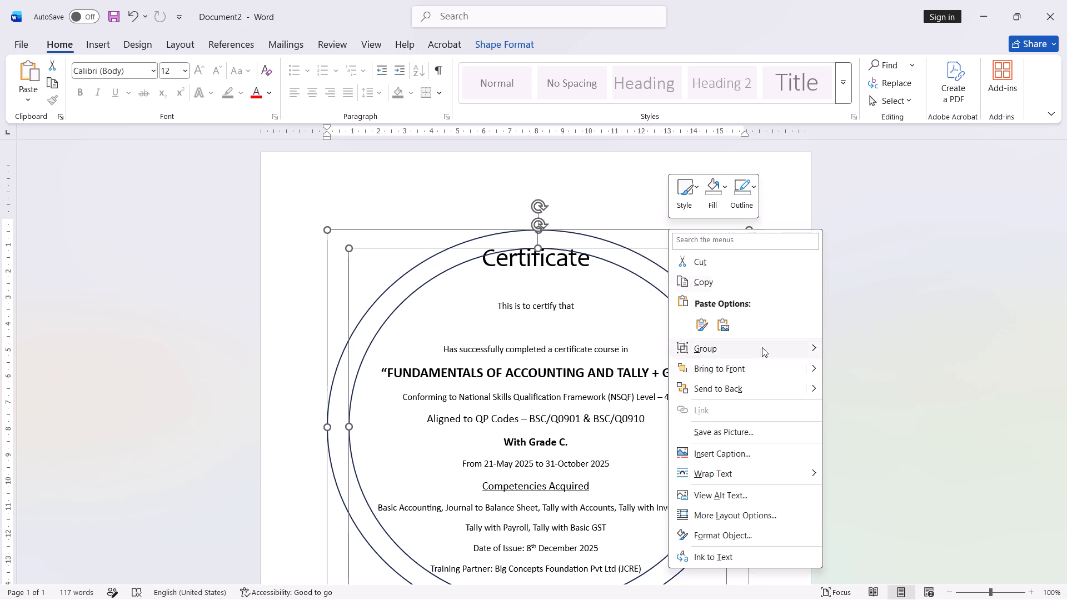
left_click(728, 351)
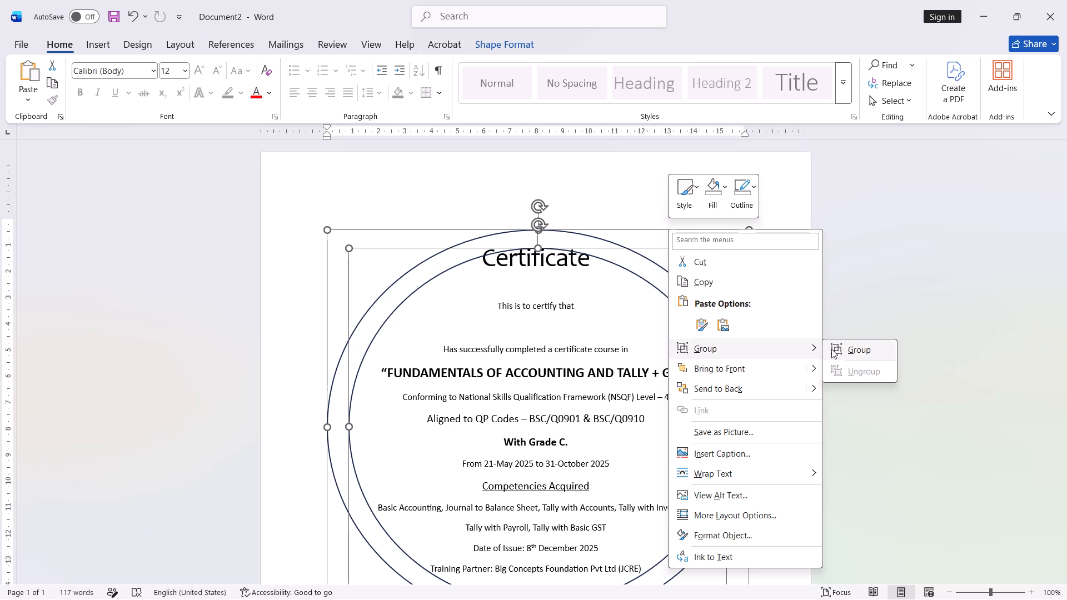
left_click(834, 348)
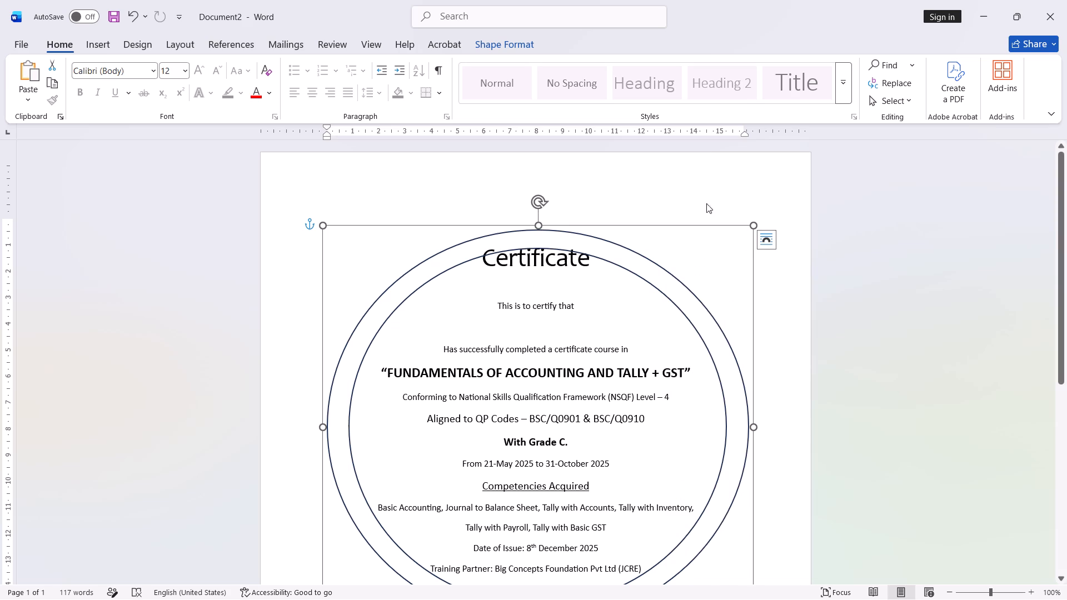
left_click(702, 193)
Examine the grouped ovals against the certificate text from the title down to the footer lines.
scroll(766, 372, "down", 1)
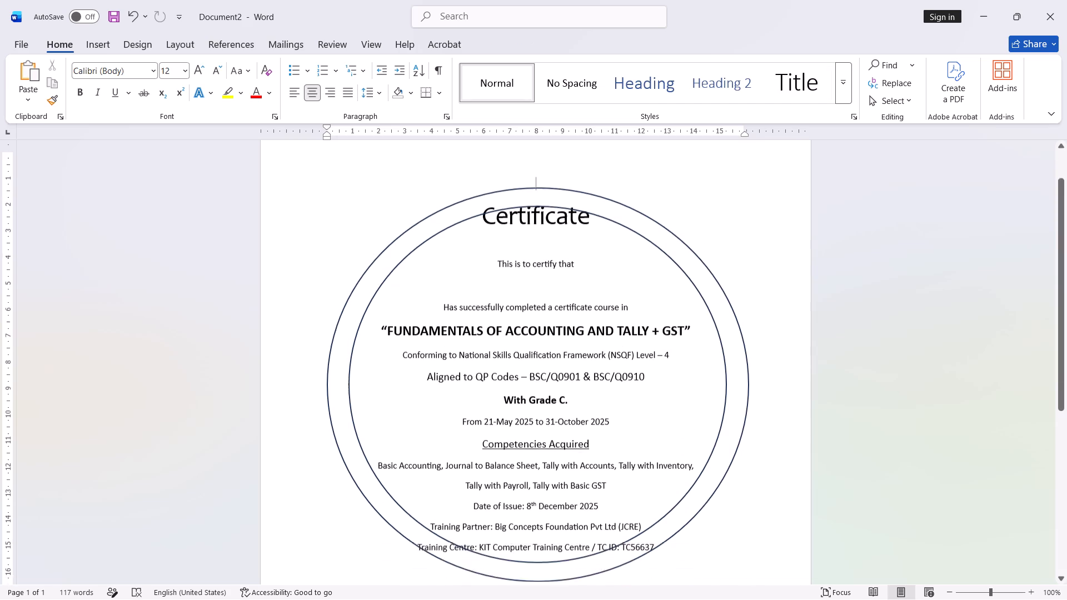
scroll(766, 372, "down", 5)
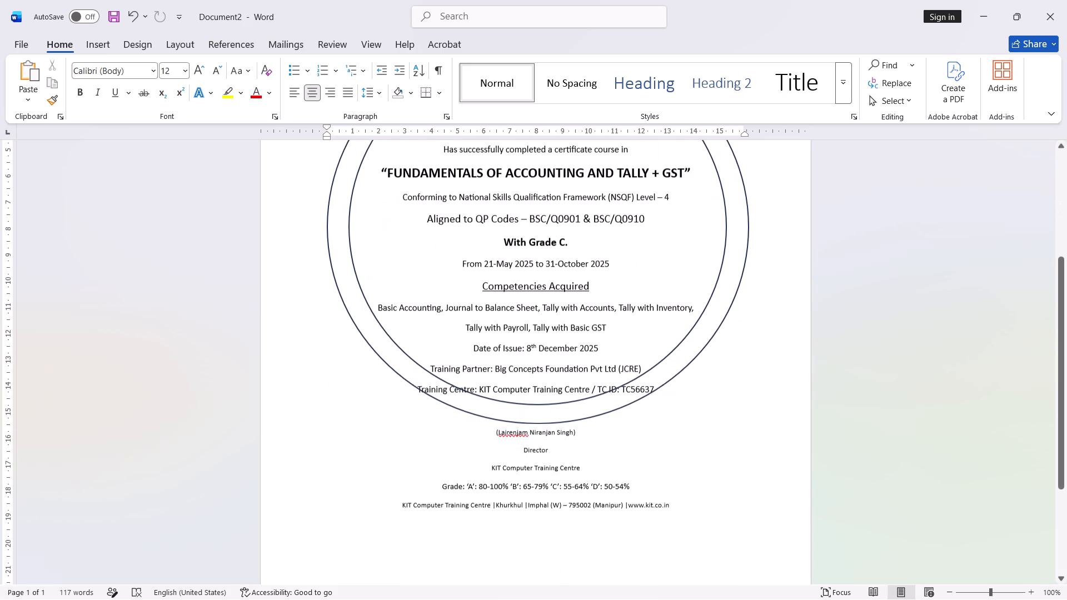
scroll(751, 341, "up", 2)
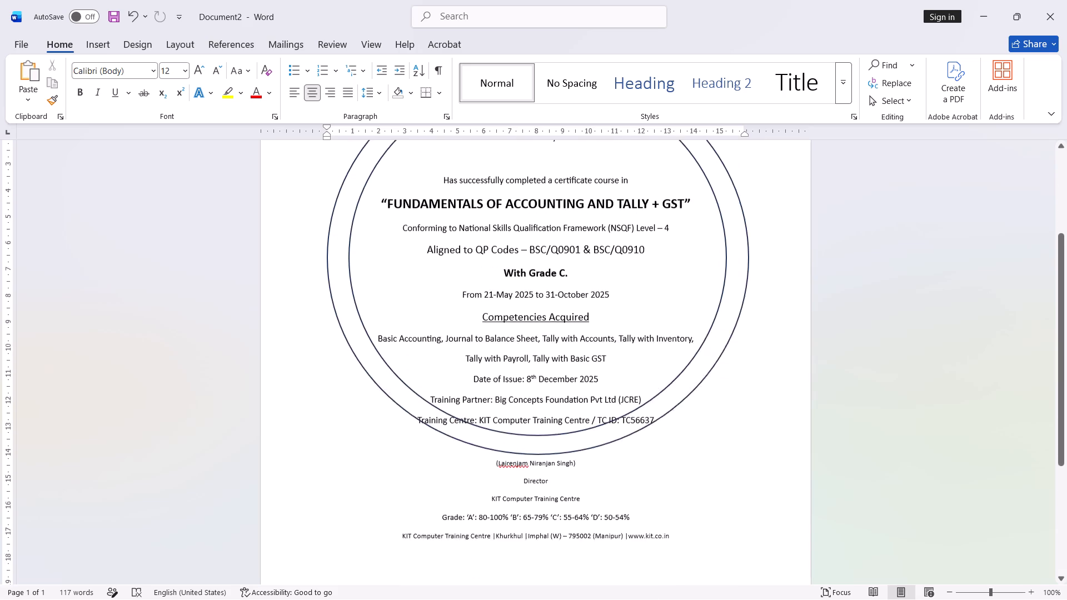
scroll(751, 341, "up", 7)
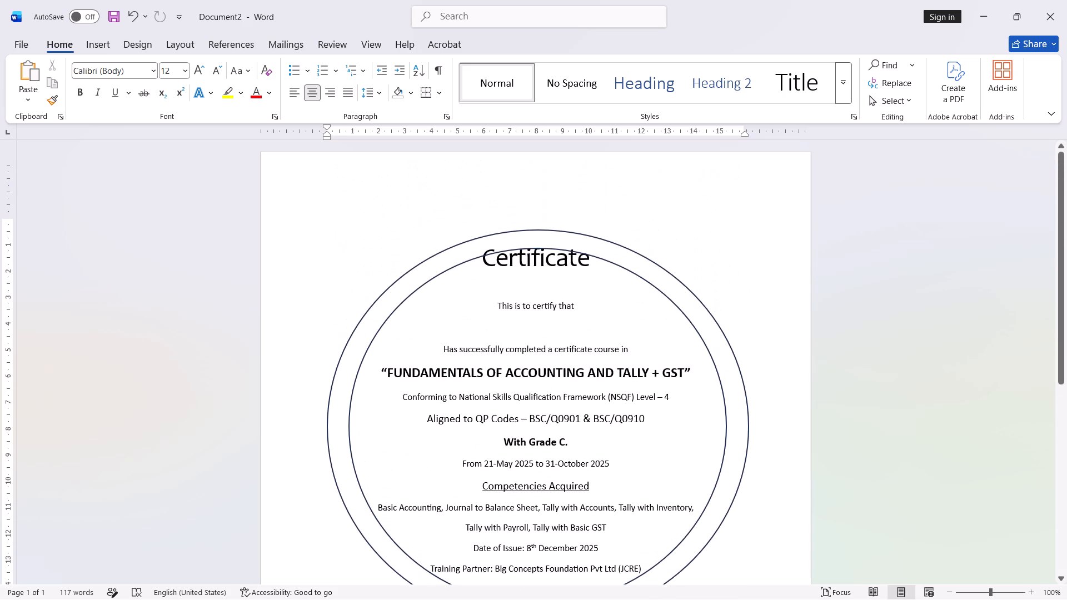
scroll(751, 341, "up", 2)
scroll(751, 341, "down", 3)
scroll(751, 341, "up", 3)
scroll(751, 341, "down", 3)
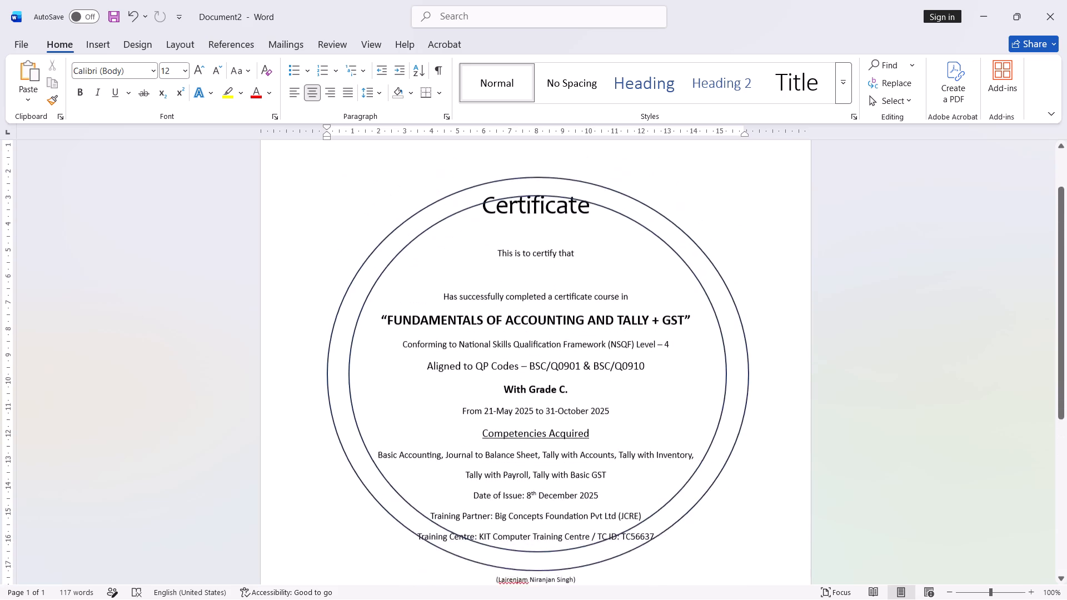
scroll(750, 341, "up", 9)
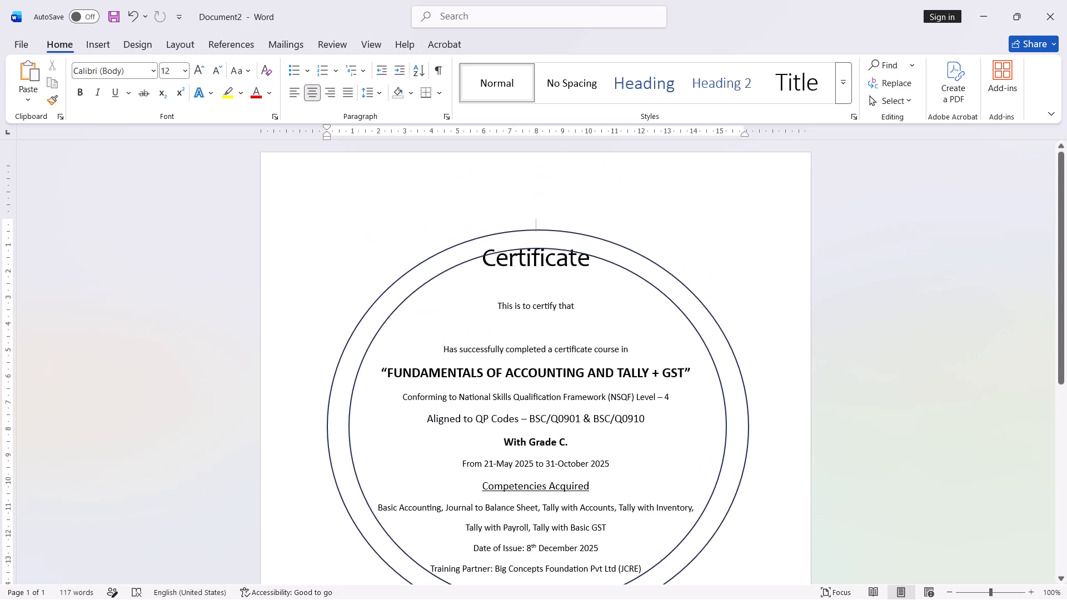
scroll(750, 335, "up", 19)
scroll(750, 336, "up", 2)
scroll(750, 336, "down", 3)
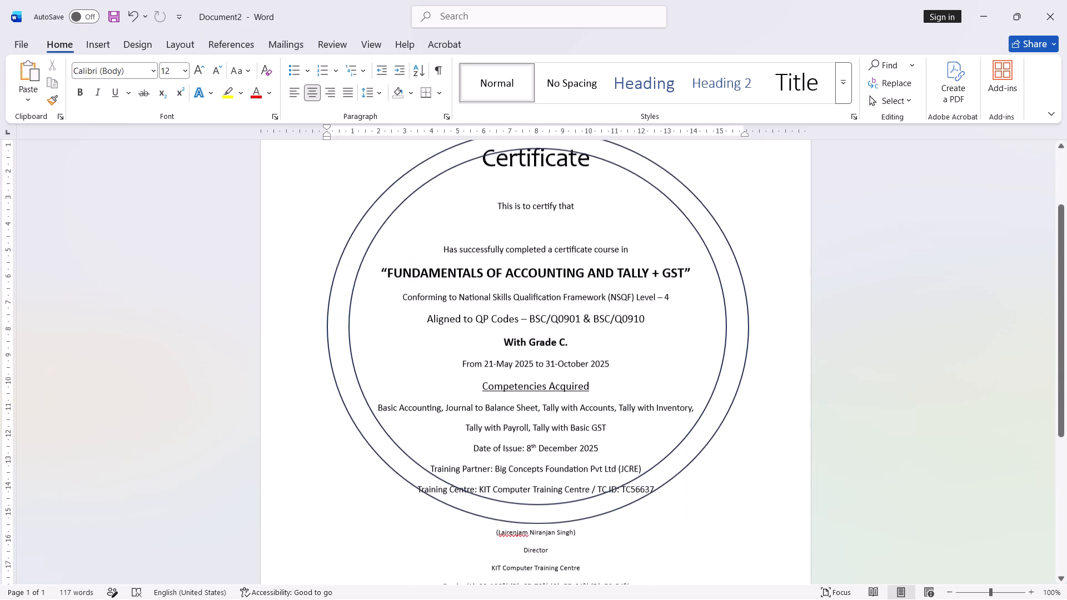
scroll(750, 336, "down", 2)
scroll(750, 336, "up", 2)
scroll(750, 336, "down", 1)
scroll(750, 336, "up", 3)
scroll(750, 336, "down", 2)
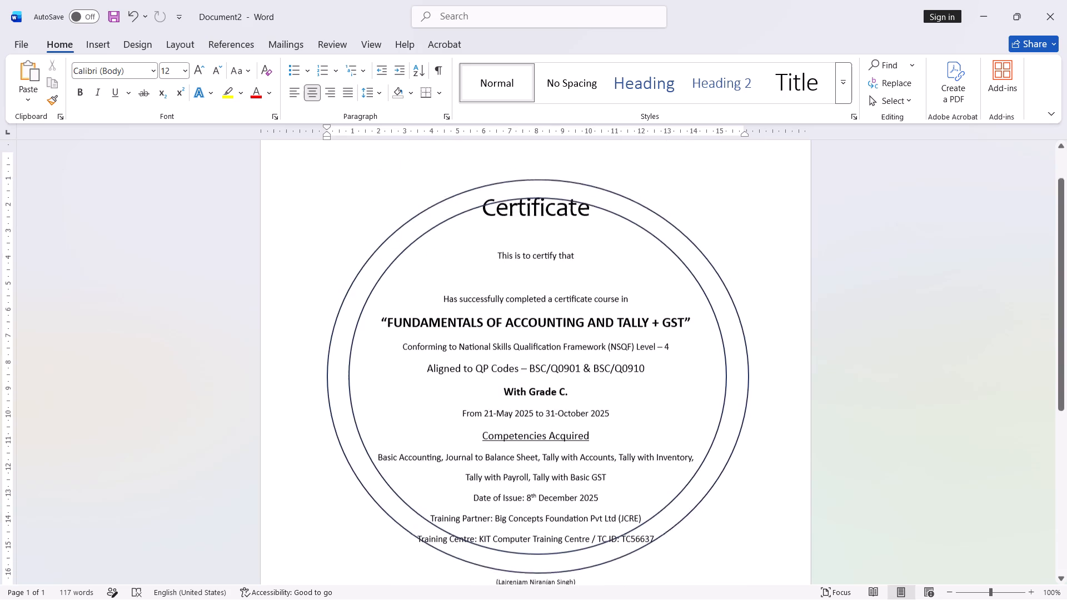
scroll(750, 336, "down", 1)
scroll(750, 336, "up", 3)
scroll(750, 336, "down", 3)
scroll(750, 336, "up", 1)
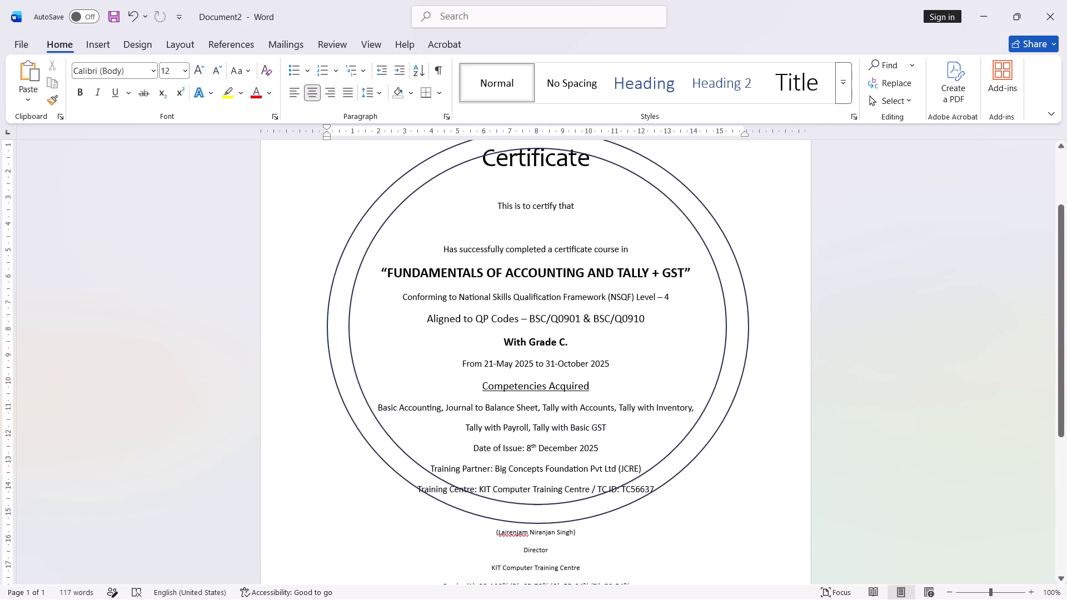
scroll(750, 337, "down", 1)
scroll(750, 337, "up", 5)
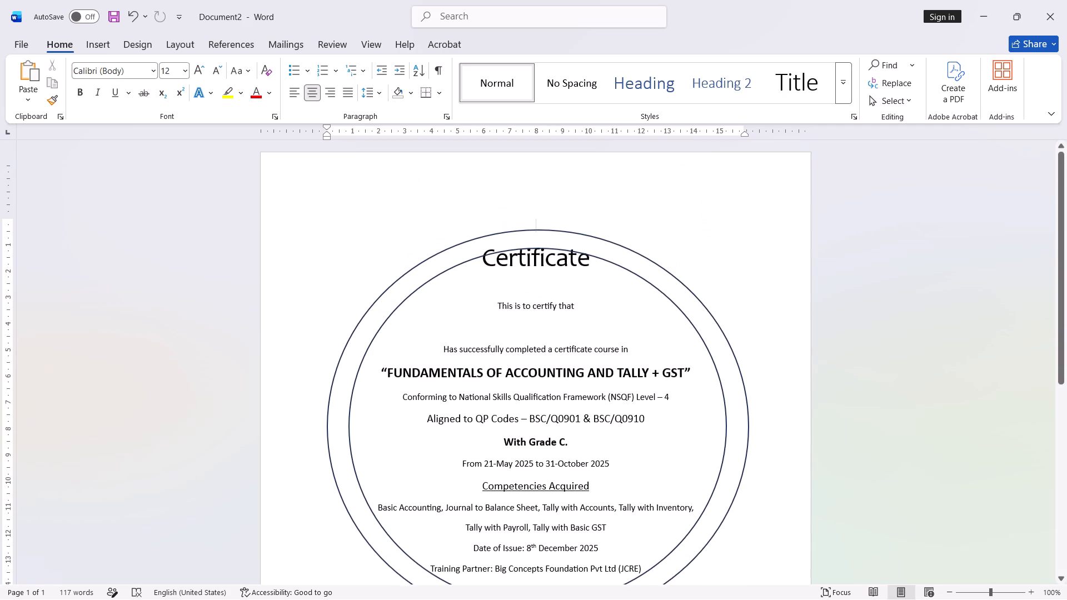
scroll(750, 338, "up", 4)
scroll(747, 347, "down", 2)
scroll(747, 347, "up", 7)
Make the whole "Date of Issue: 8th December 2025" line bold.
scroll(749, 353, "down", 4)
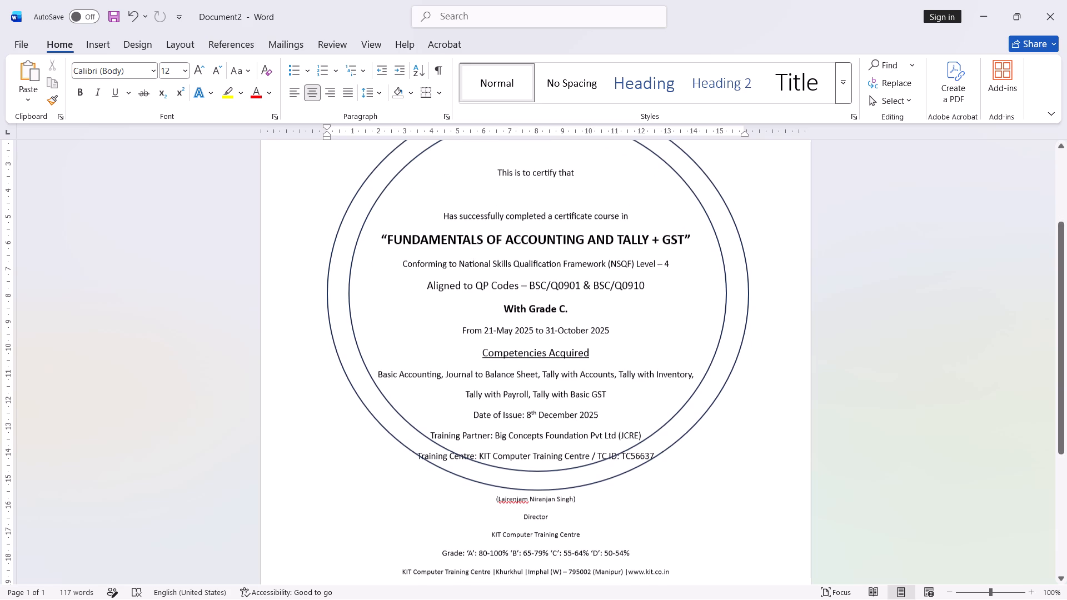
left_click(465, 417)
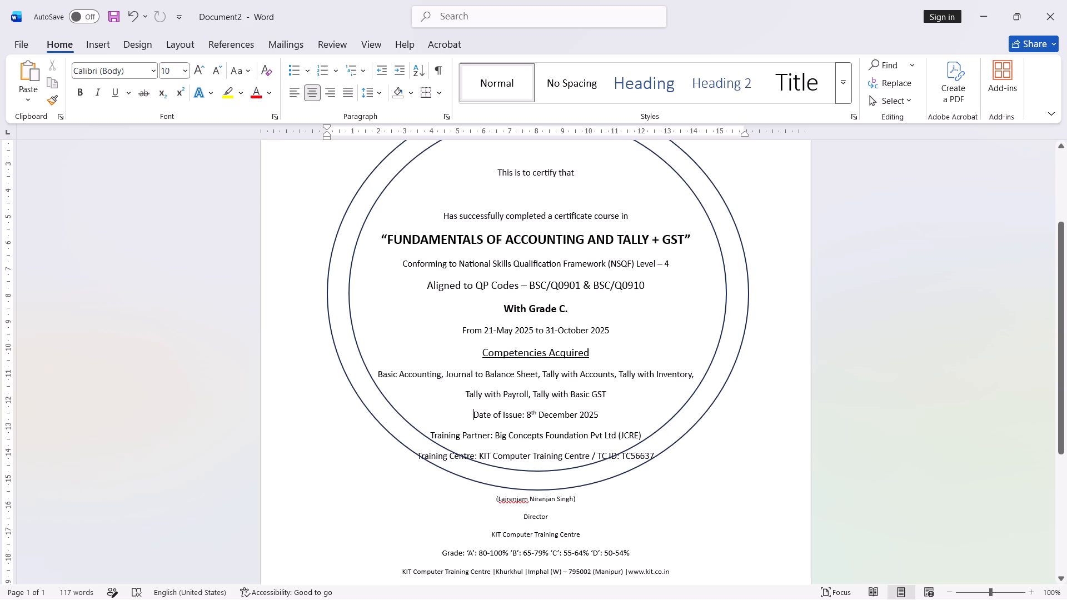
left_click_drag(465, 417, 603, 416)
left_click(79, 87)
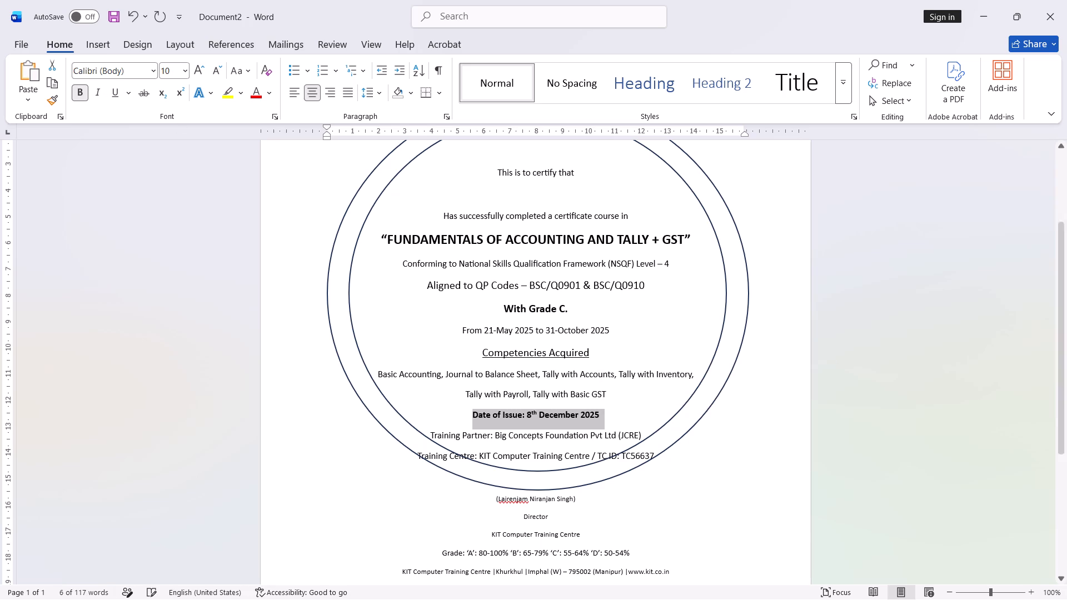
left_click(457, 411)
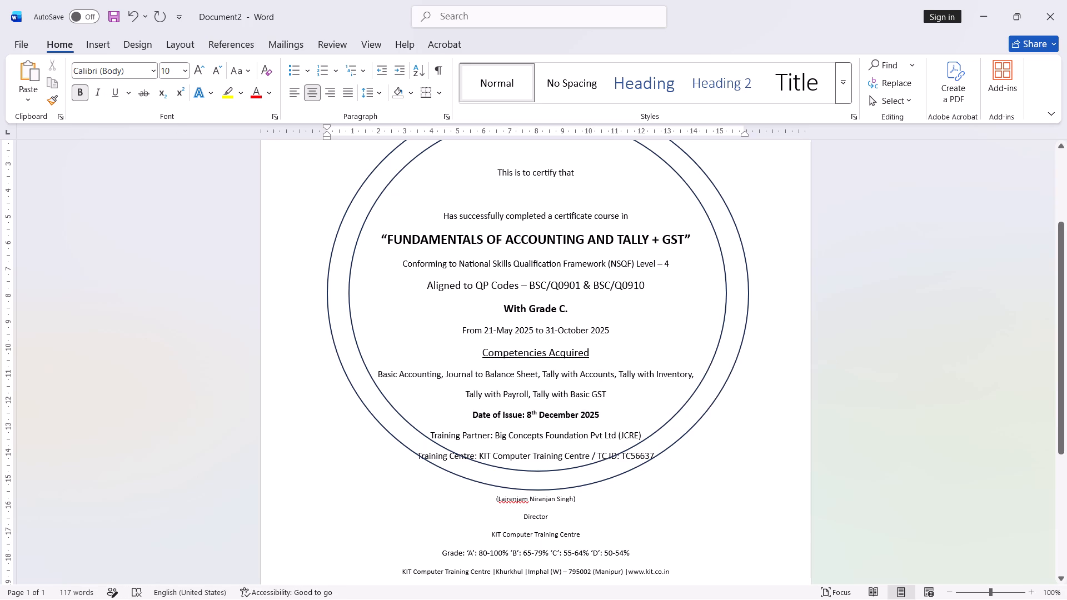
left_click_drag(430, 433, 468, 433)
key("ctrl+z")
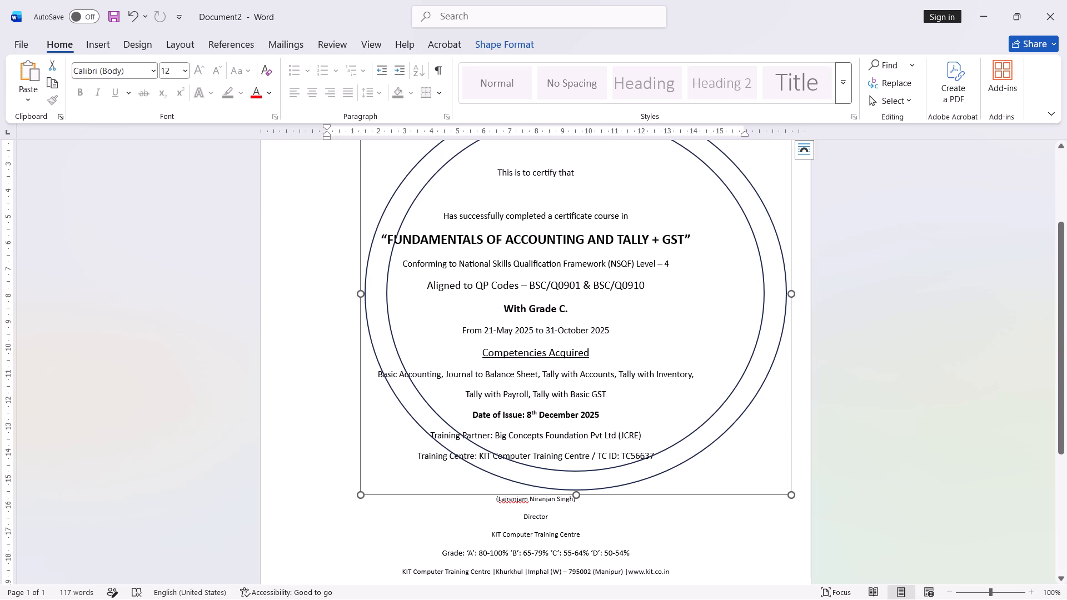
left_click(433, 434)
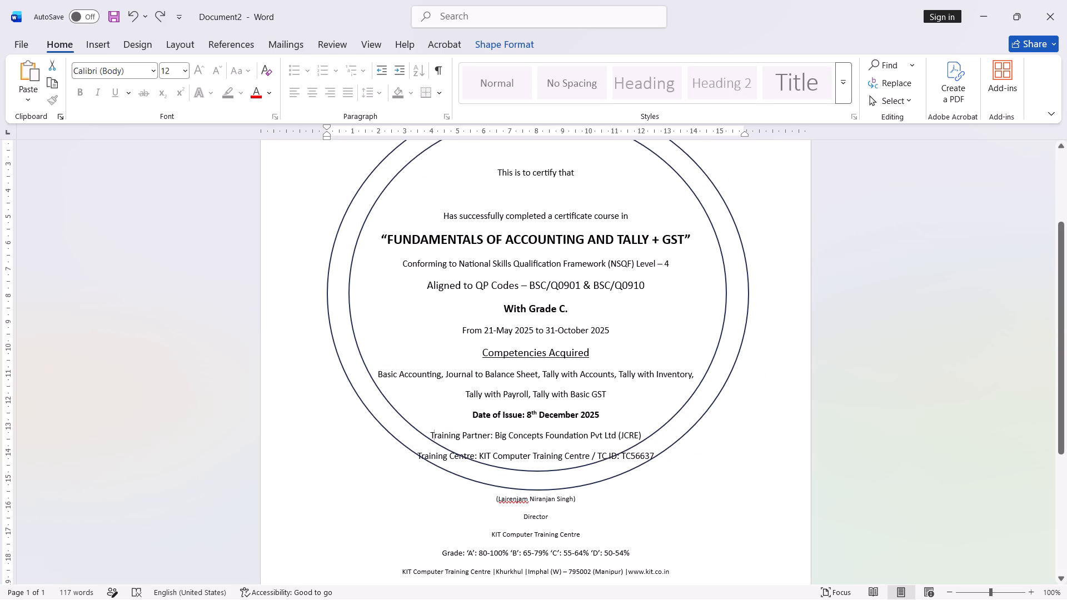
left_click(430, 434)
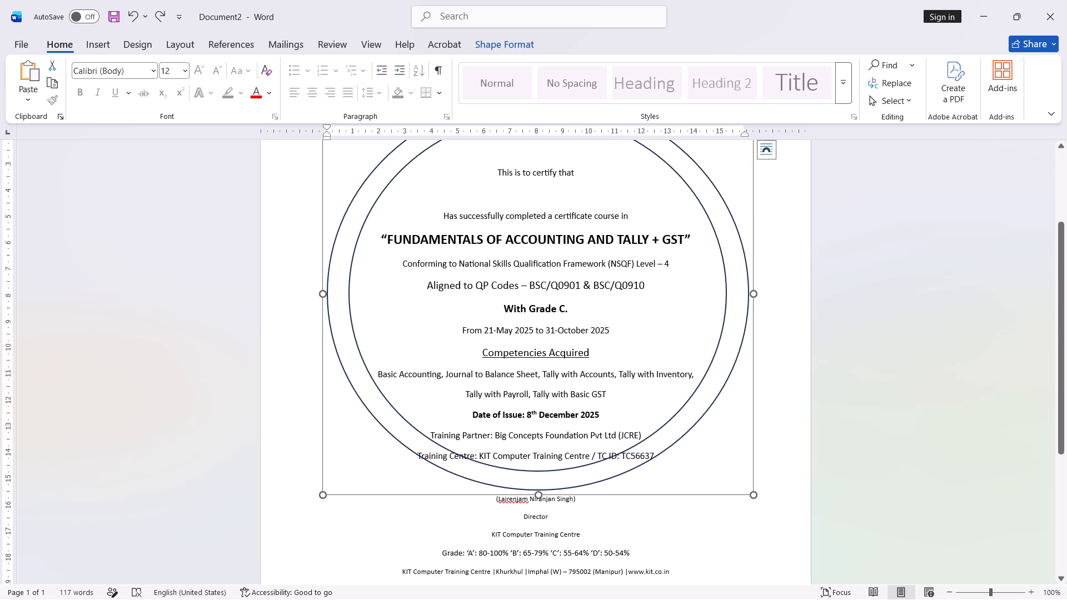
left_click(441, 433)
Make the "Training Partner:" label bold, leaving the company name after it in regular weight.
left_click(490, 436)
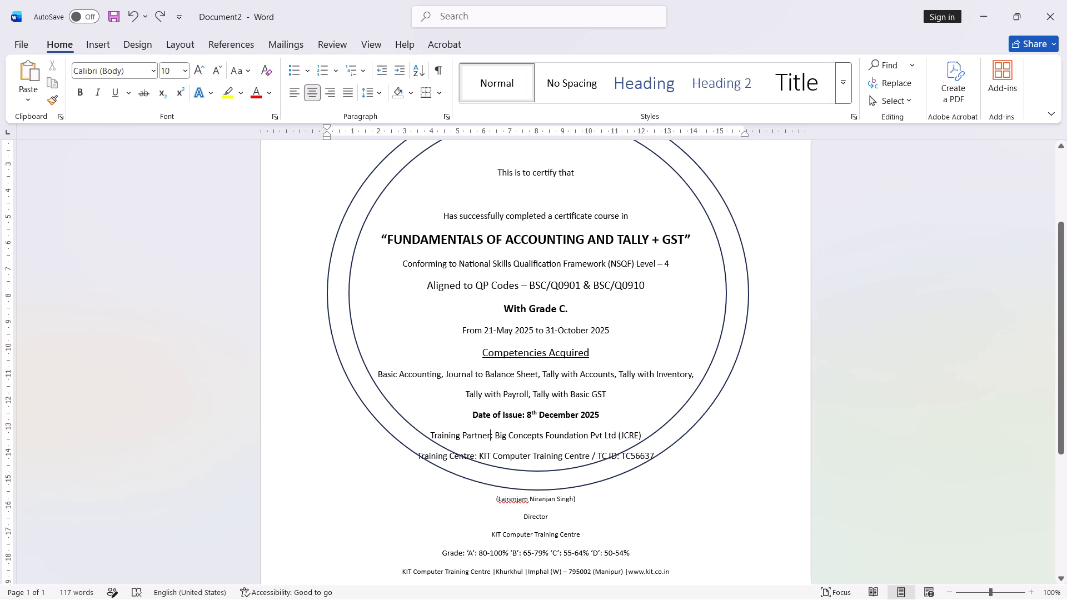
left_click(493, 437)
left_click_drag(493, 437, 471, 436)
left_click_drag(471, 436, 448, 432)
left_click(457, 410)
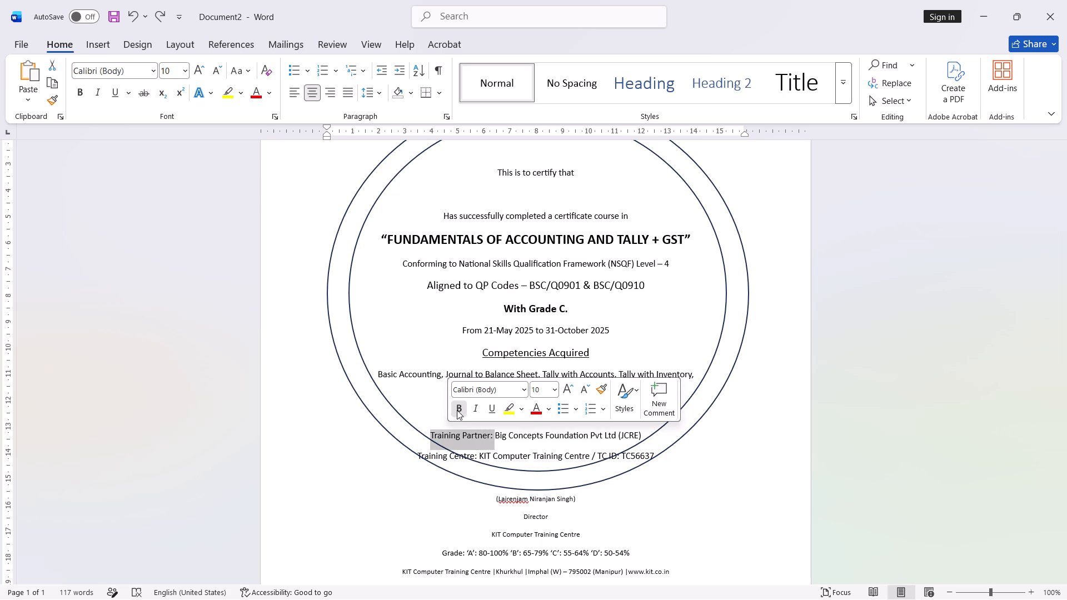
Colour the text "Big Concepts Foundation Pvt Ltd (JCRE)" on the Training Partner line a darker shade of the gold theme colour.
left_click(496, 436)
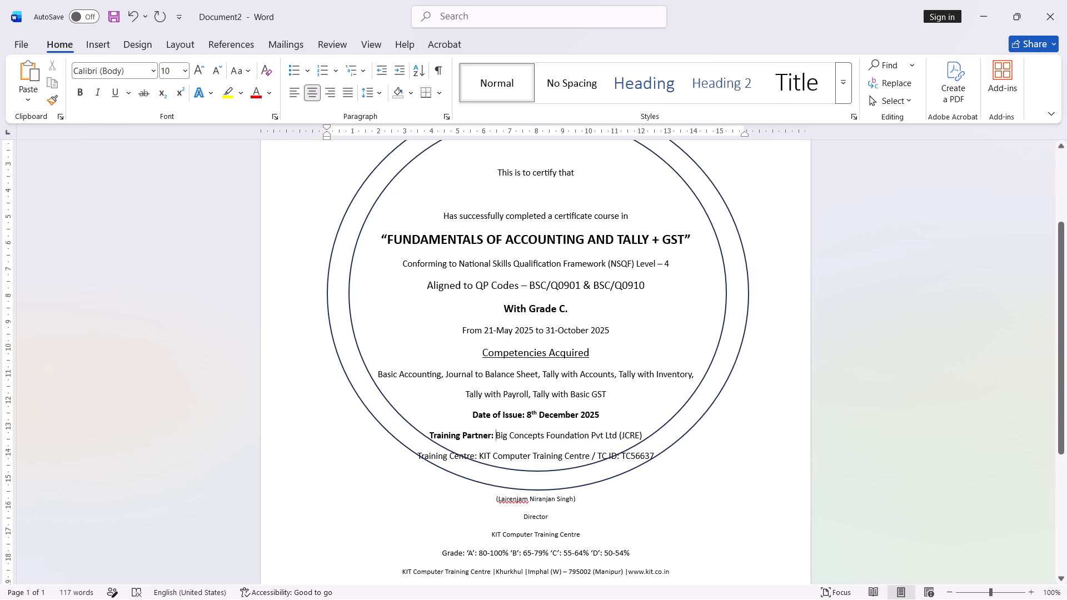
left_click_drag(496, 436, 595, 433)
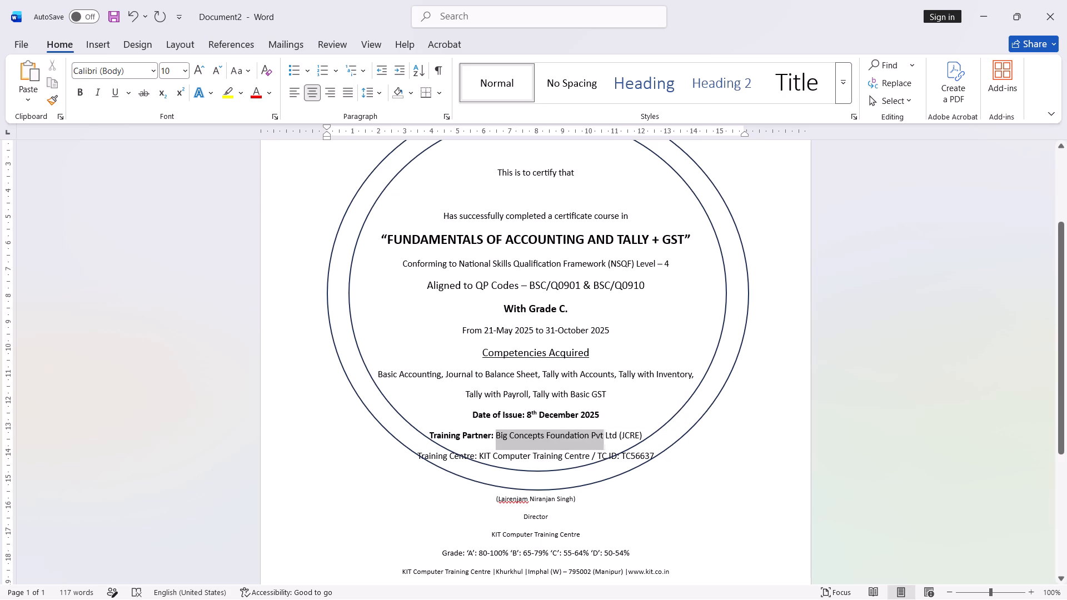
left_click_drag(595, 433, 642, 434)
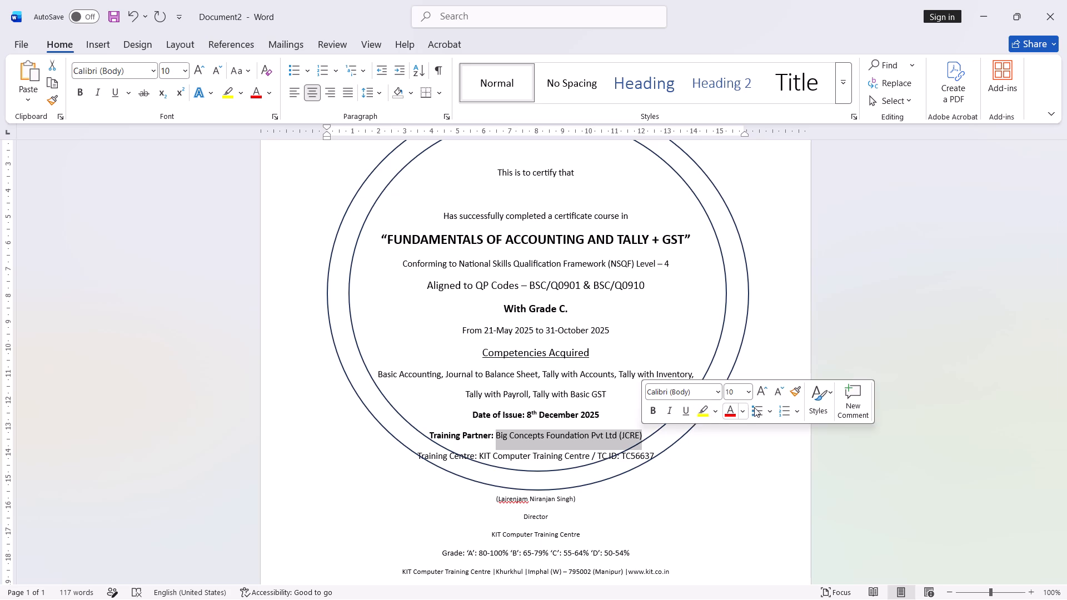
left_click(745, 409)
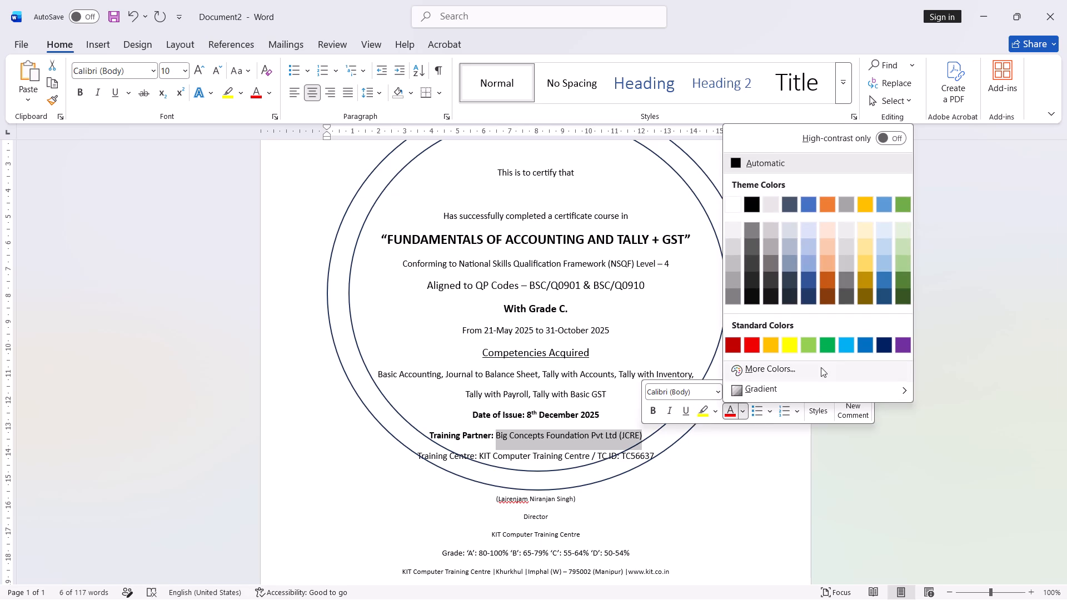
left_click(867, 268)
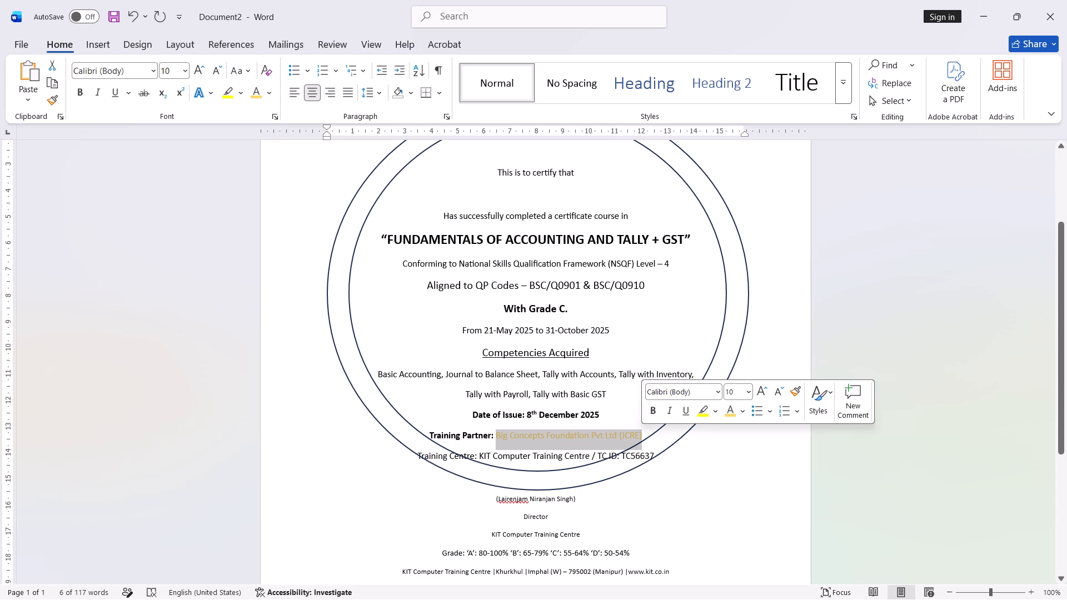
left_click(740, 411)
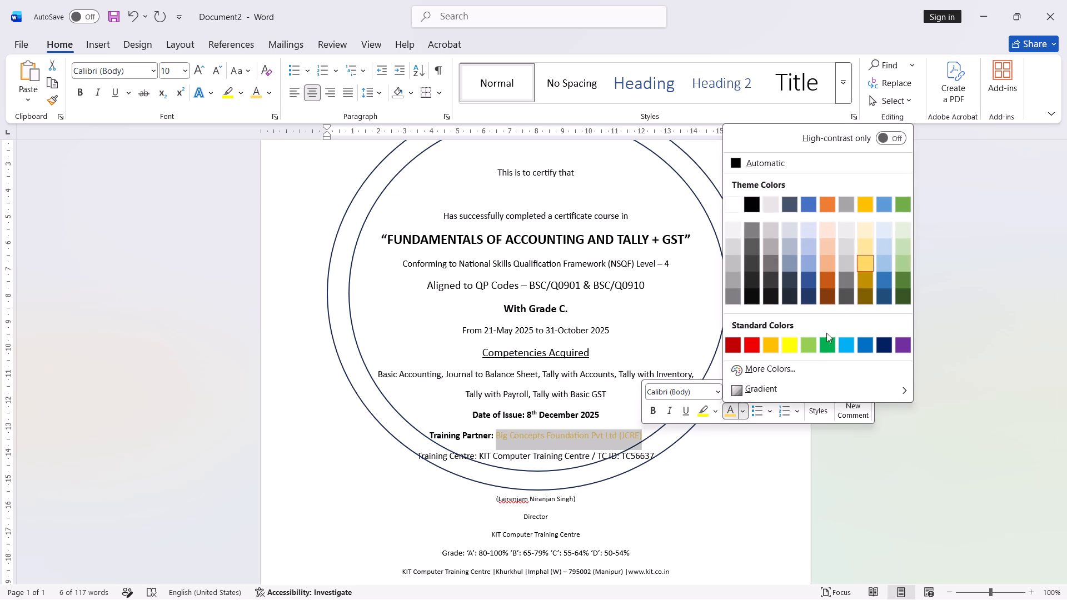
left_click(861, 280)
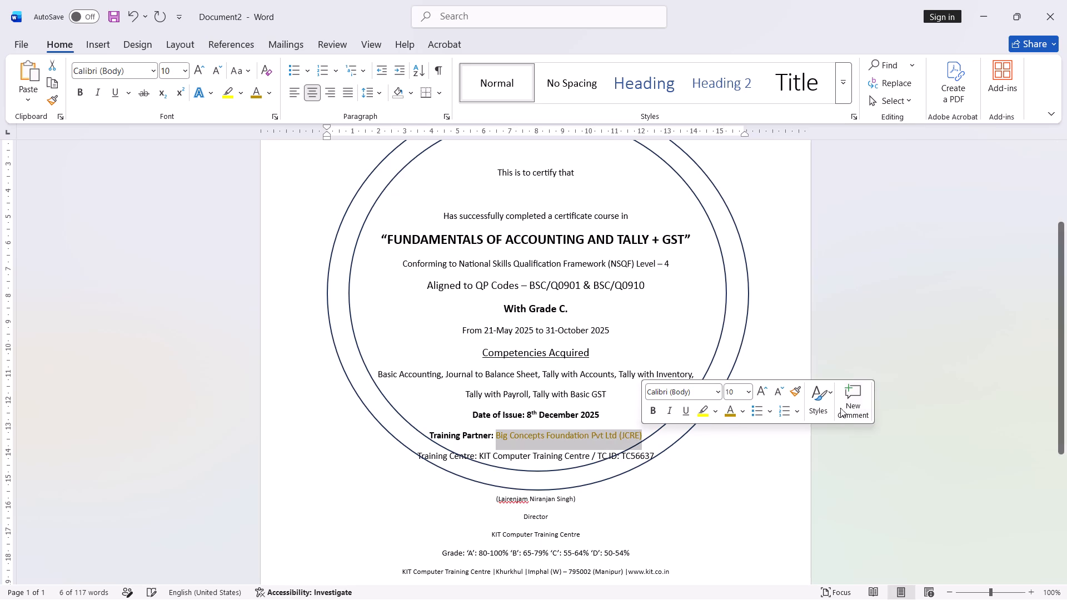
left_click(734, 470)
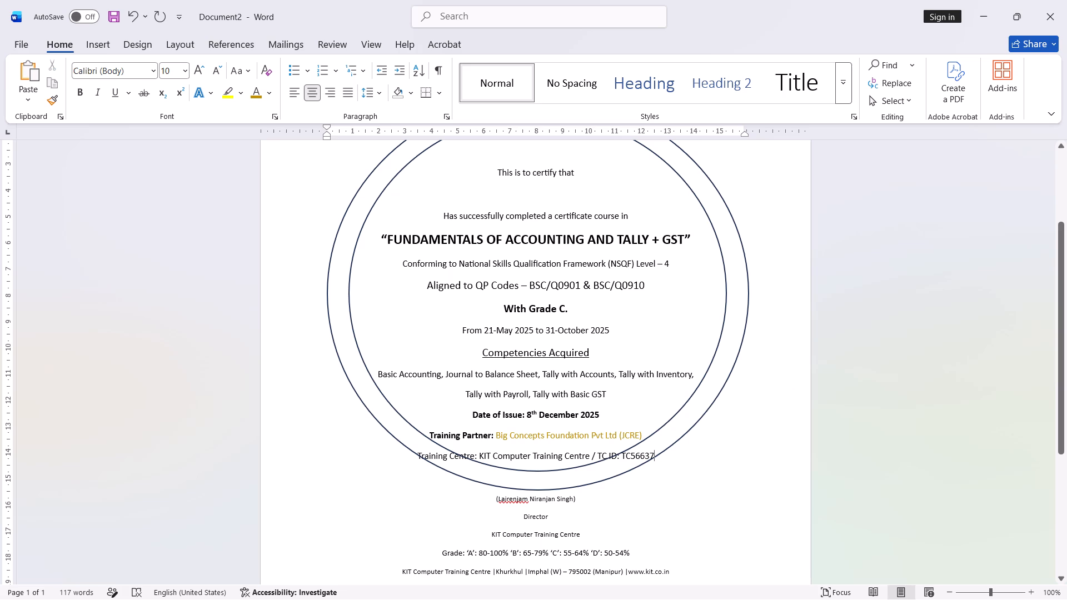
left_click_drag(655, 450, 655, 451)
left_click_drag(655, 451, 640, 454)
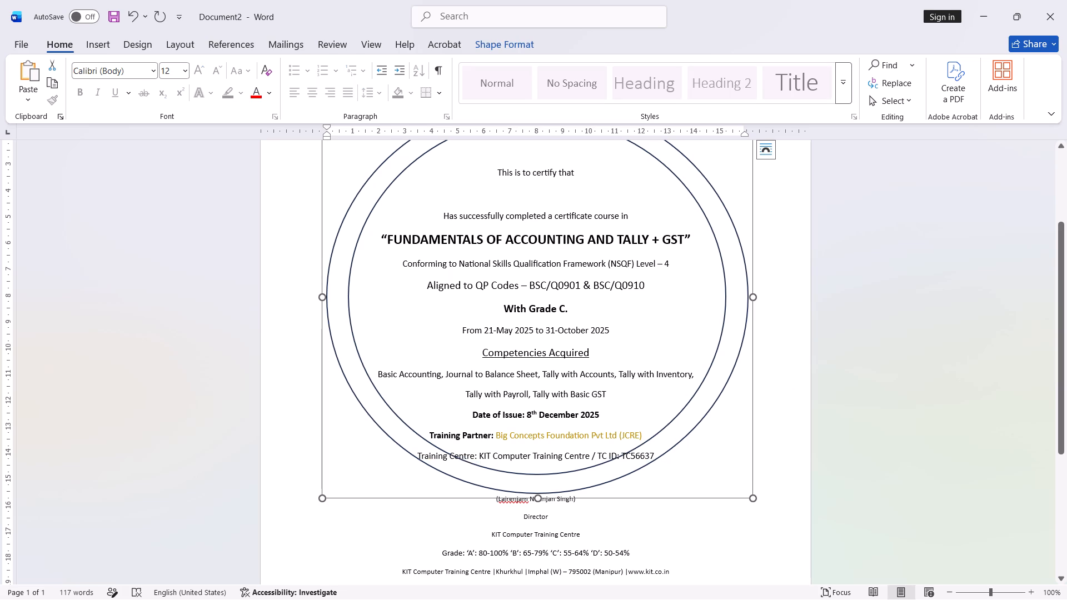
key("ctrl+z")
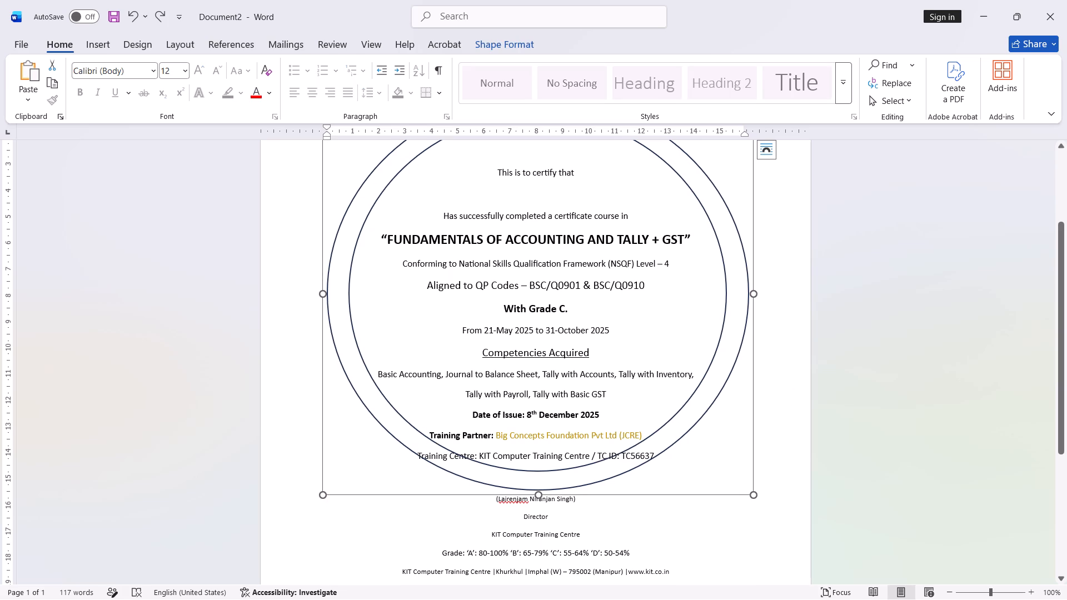
Make the whole Training Centre line bold, from its label through the centre's name to the TC ID.
left_click(530, 456)
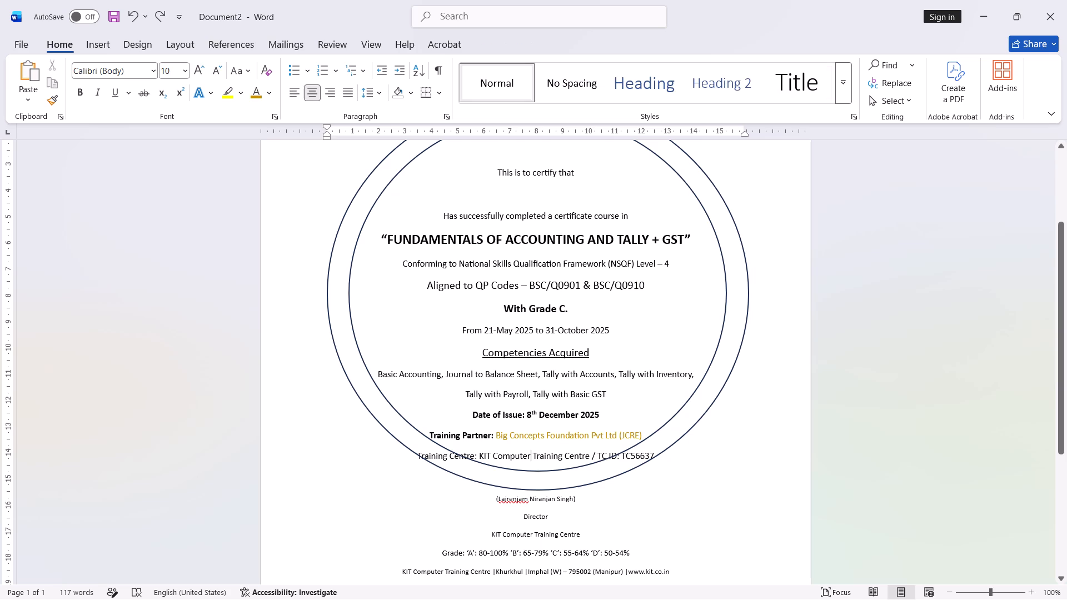
left_click_drag(531, 454, 423, 453)
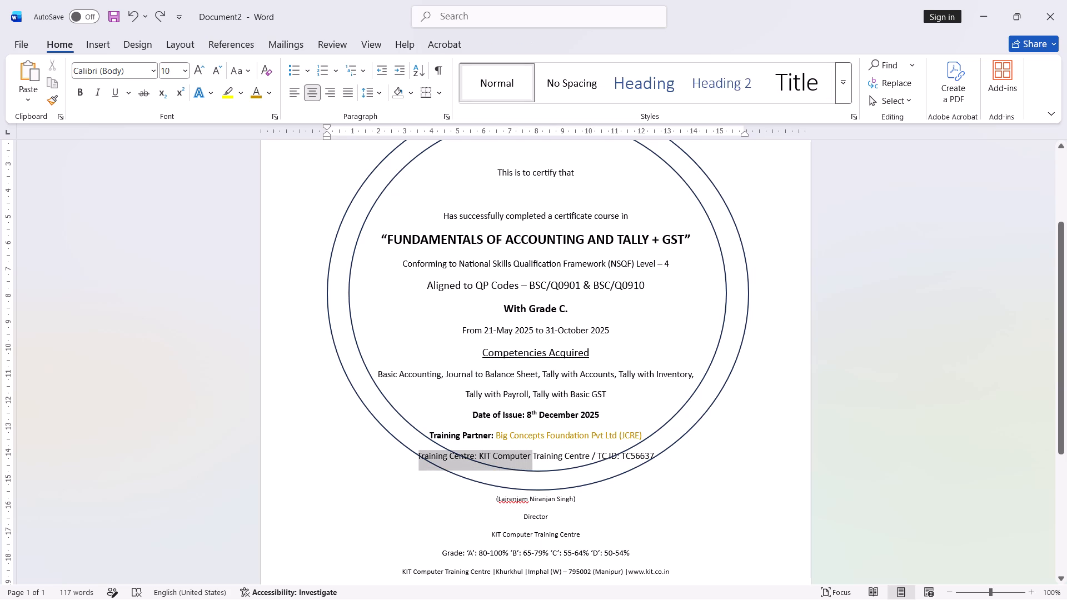
left_click_drag(423, 453, 423, 453)
left_click(435, 432)
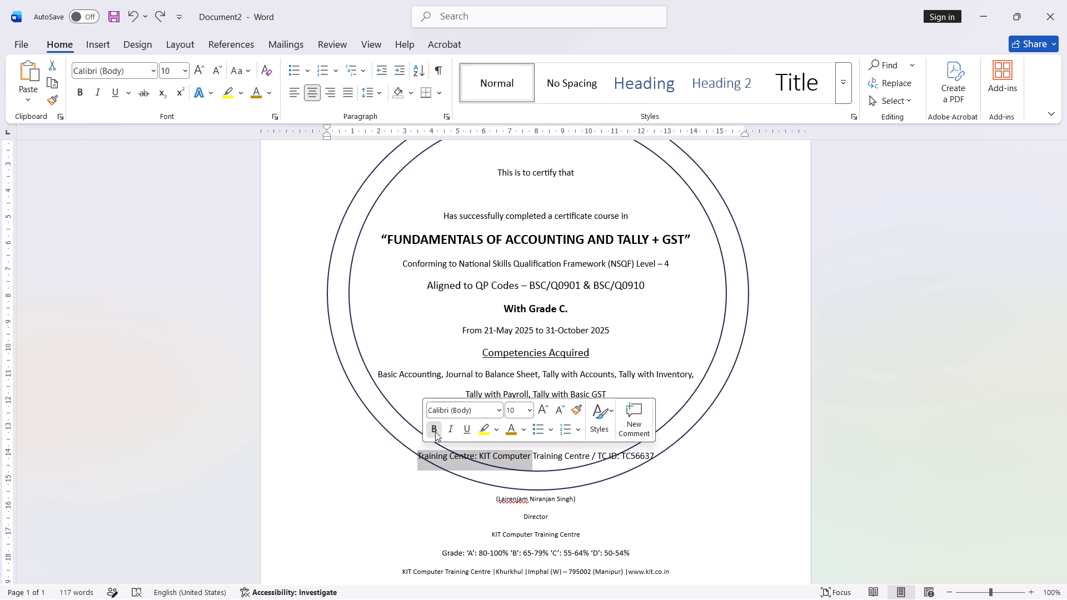
left_click(532, 457)
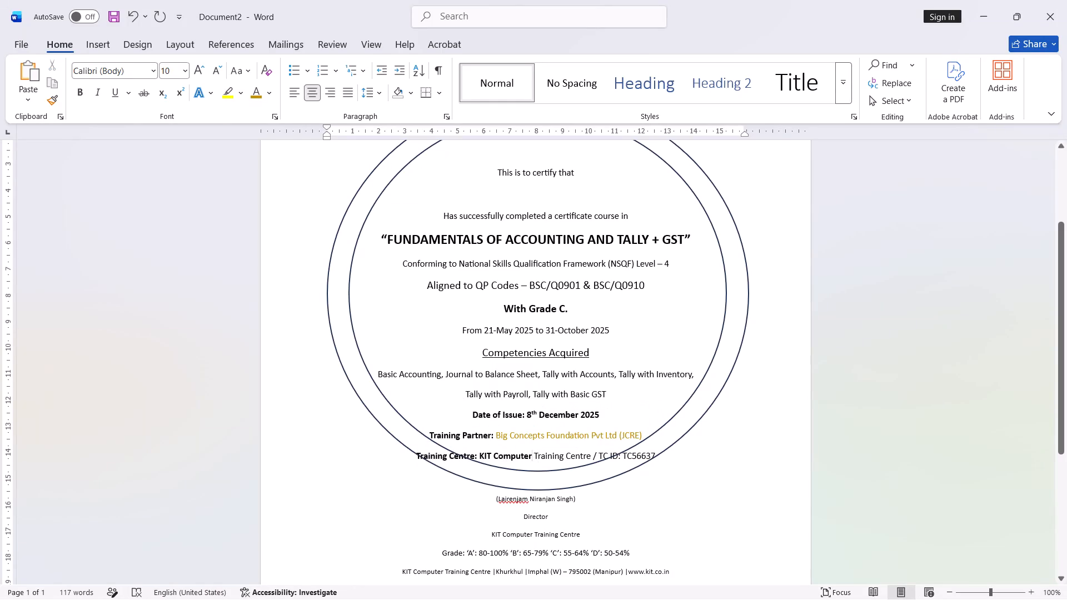
left_click_drag(531, 457, 654, 461)
left_click(666, 434)
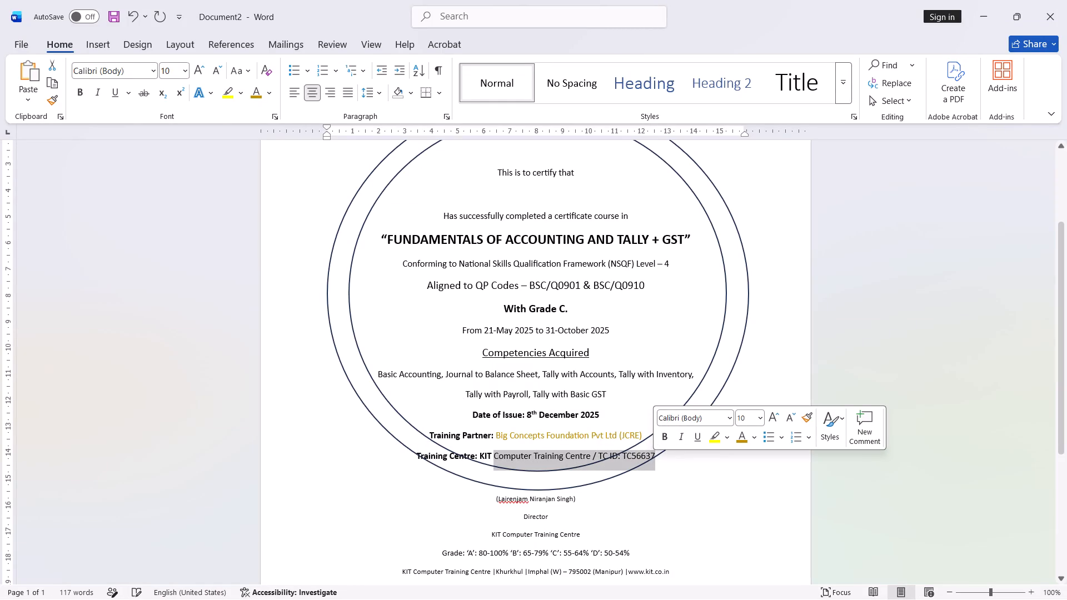
left_click(664, 438)
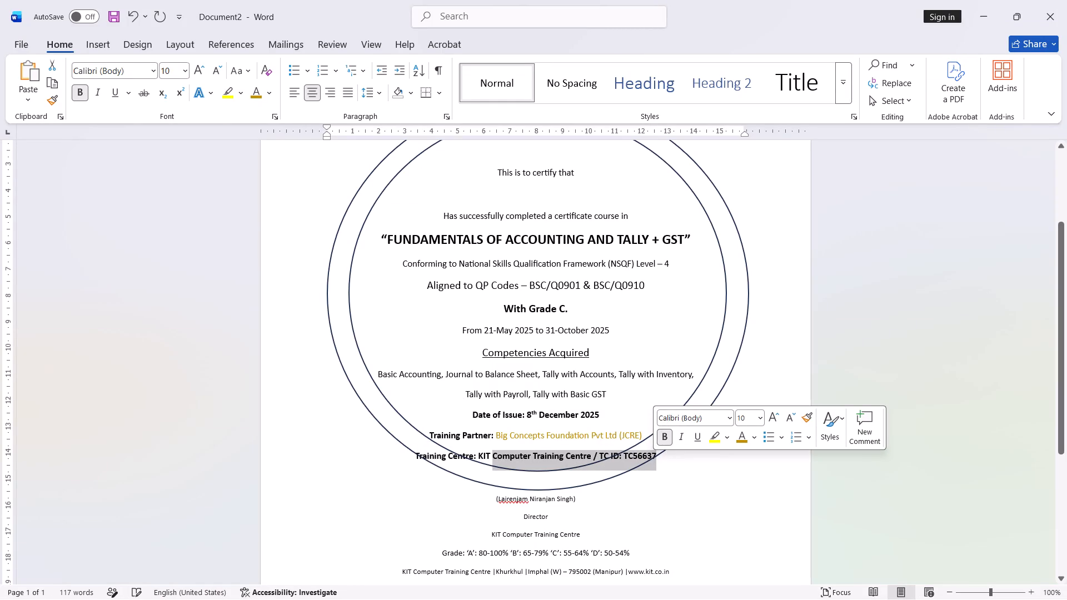
left_click(701, 505)
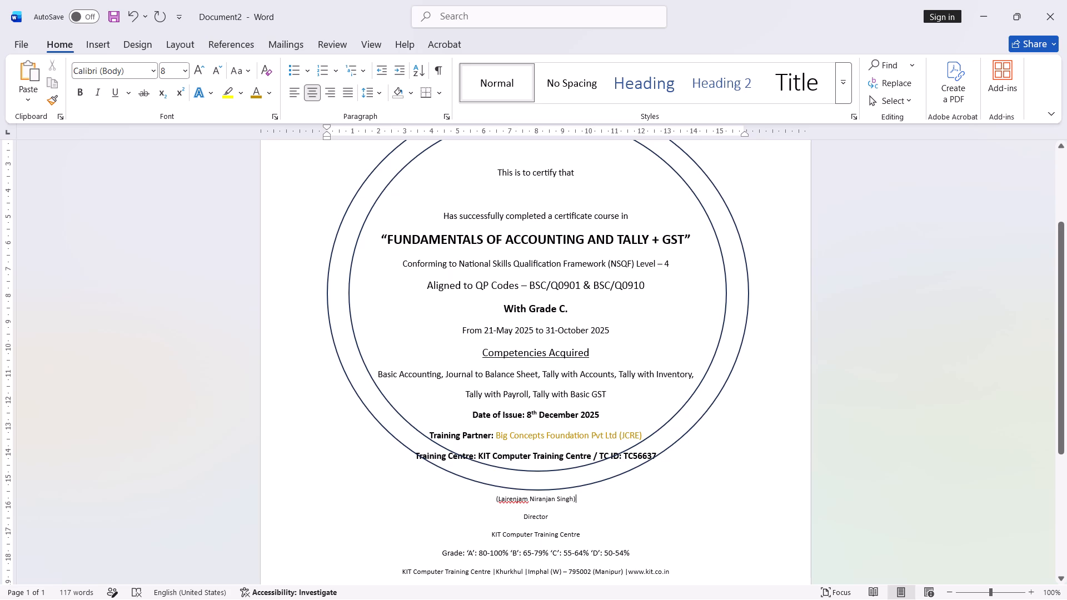
Review the whole certificate from the title to the footer lines, checking the text emphasis and its fit within the ovals.
scroll(696, 512, "down", 4)
scroll(696, 514, "up", 3)
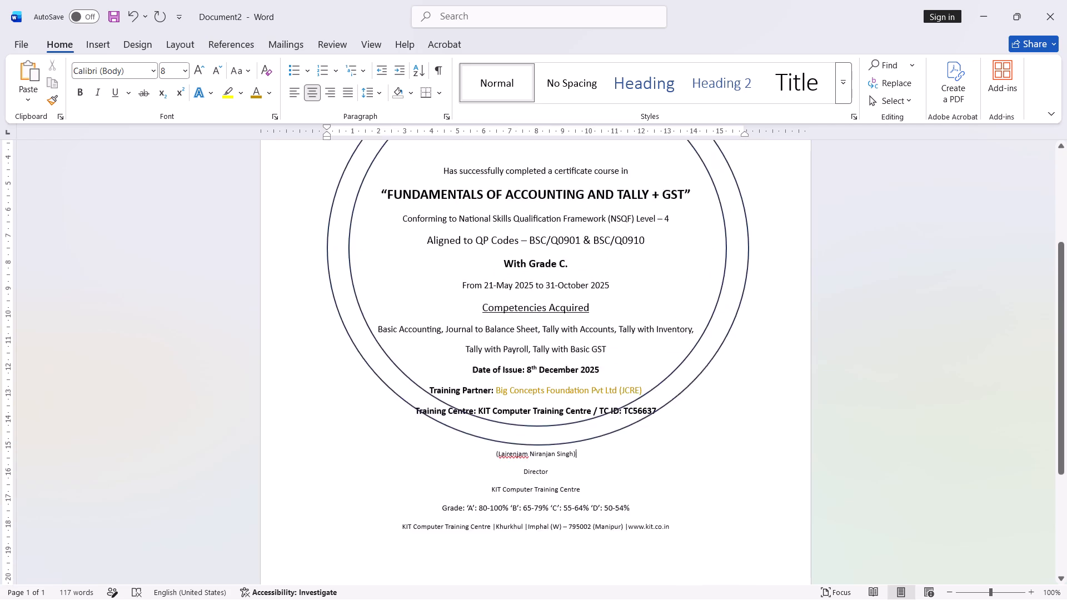
scroll(696, 514, "up", 7)
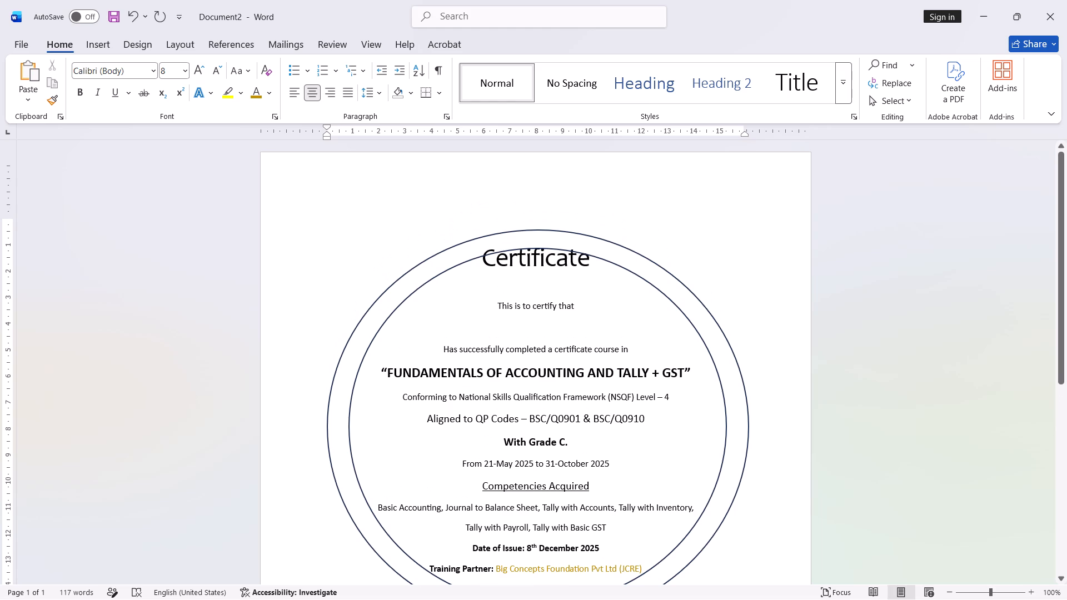
scroll(696, 514, "down", 13)
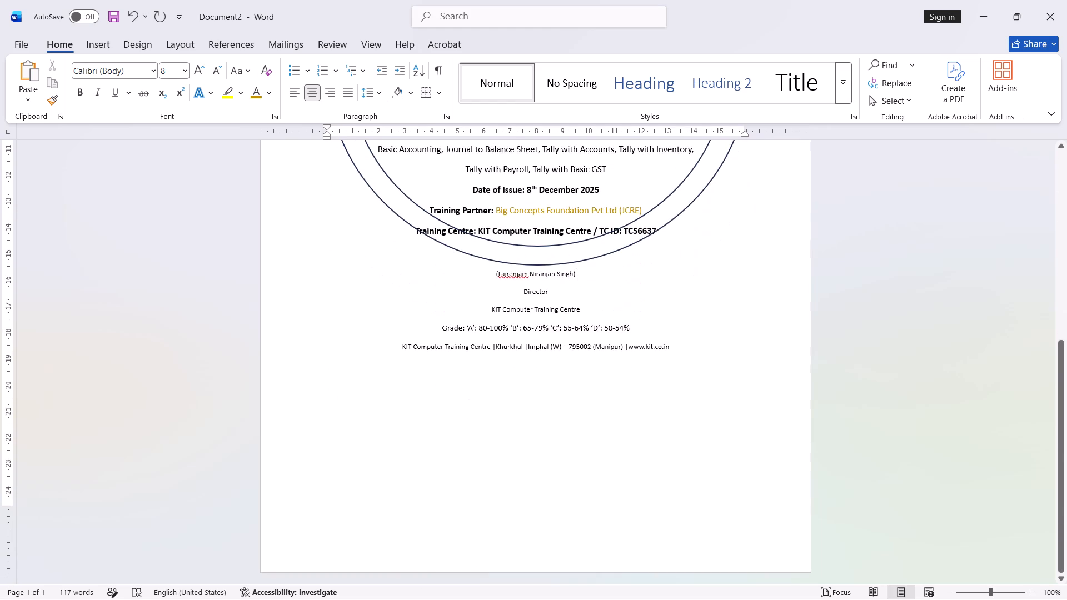
scroll(696, 515, "down", 6)
scroll(697, 515, "up", 13)
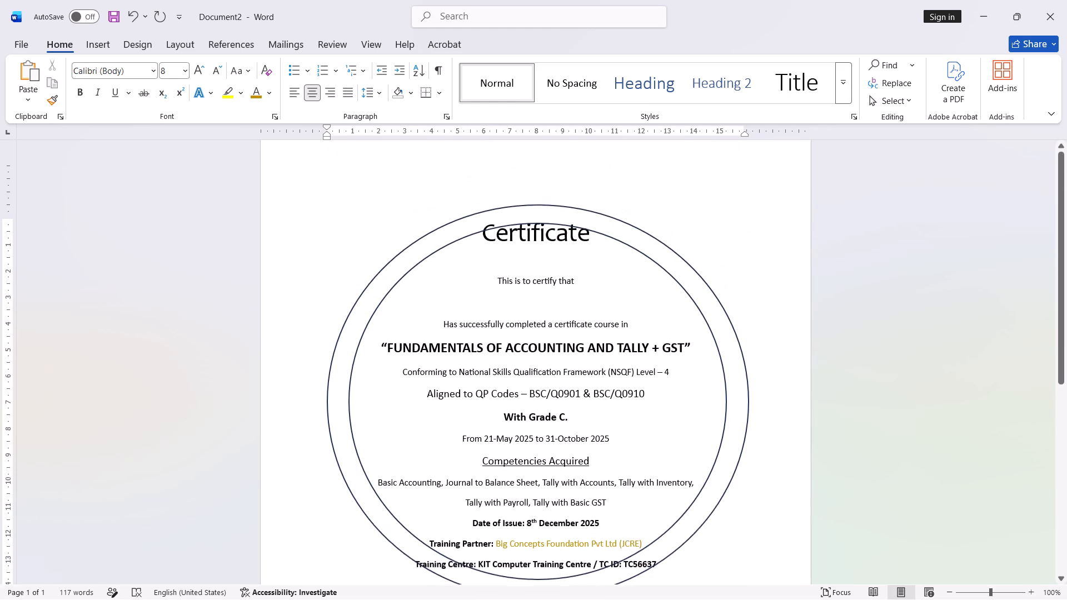
scroll(697, 515, "up", 9)
scroll(697, 515, "down", 9)
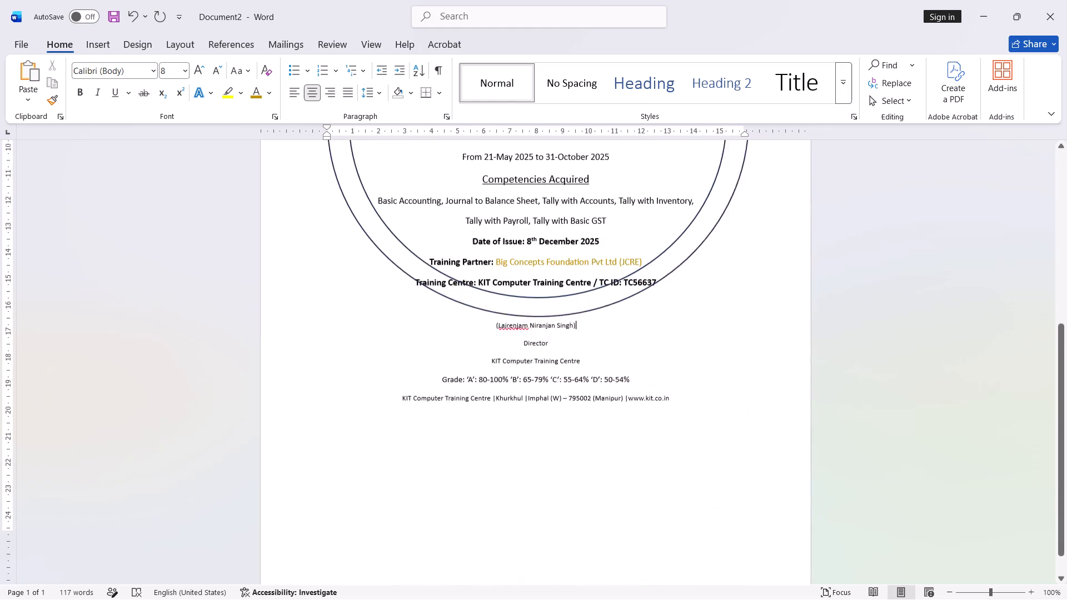
scroll(697, 515, "down", 9)
scroll(697, 515, "up", 18)
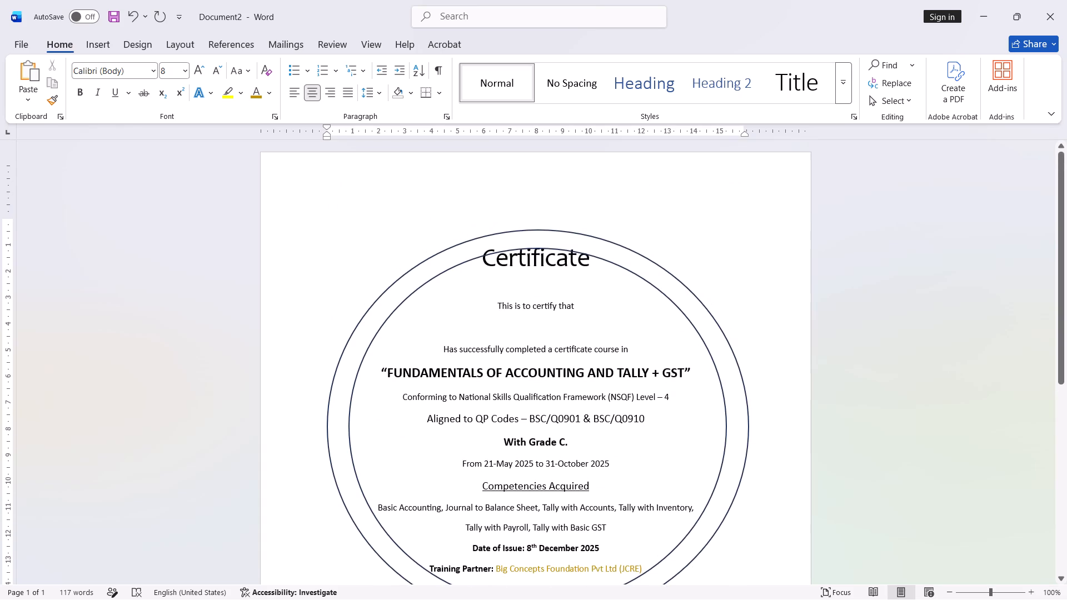
scroll(697, 515, "up", 6)
scroll(698, 514, "down", 8)
scroll(698, 514, "up", 5)
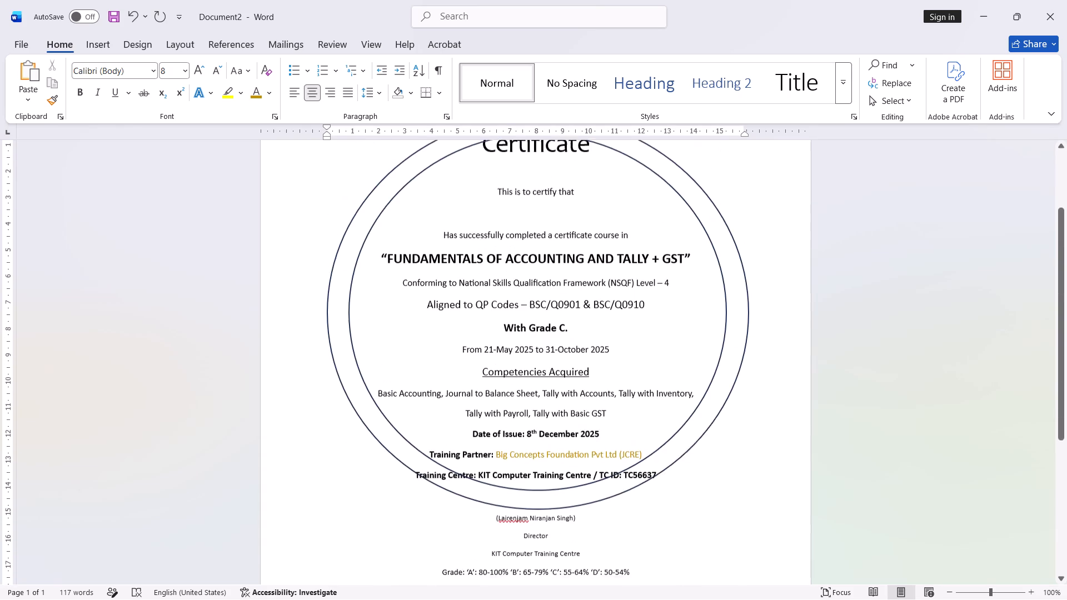
scroll(698, 514, "up", 4)
scroll(698, 514, "down", 5)
scroll(698, 514, "up", 5)
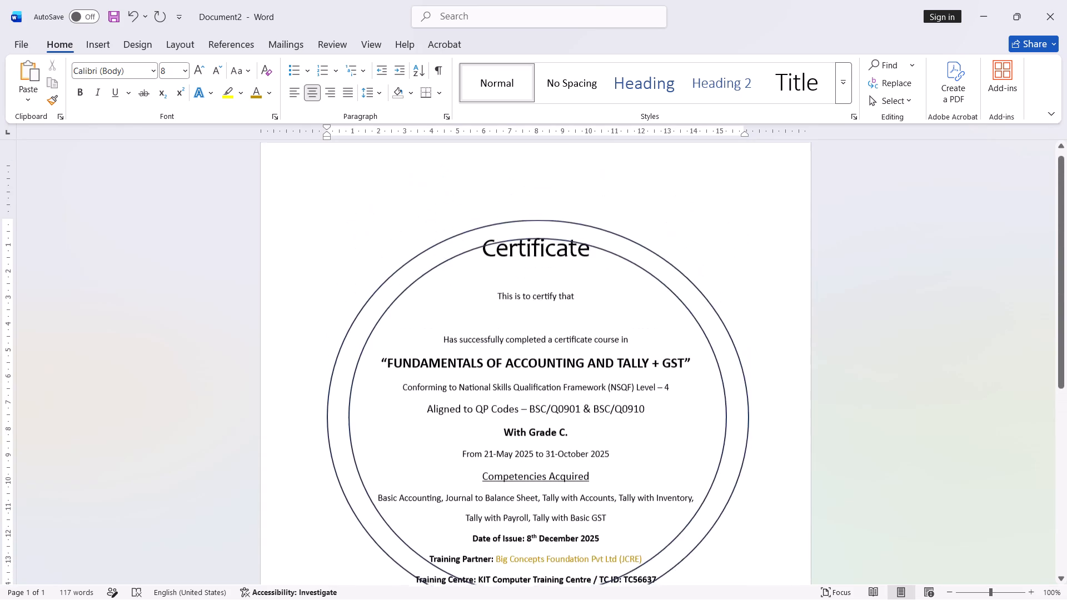
scroll(698, 514, "down", 16)
scroll(699, 513, "up", 12)
scroll(699, 512, "down", 5)
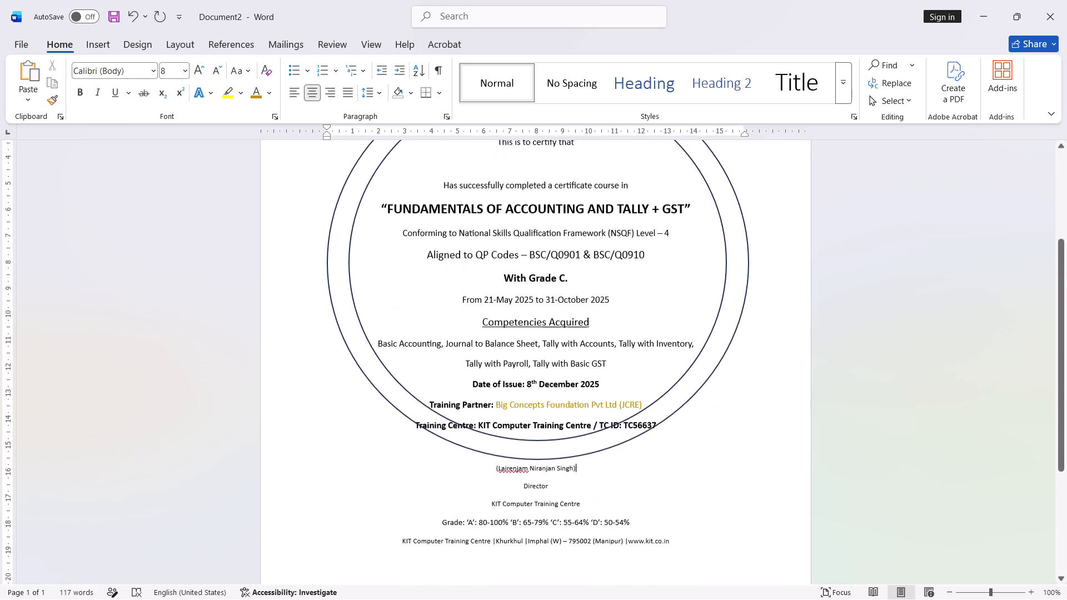
scroll(699, 512, "down", 4)
scroll(699, 512, "up", 9)
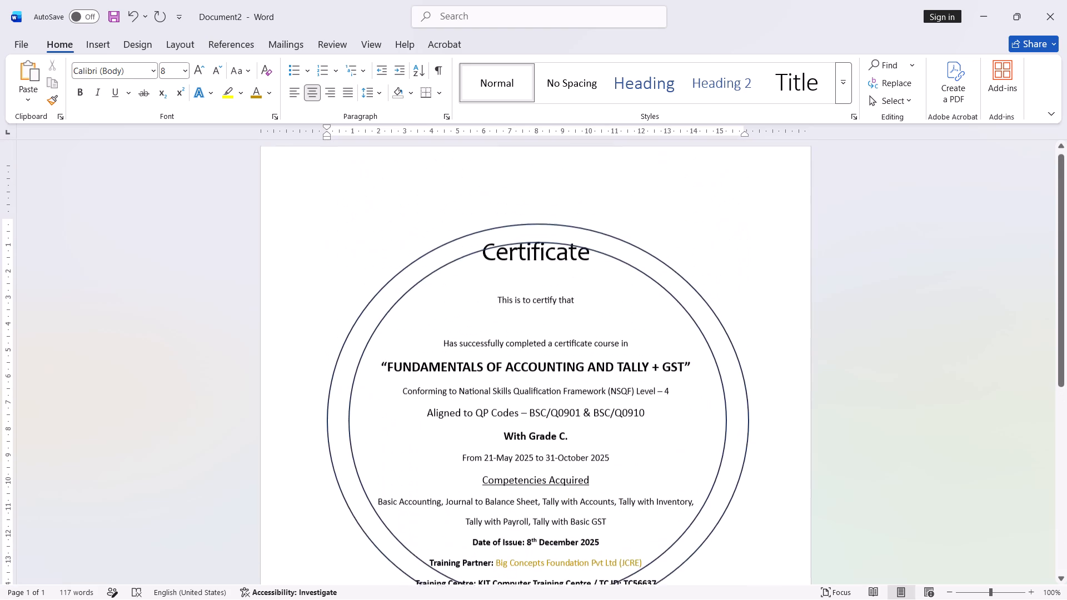
scroll(699, 511, "up", 7)
scroll(699, 511, "down", 11)
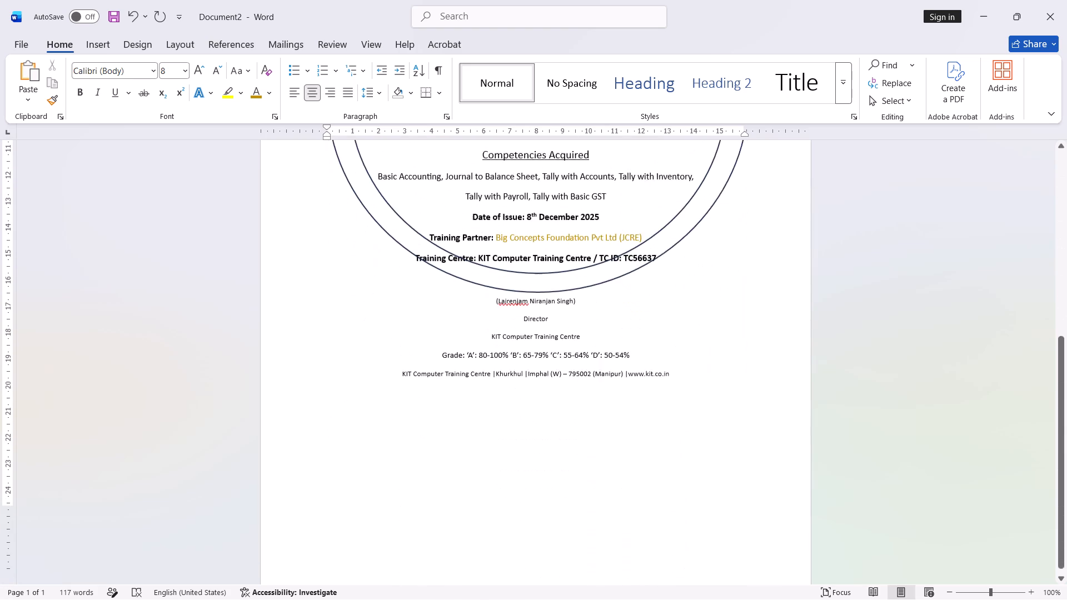
scroll(699, 509, "down", 7)
scroll(699, 509, "up", 15)
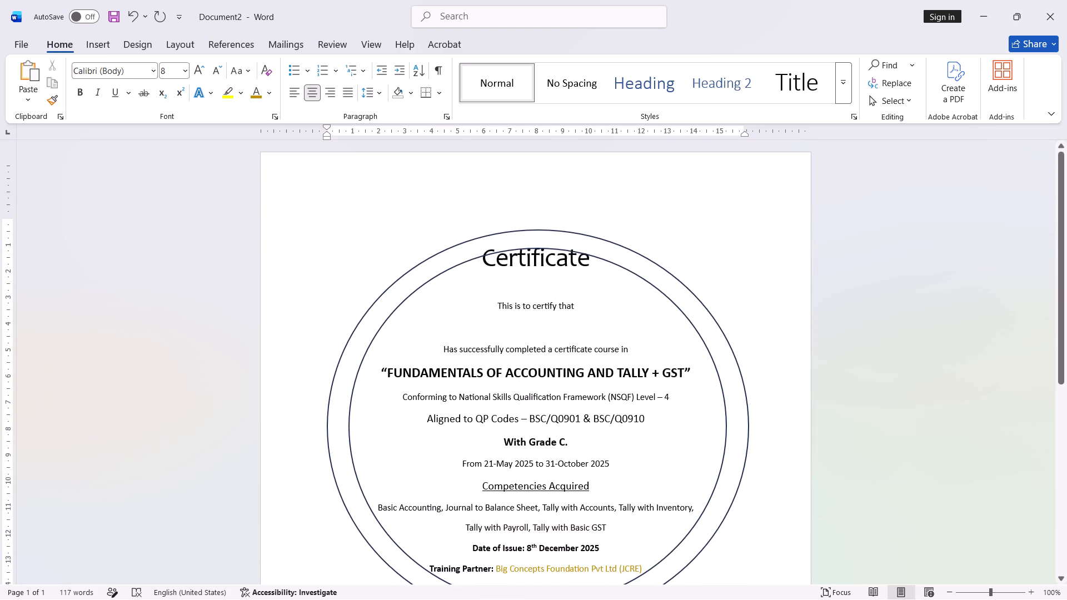
scroll(699, 509, "up", 3)
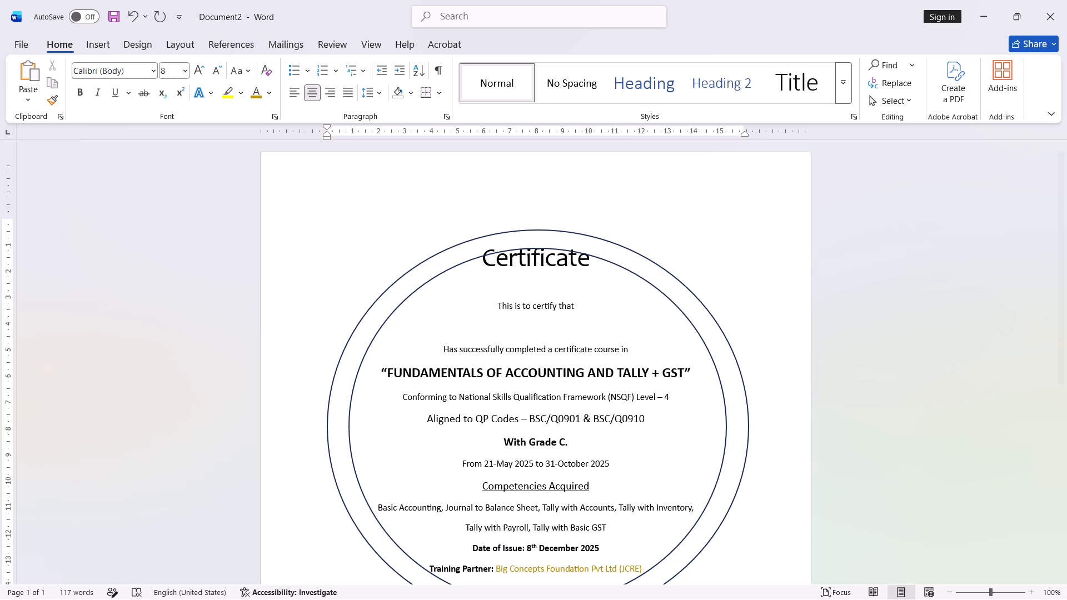
scroll(666, 346, "down", 4)
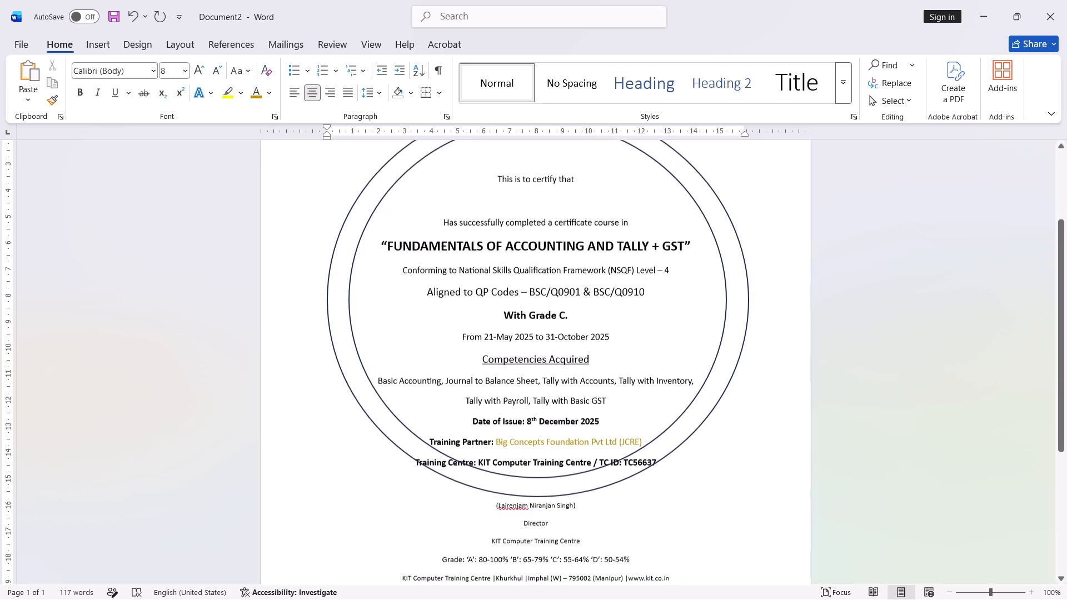
Check the certificate's layout from the title to the footer, comparing the text's position with the two ovals.
scroll(663, 365, "up", 4)
scroll(663, 365, "down", 8)
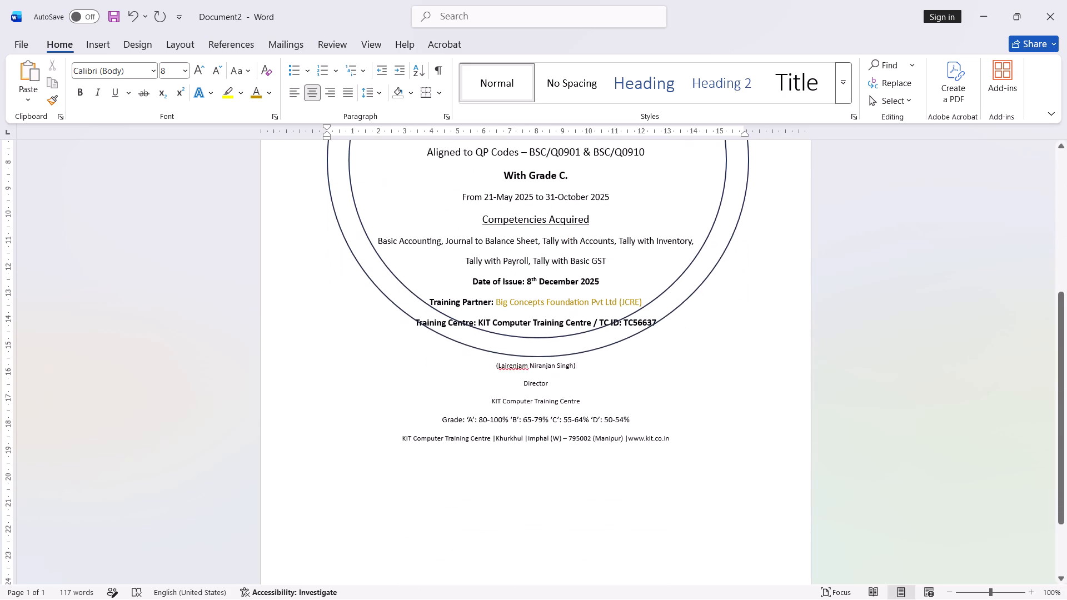
scroll(663, 369, "down", 8)
scroll(663, 371, "up", 8)
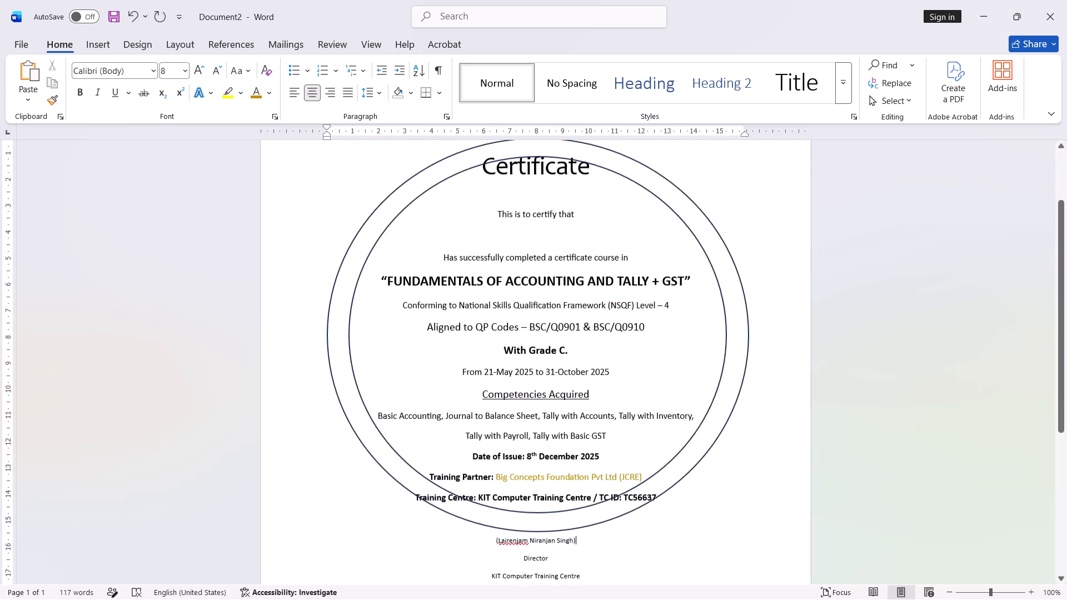
scroll(663, 371, "up", 3)
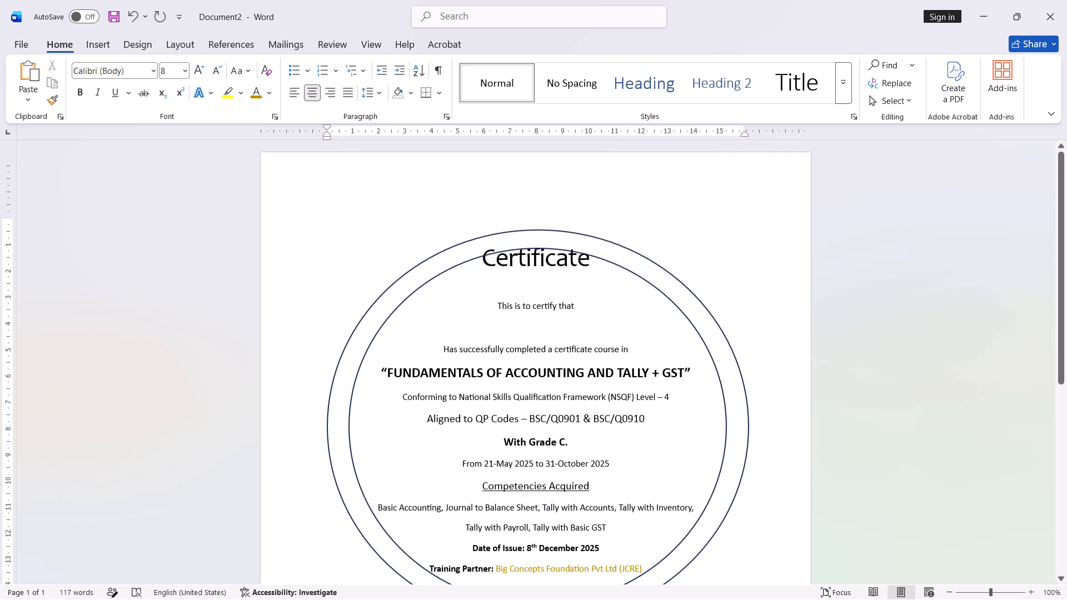
scroll(663, 372, "up", 3)
scroll(663, 372, "down", 4)
scroll(663, 372, "up", 2)
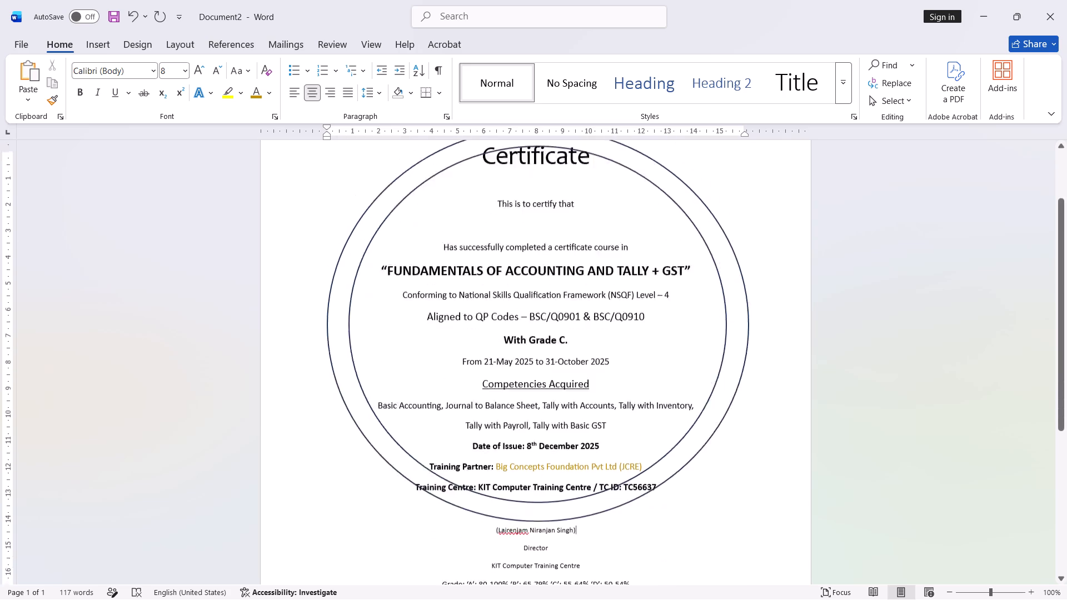
scroll(663, 372, "up", 5)
scroll(663, 372, "down", 6)
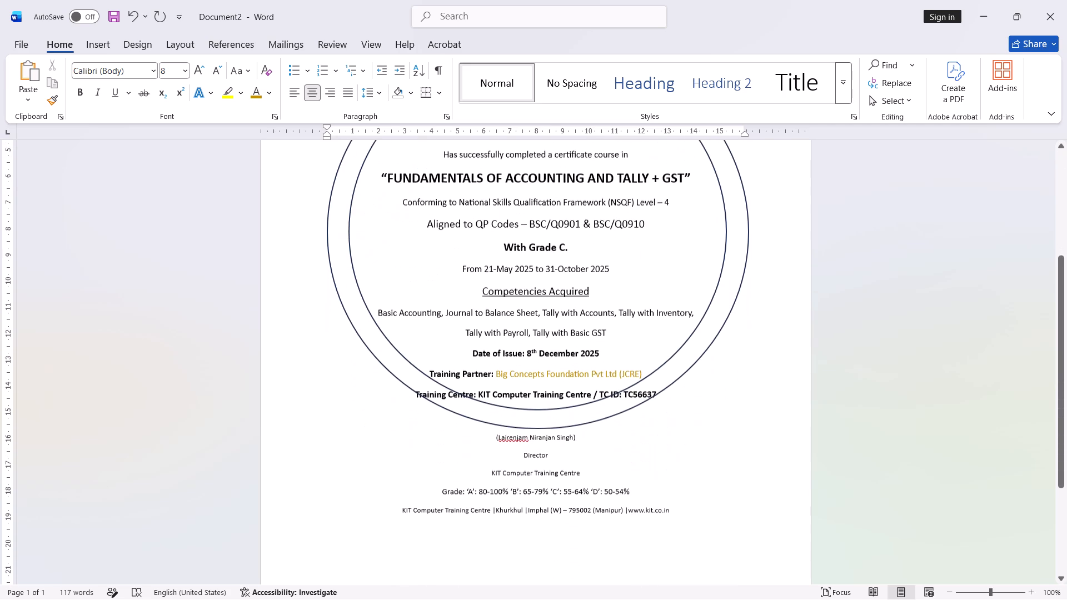
Save the document as a Word Document named Certificate in the MSword folder inside Microsoftoffice on the Desktop.
left_click(723, 446)
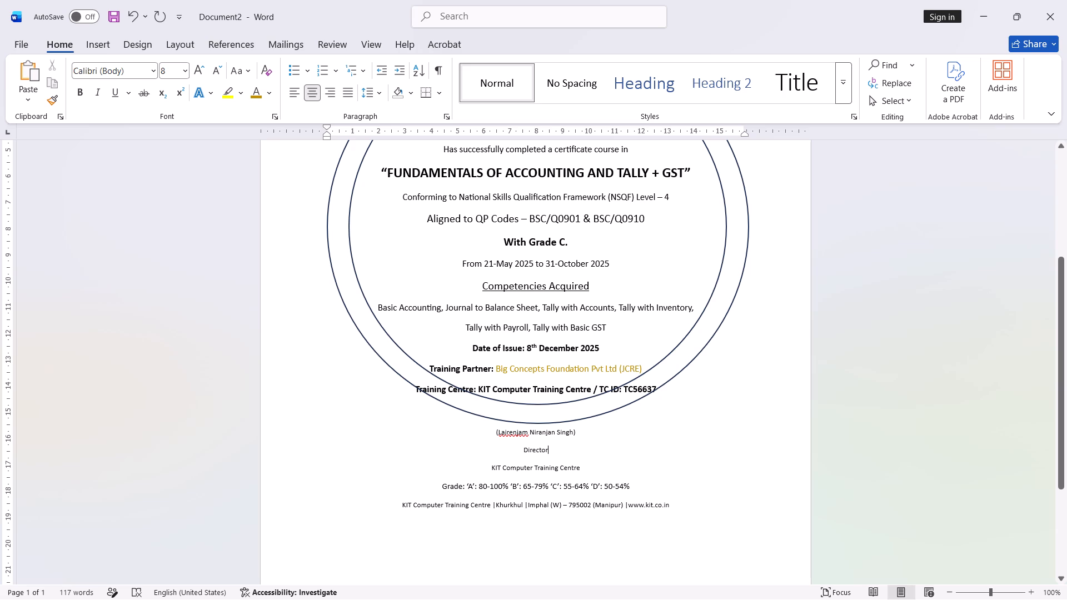
key("ctrl+s")
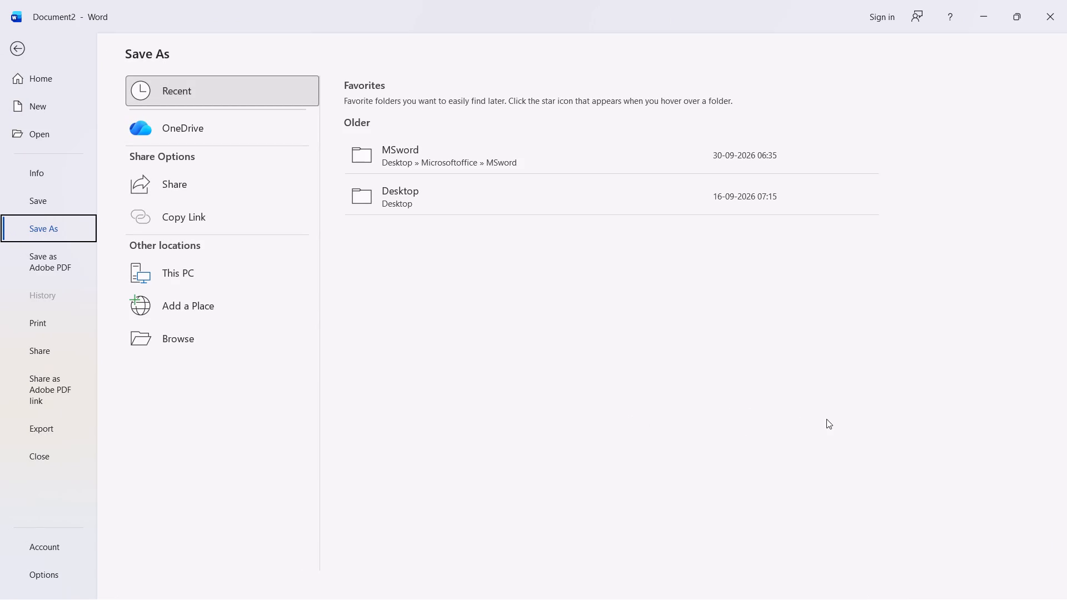
left_click(244, 273)
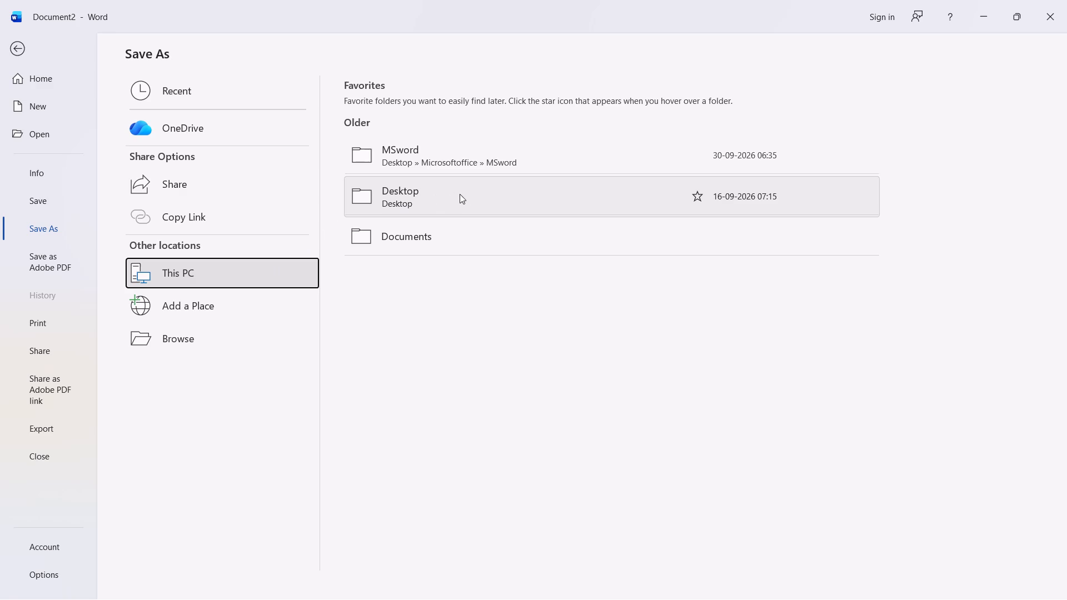
left_click(470, 158)
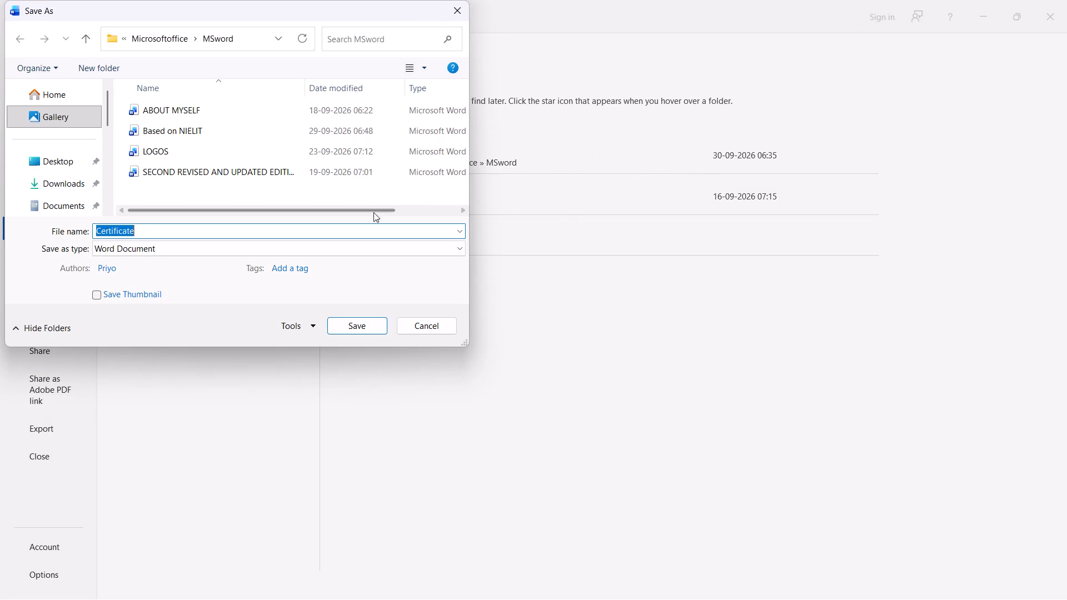
left_click(360, 321)
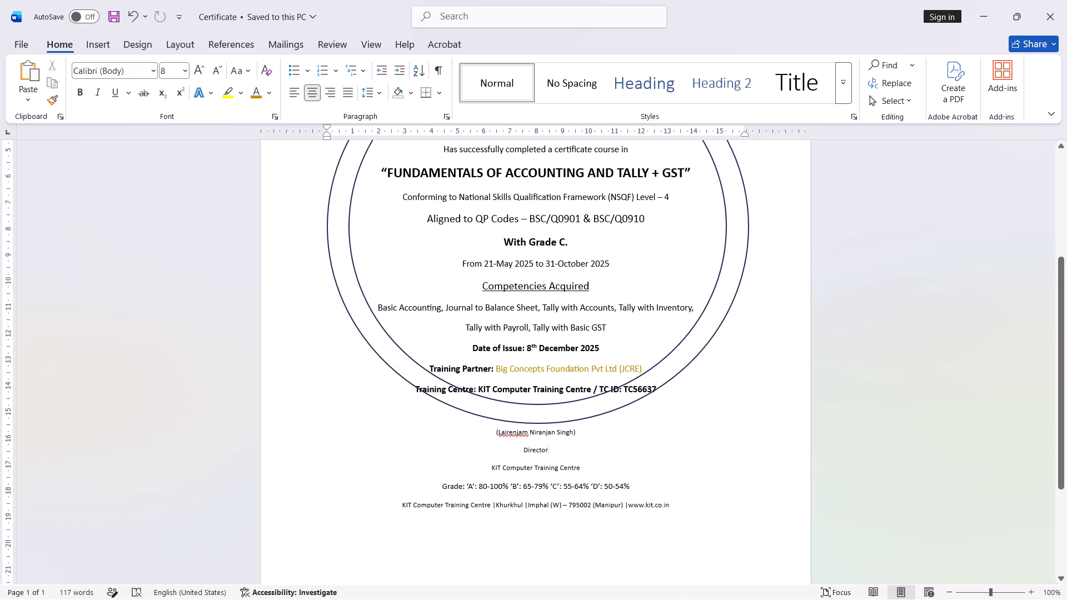
Review the saved certificate from its title to the bottom line with the training centre's address and website.
scroll(853, 392, "up", 9)
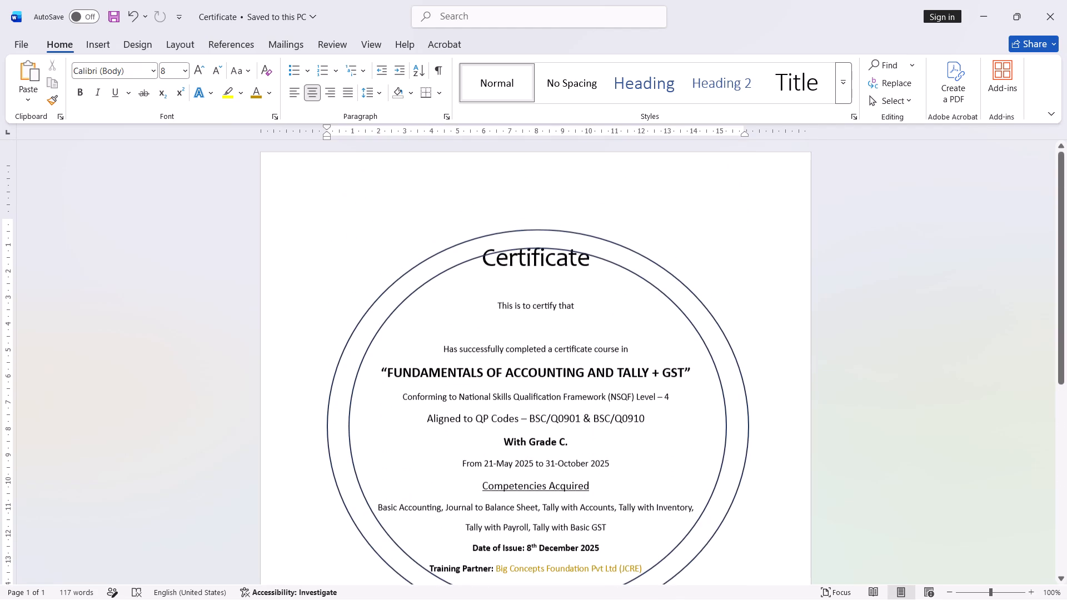
scroll(854, 379, "down", 2)
scroll(854, 379, "up", 4)
scroll(490, 554, "down", 7)
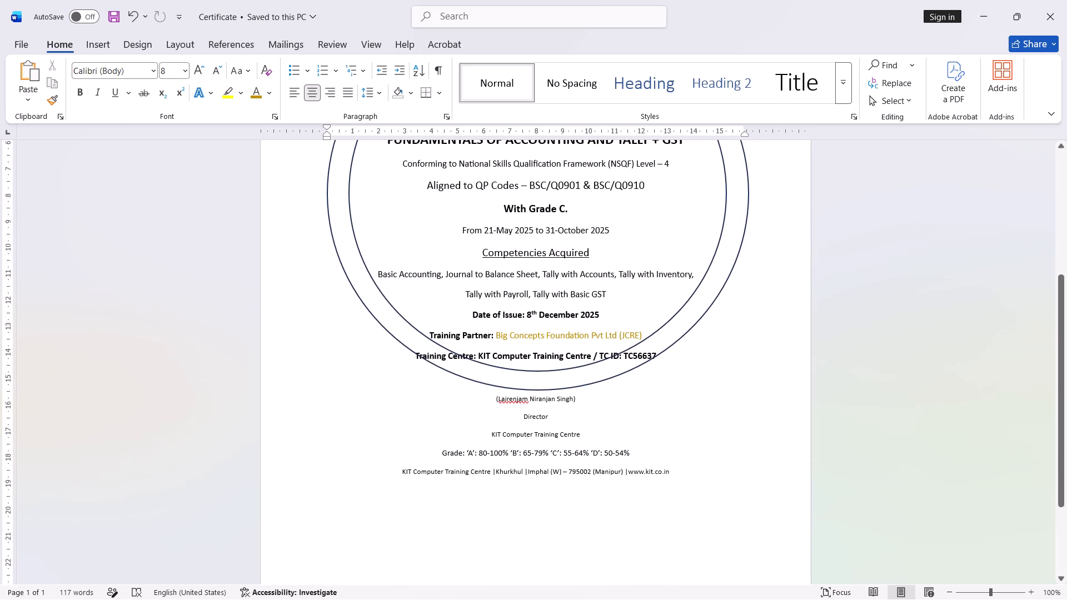
left_click(398, 471)
left_click_drag(398, 471, 492, 463)
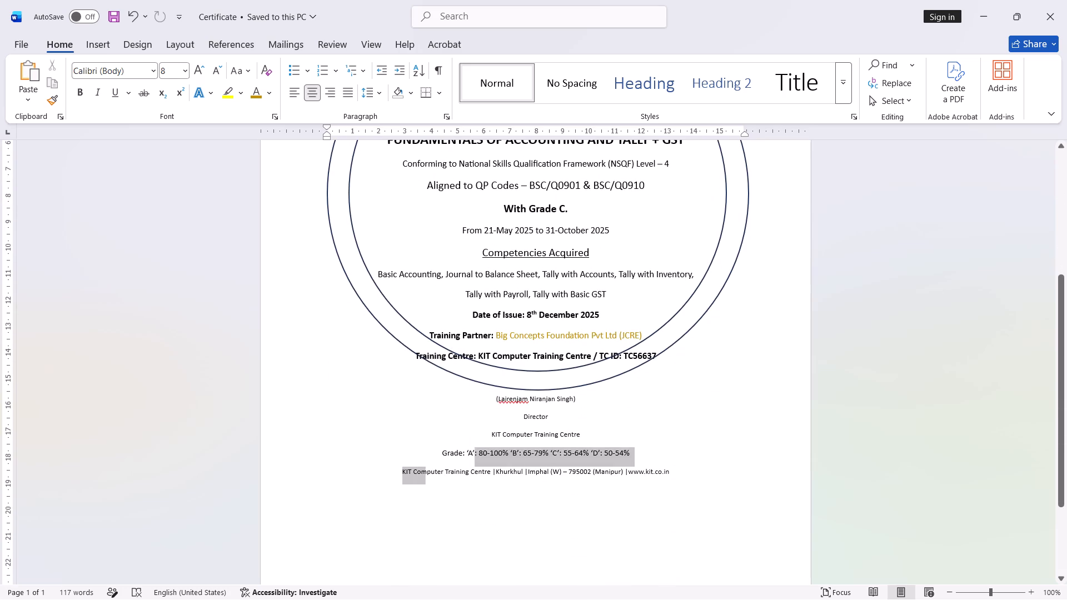
left_click_drag(492, 463, 681, 482)
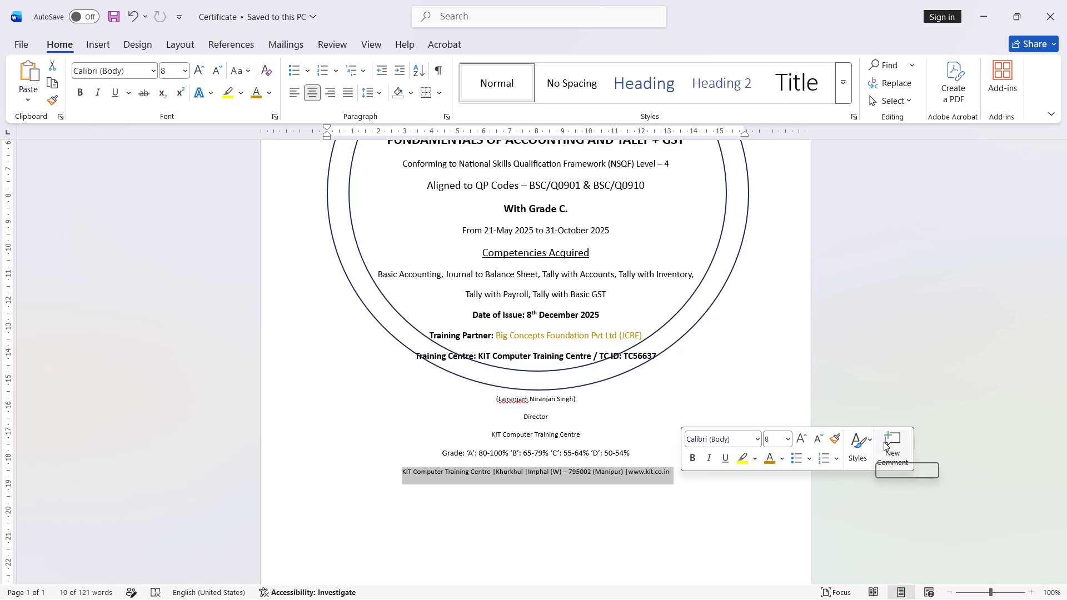
left_click(765, 499)
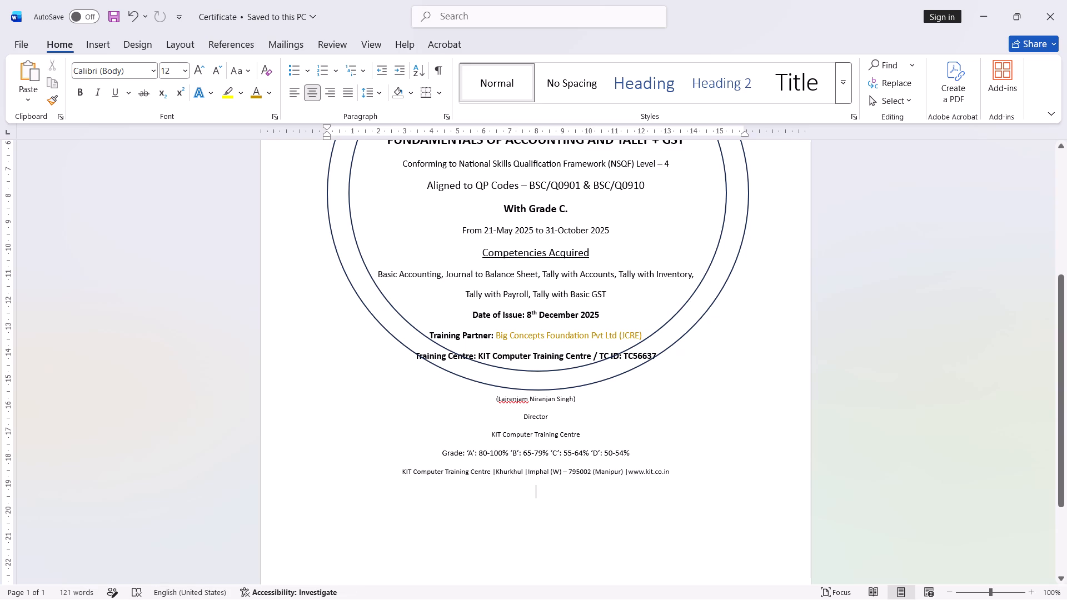
scroll(604, 541, "up", 3)
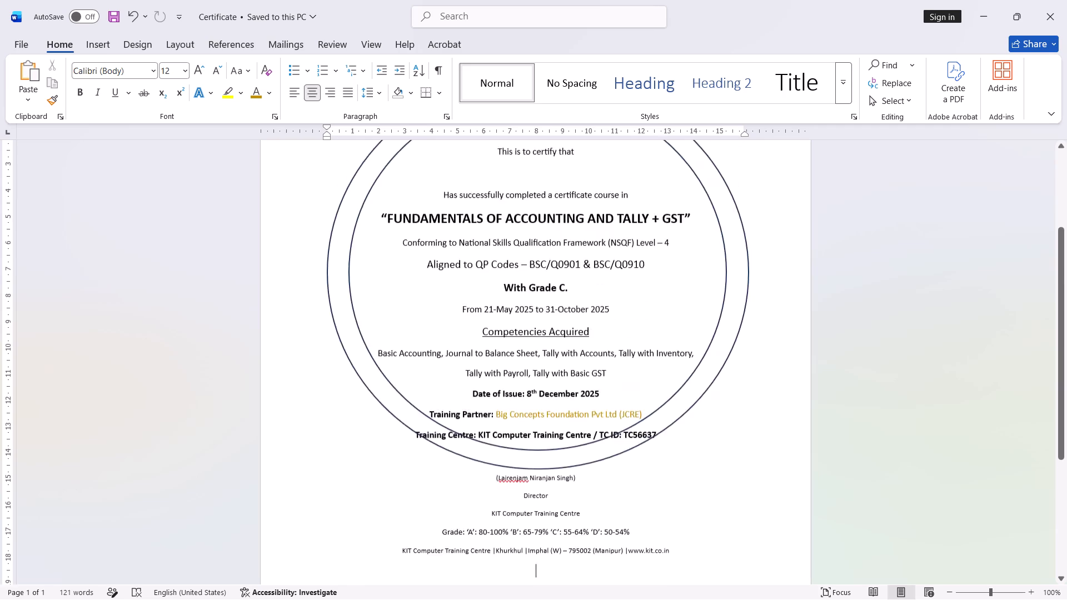
scroll(604, 541, "up", 7)
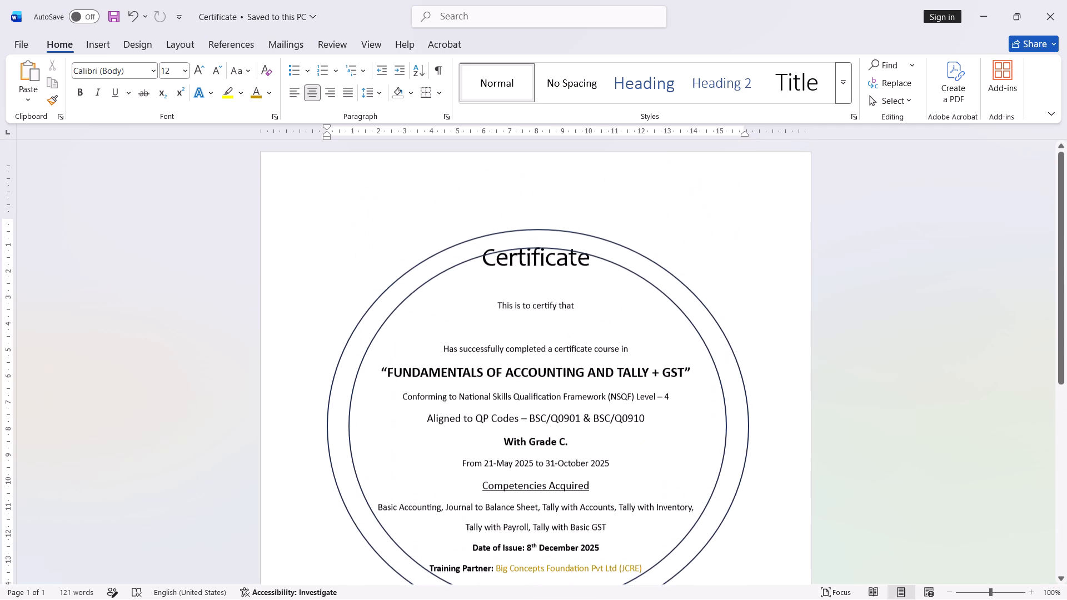
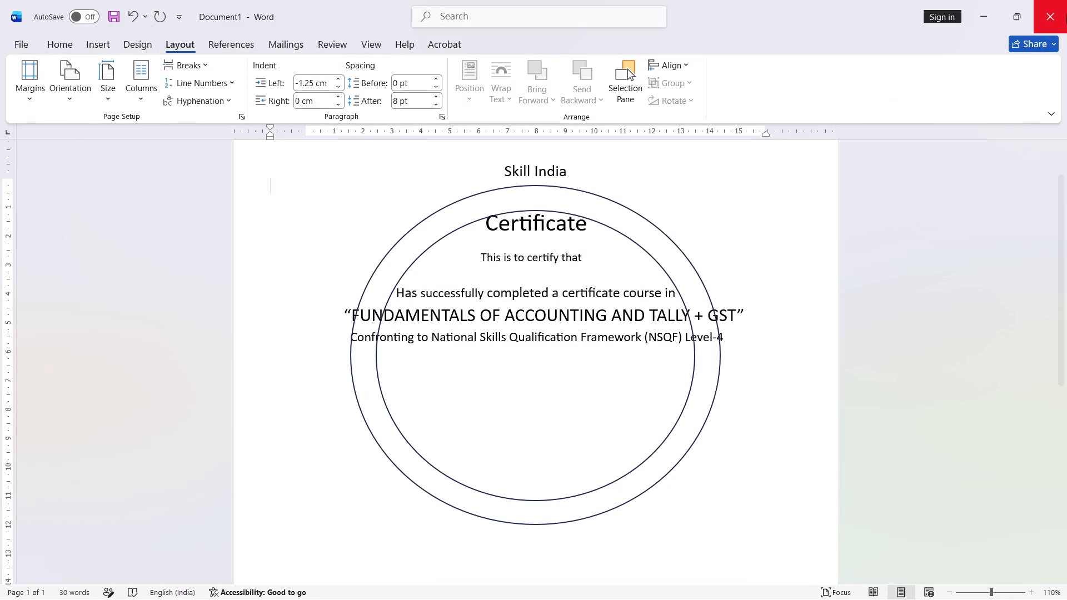
Close the unsaved Document1 certificate draft in Word and discard its changes.
left_click(1066, 14)
left_click(607, 328)
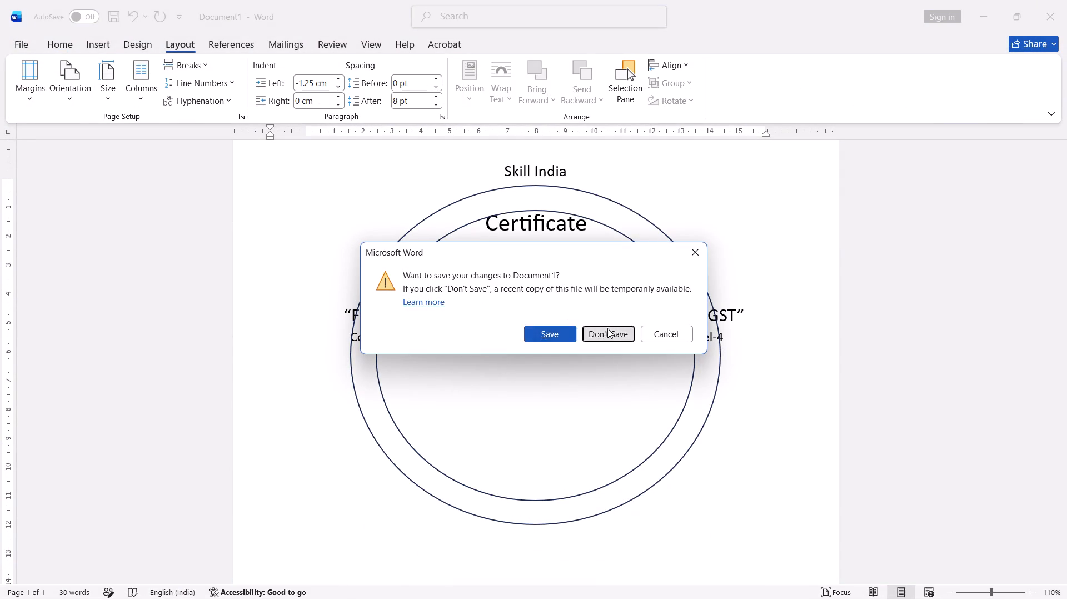
Switch to the desktop's SlideToShutdown shortcut and slide the screen down to shut down the PC.
double_click(601, 141)
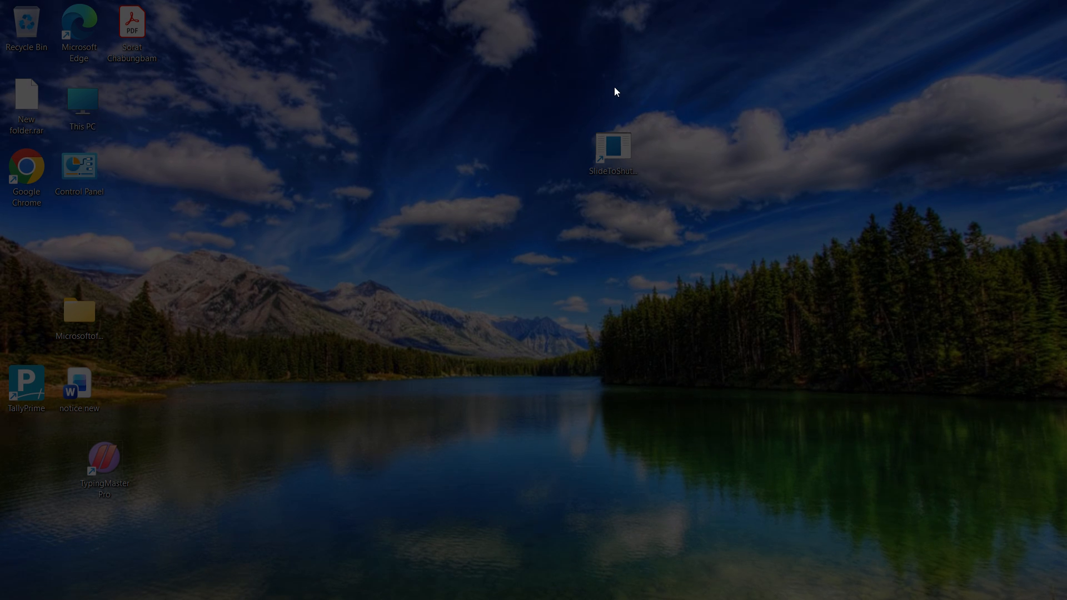
left_click_drag(614, 86, 742, 599)
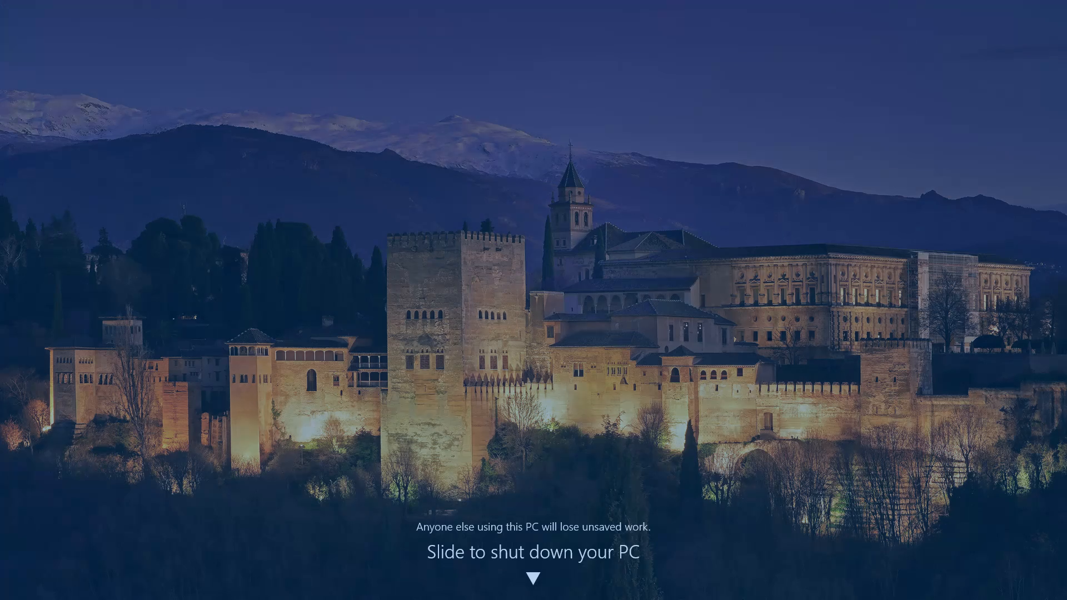